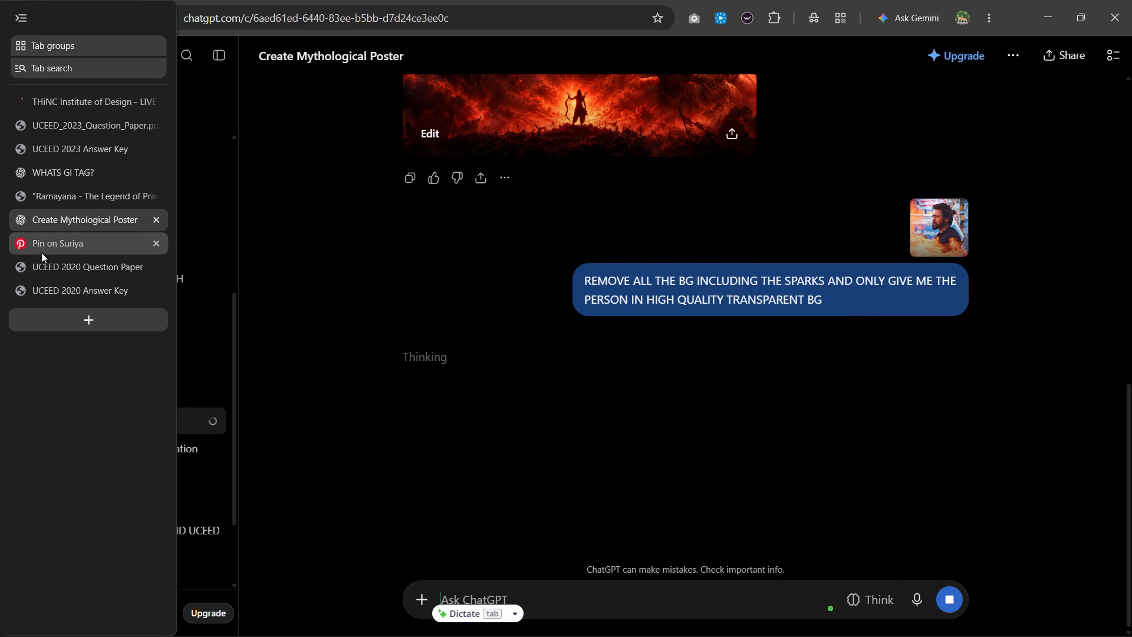
Switch to Pinterest, look through the related Suriya pins, and go back to the SURYA SCENE search results.
click(41, 252)
scroll(540, 374, down, 2)
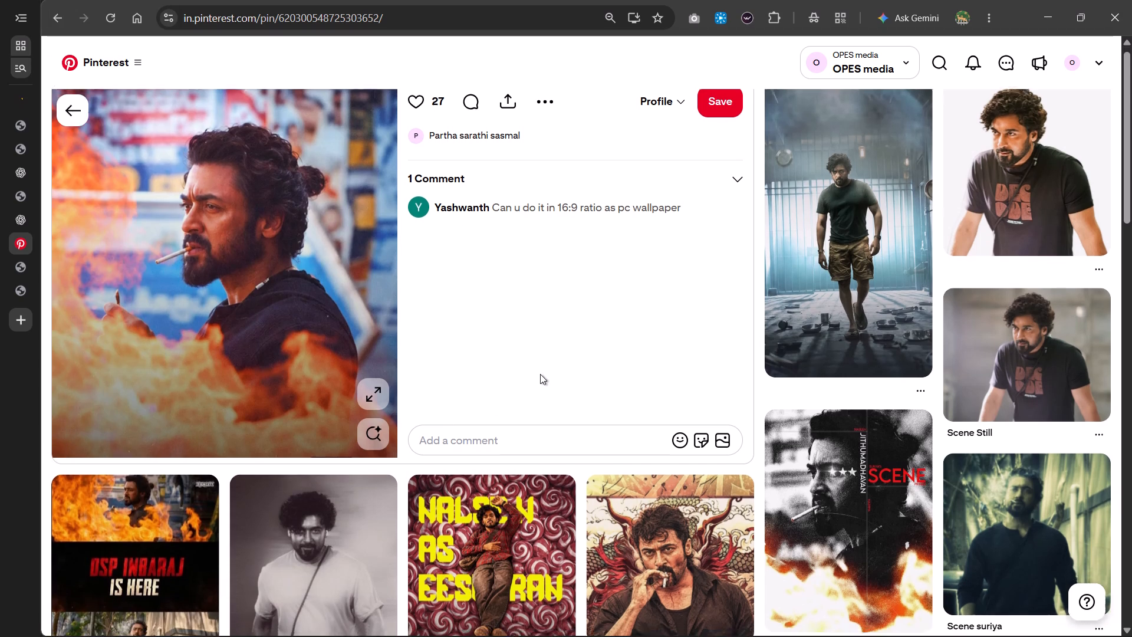
scroll(616, 330, down, 3)
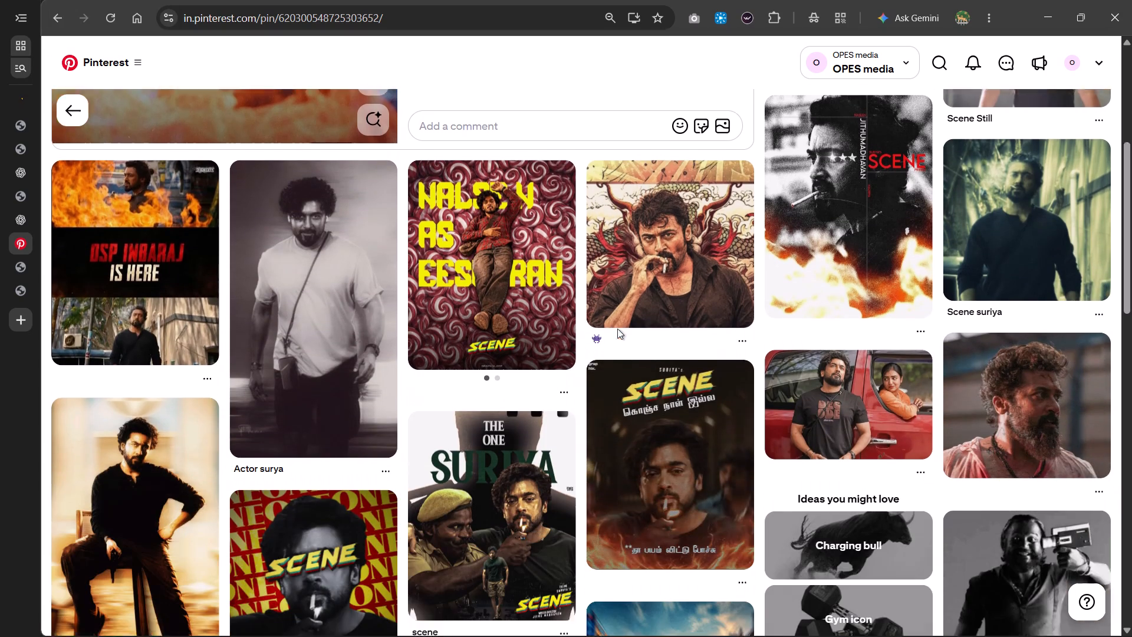
scroll(617, 327, up, 3)
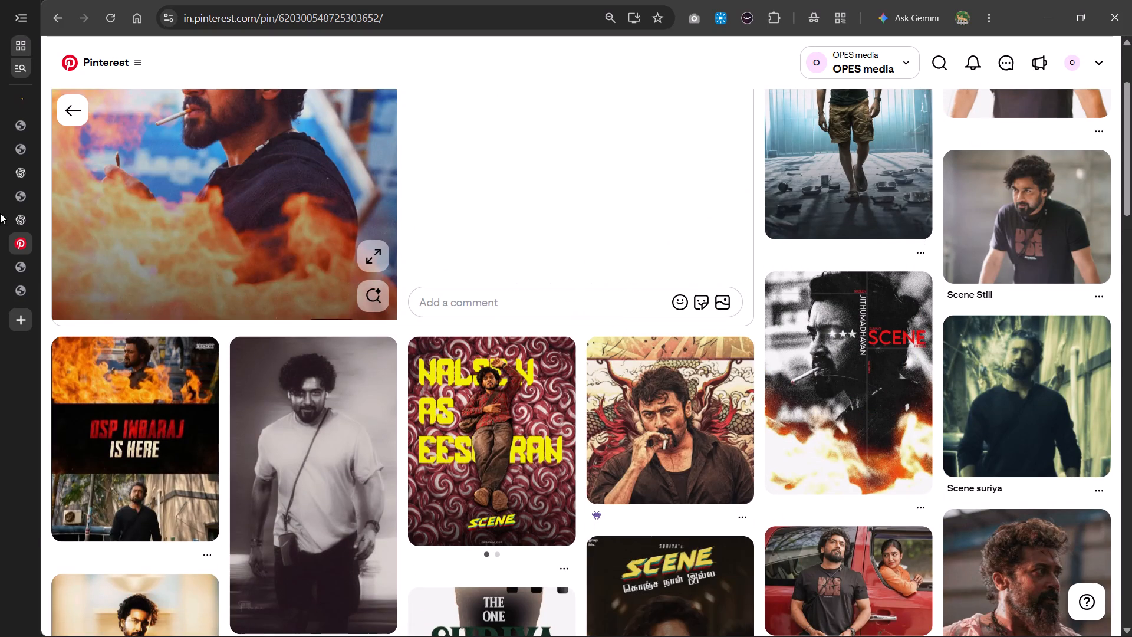
click(79, 103)
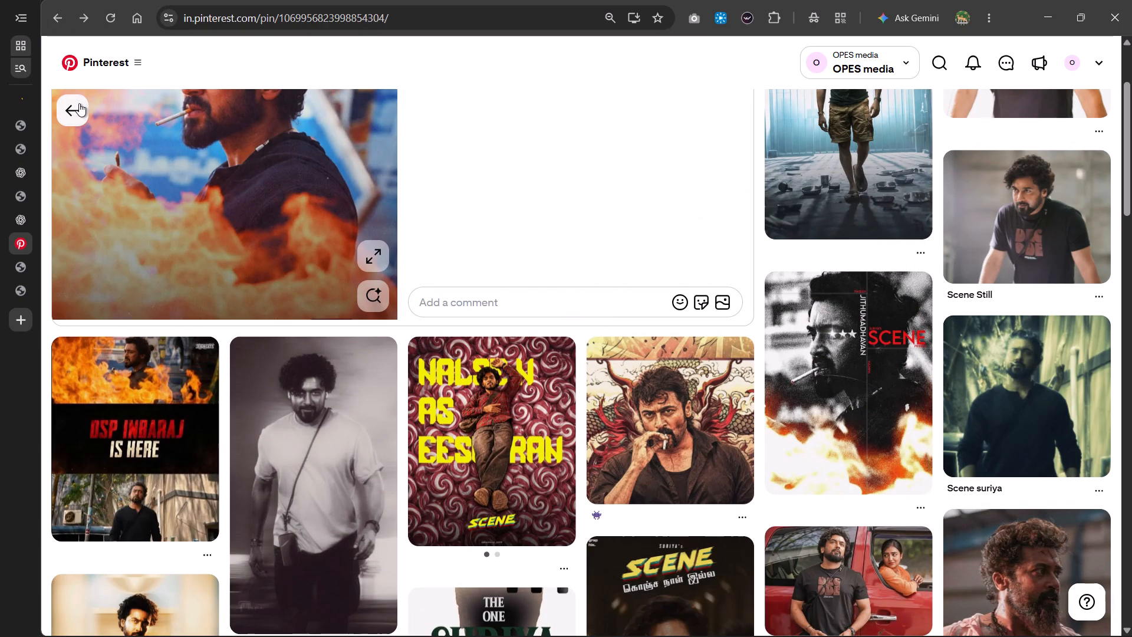
scroll(108, 122, up, 1)
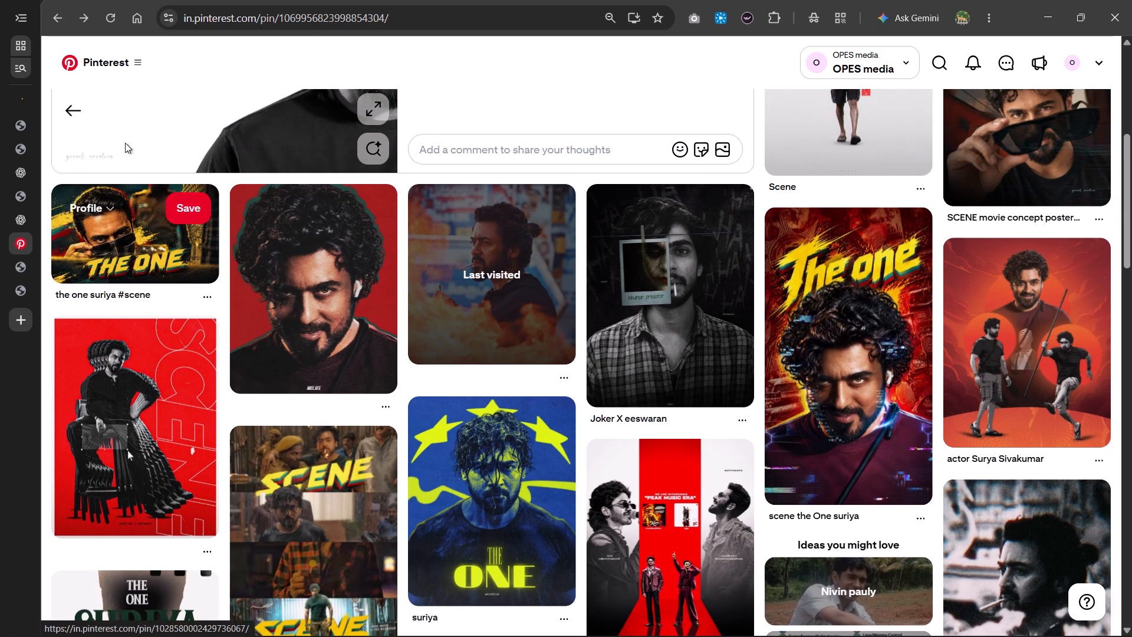
scroll(405, 193, up, 7)
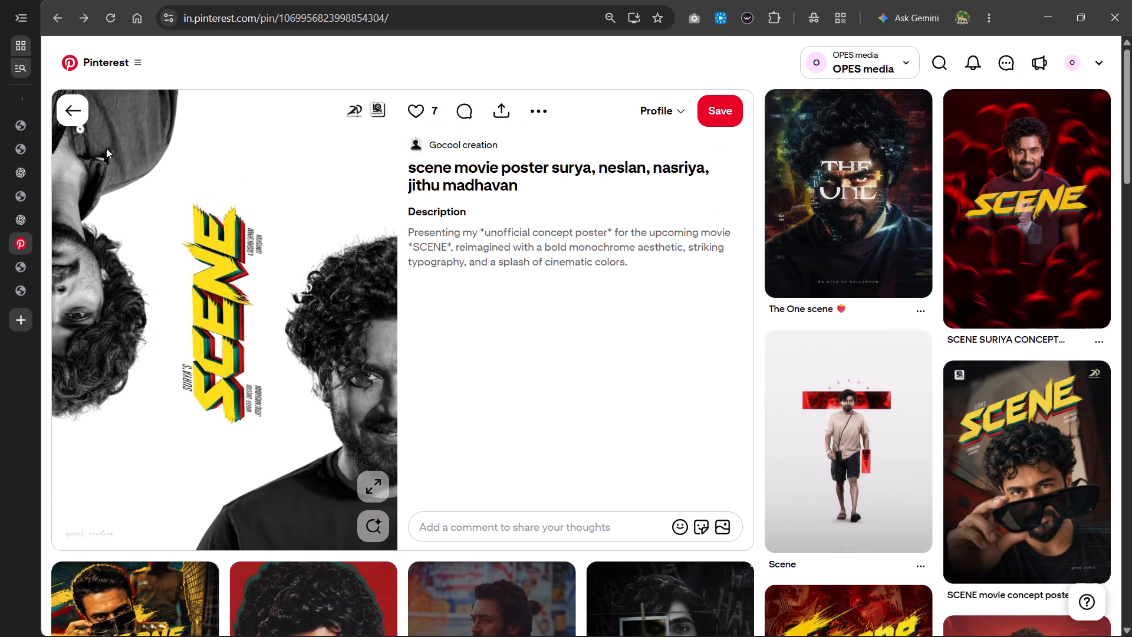
click(72, 117)
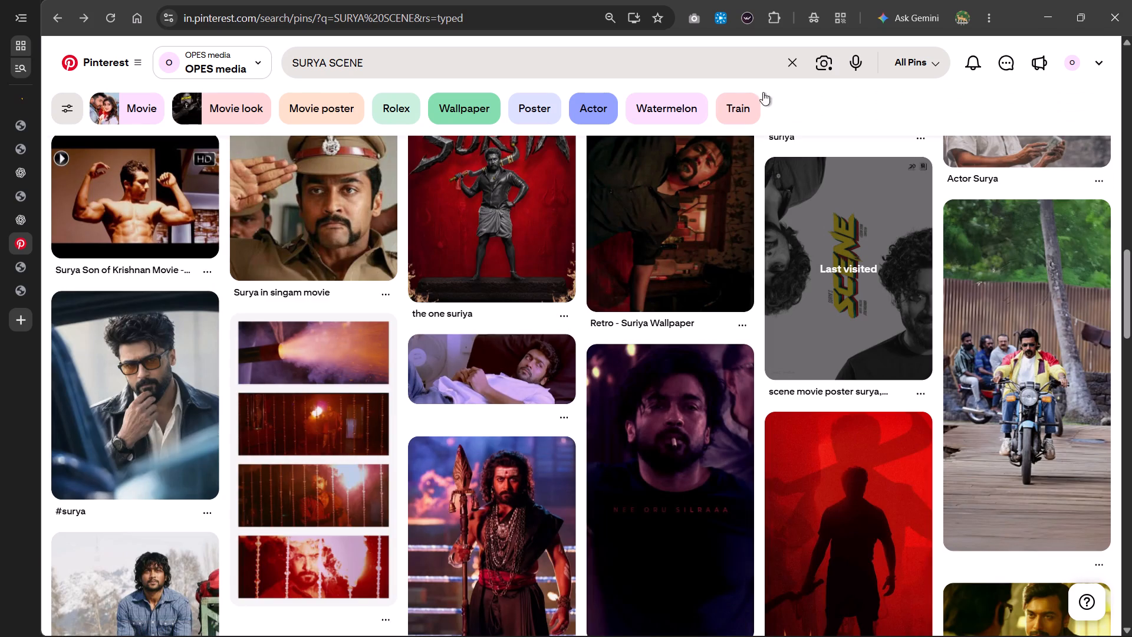
Search Pinterest for NASLEN and browse the resulting pins for suitable photos.
click(788, 65)
text(NASLEN)
key(Return)
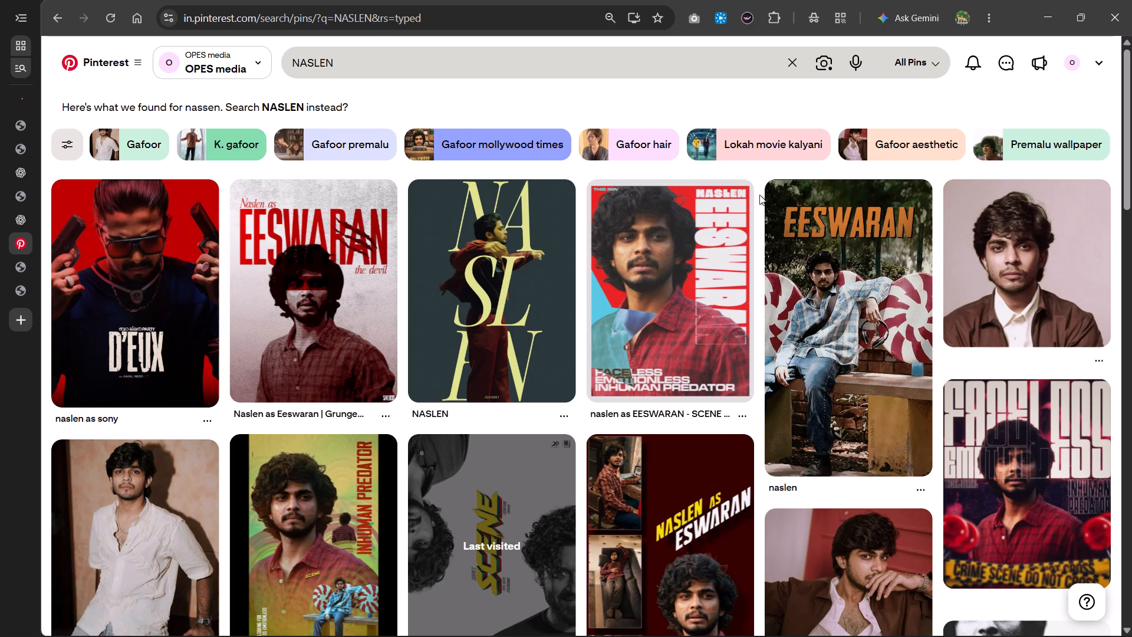
scroll(759, 195, down, 2)
scroll(759, 195, up, 1)
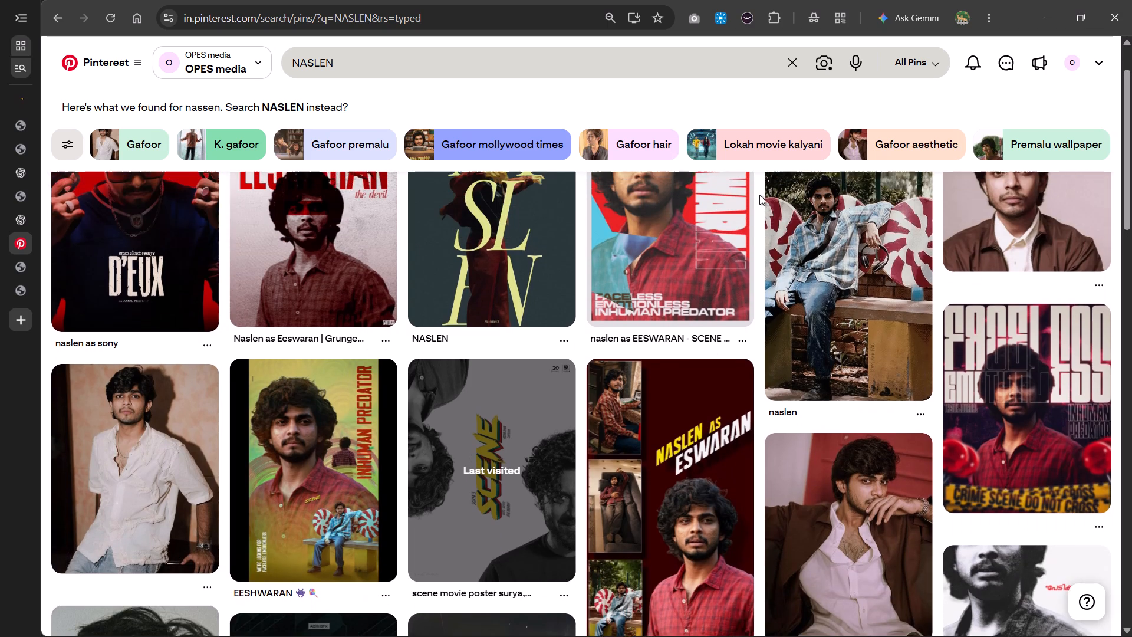
scroll(759, 195, up, 1)
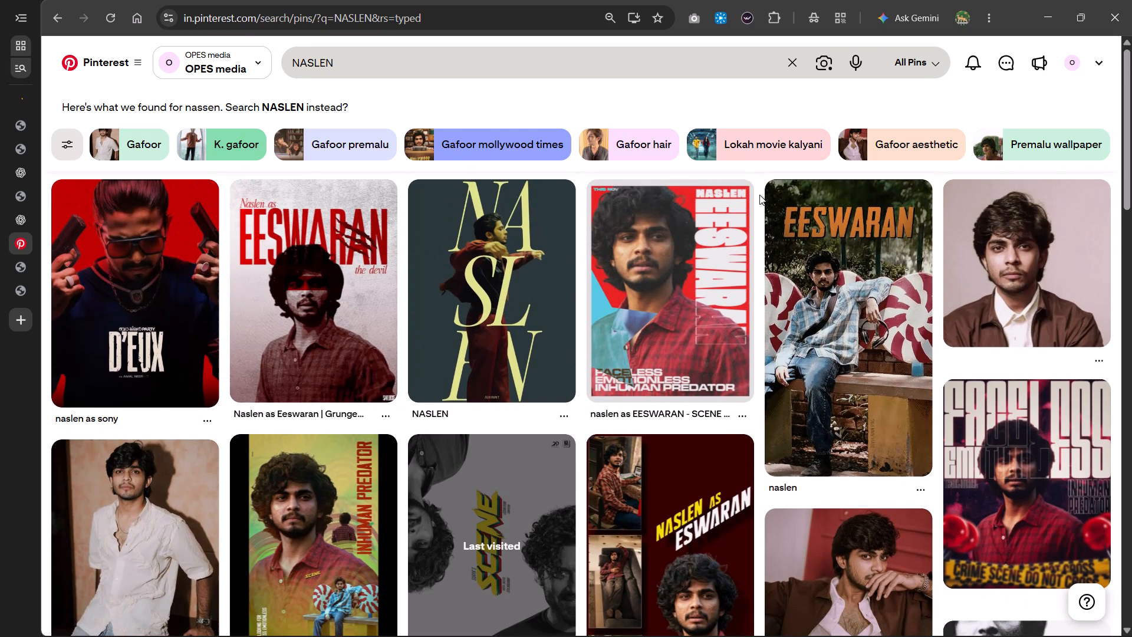
scroll(759, 195, down, 2)
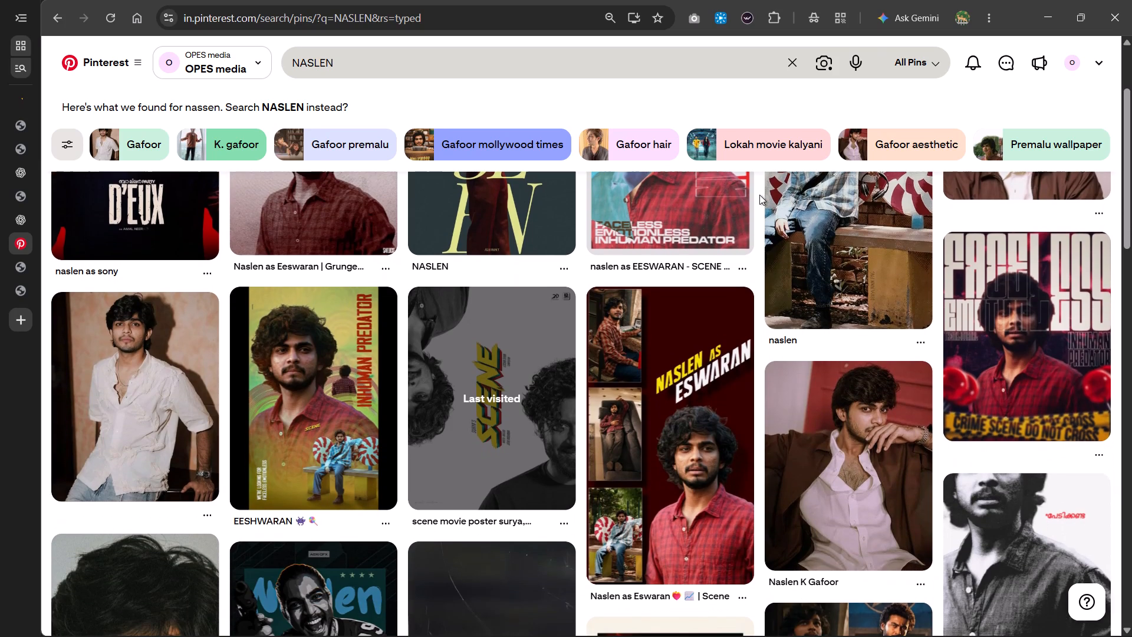
scroll(759, 195, down, 4)
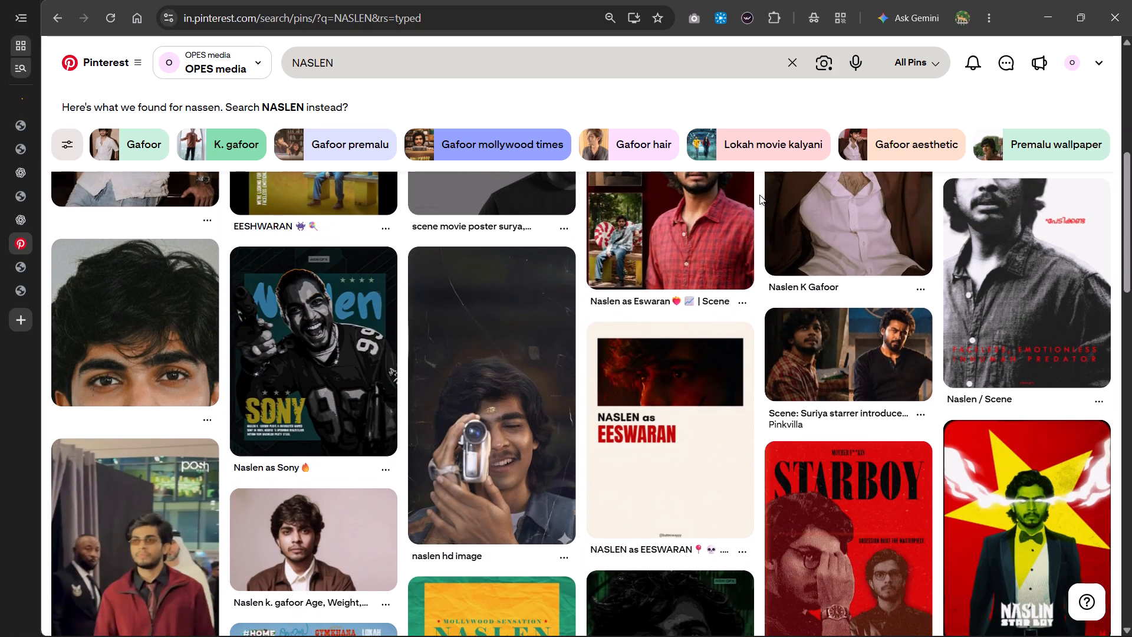
scroll(759, 195, down, 5)
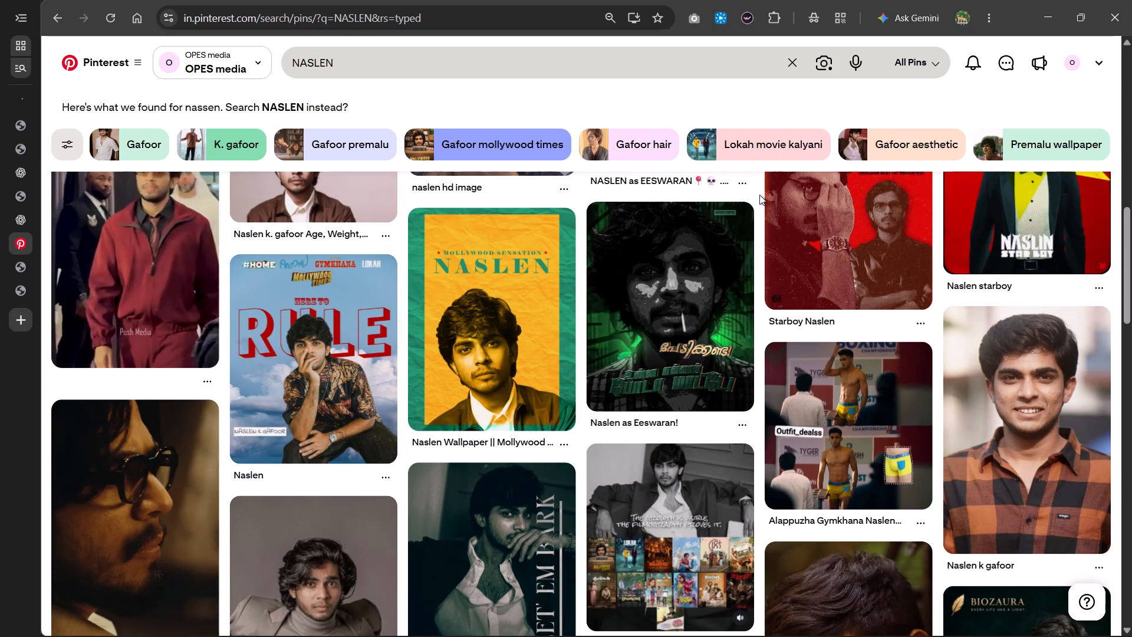
scroll(759, 195, down, 1)
Refine the Pinterest search to NASLEN SCENE.
click(560, 67)
key(space)
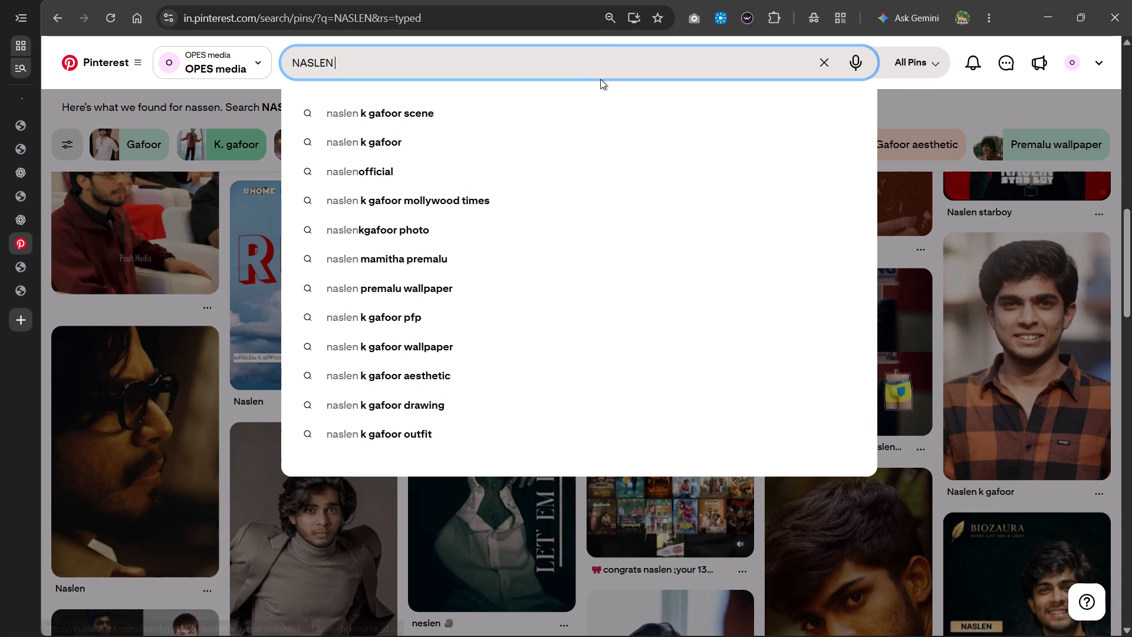
text(SCENE)
key(Return)
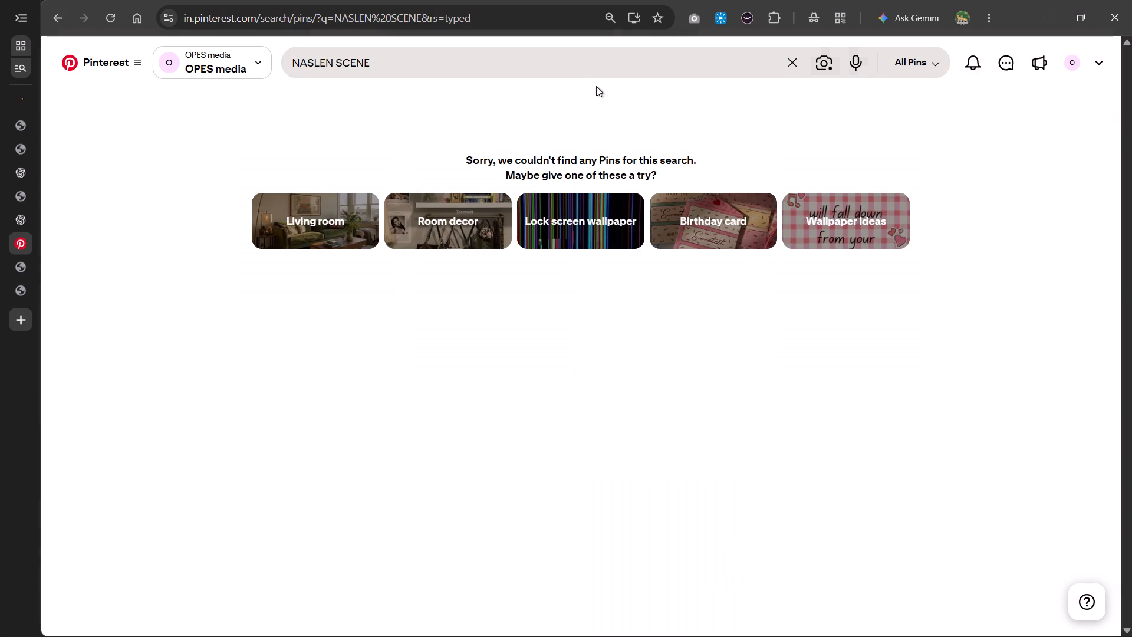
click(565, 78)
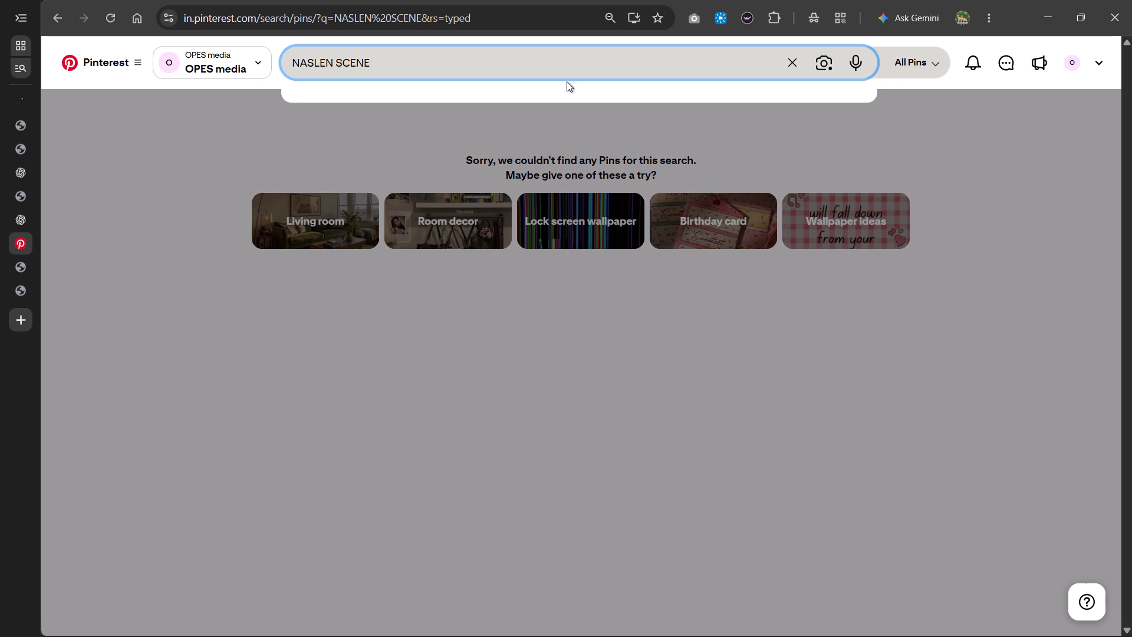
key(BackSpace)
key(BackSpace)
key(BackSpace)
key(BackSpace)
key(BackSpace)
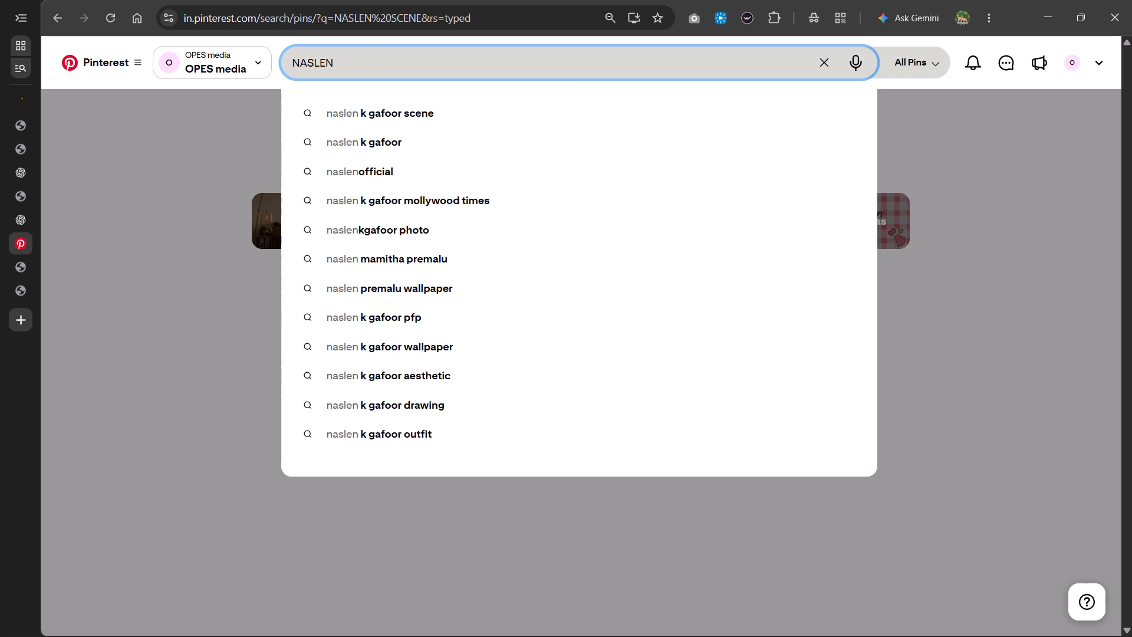
Search Google in a new tab for "naslen scene" and show the image results.
click(74, 319)
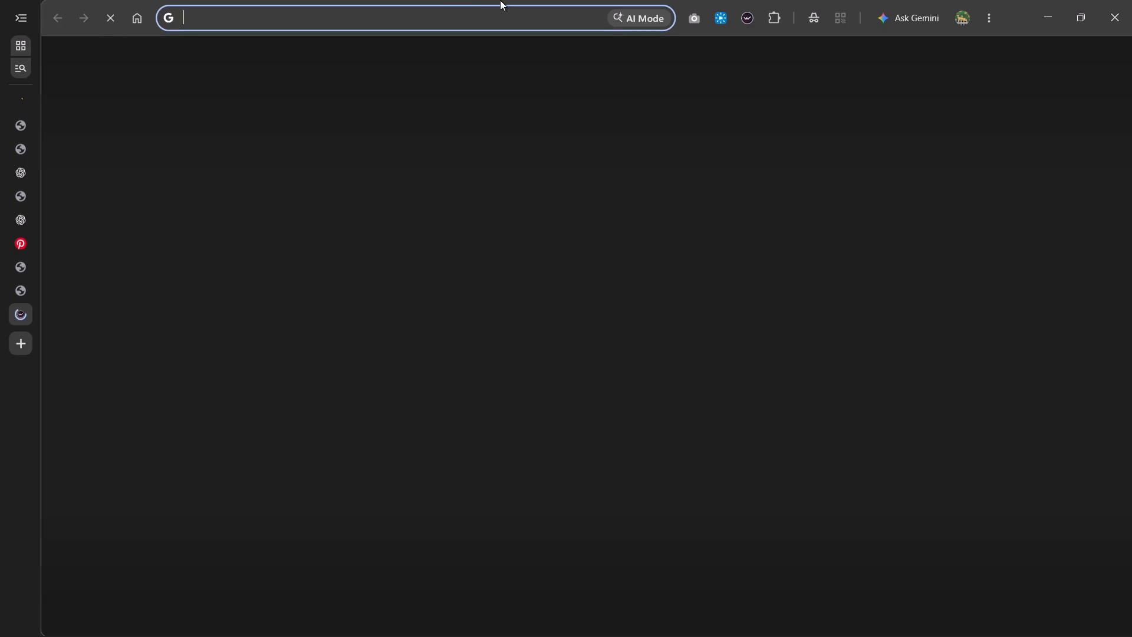
text(NASLEN S)
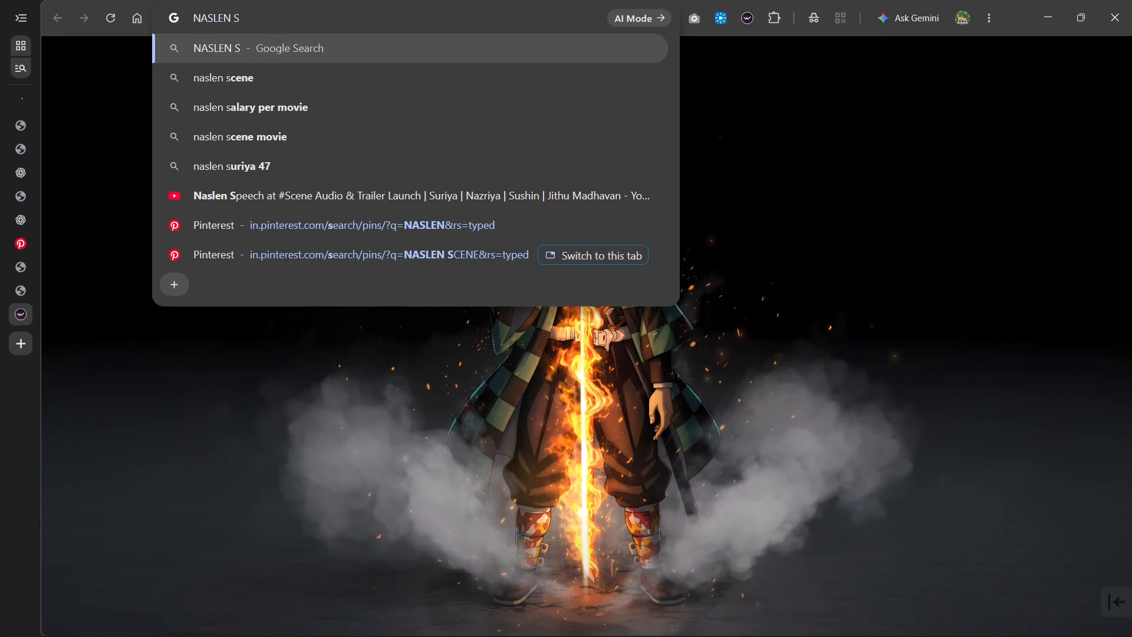
click(395, 71)
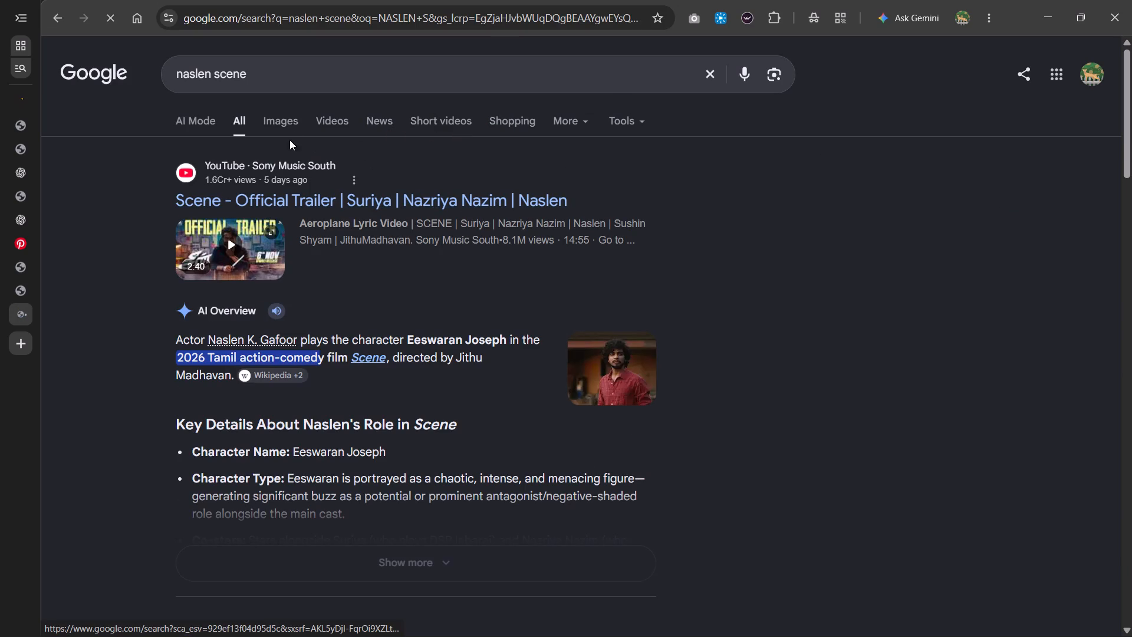
click(289, 120)
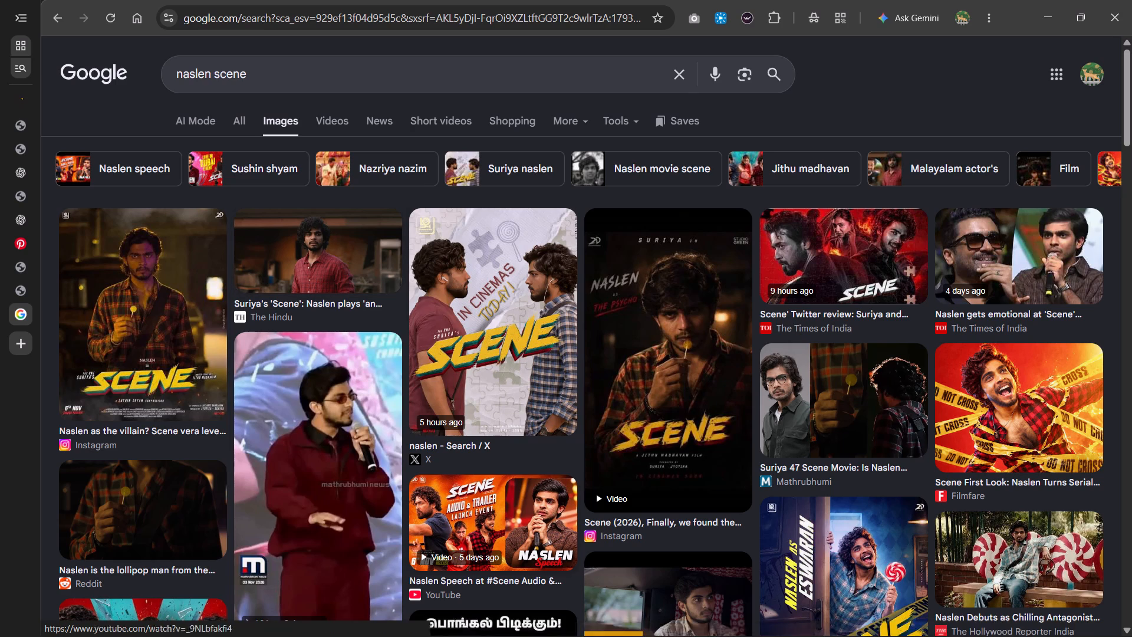
Switch to Canva and bring up the social media formats for creating a new design.
click(583, 622)
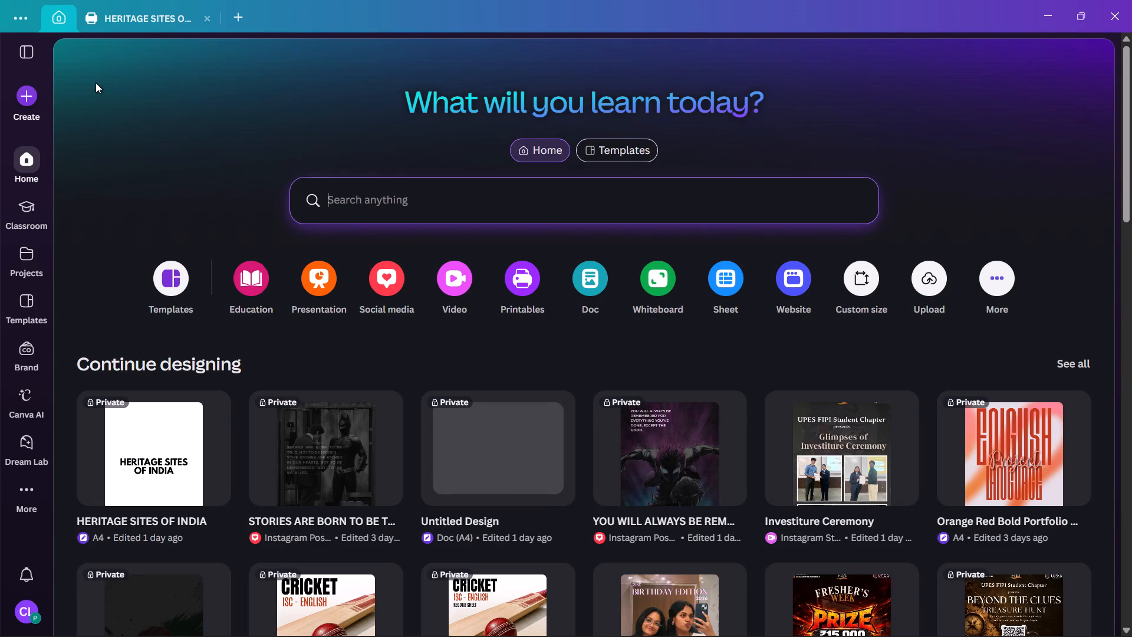
scroll(96, 83, down, 1)
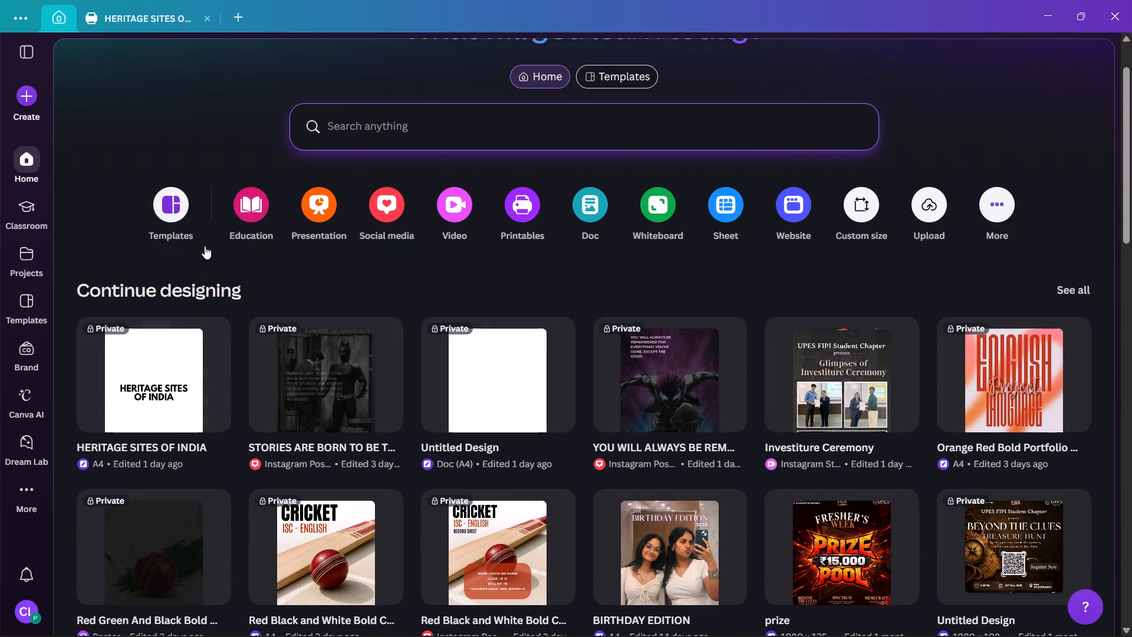
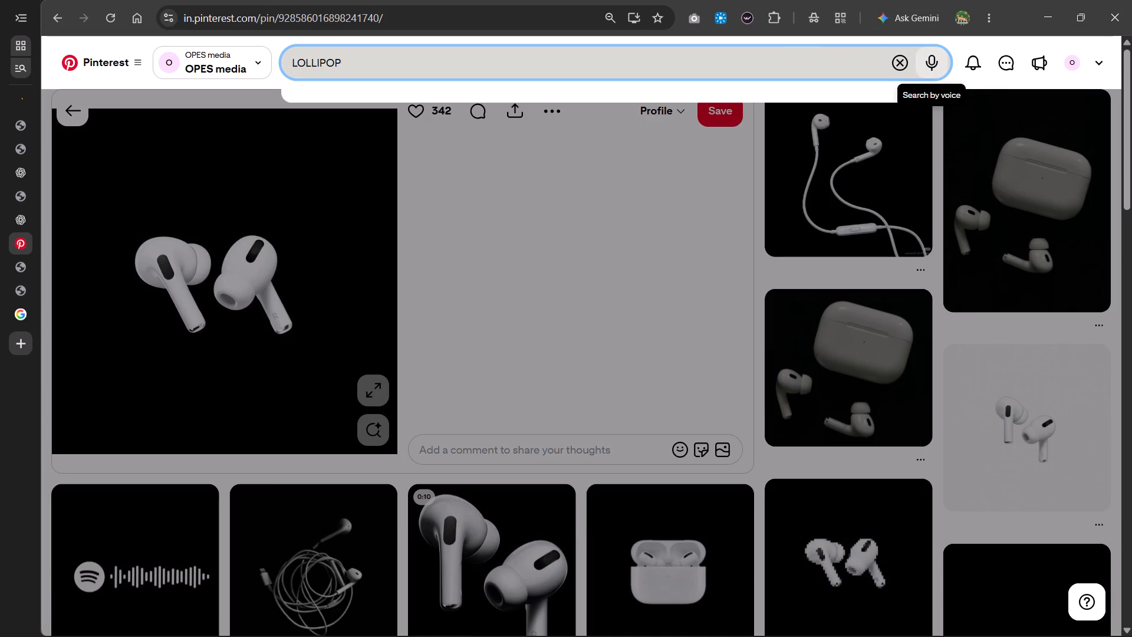
key(Return)
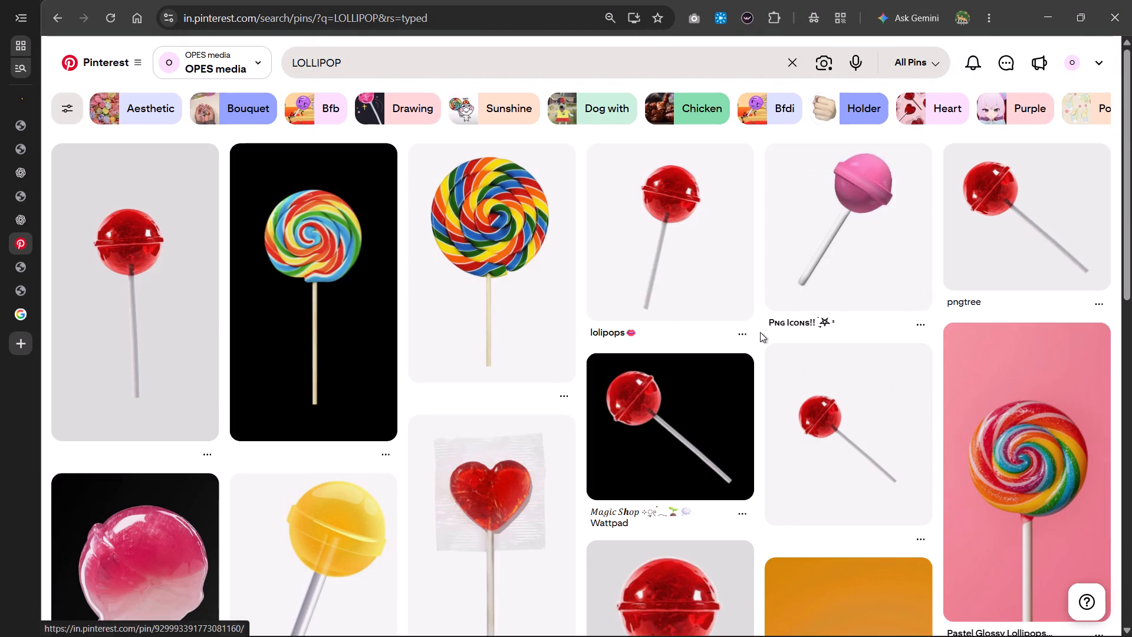
Browse the lollipop results and open the pin of the flat, round red lollipop on white.
scroll(760, 332, down, 6)
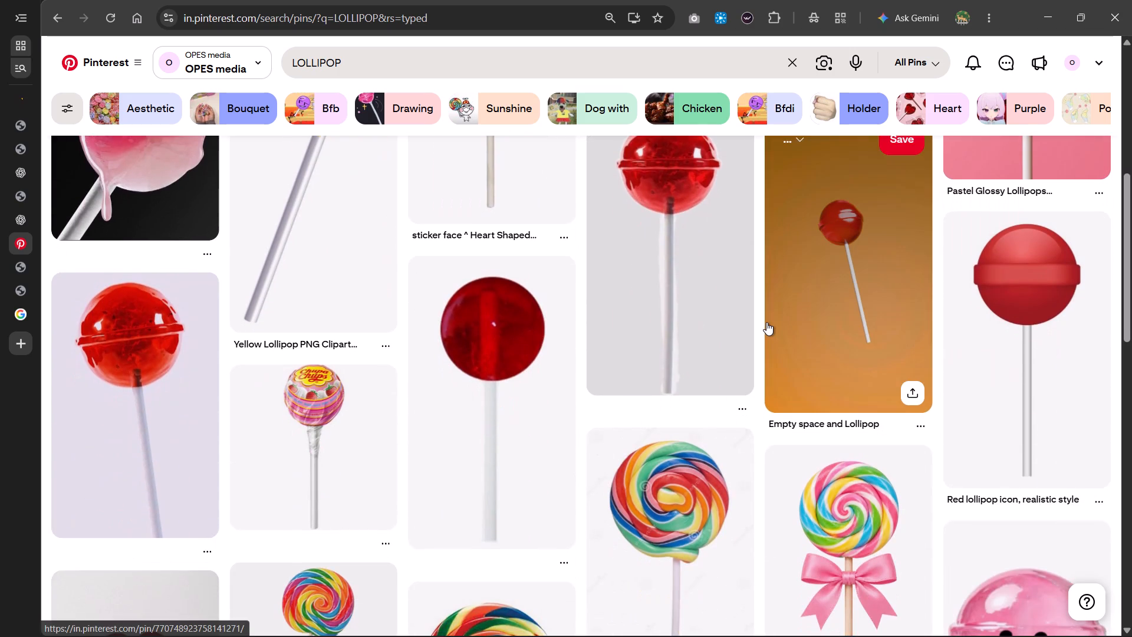
scroll(766, 322, down, 1)
click(518, 325)
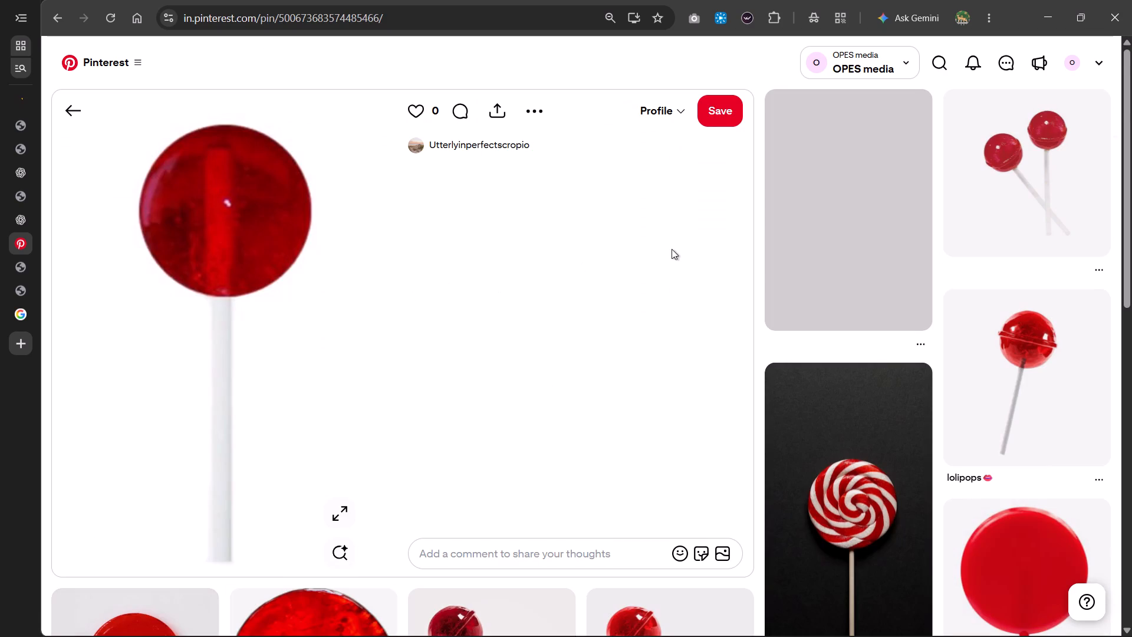
Look through the related pins for a suitable lollipop, opening the flat red lollipop photographed on a light grey background.
scroll(672, 249, down, 5)
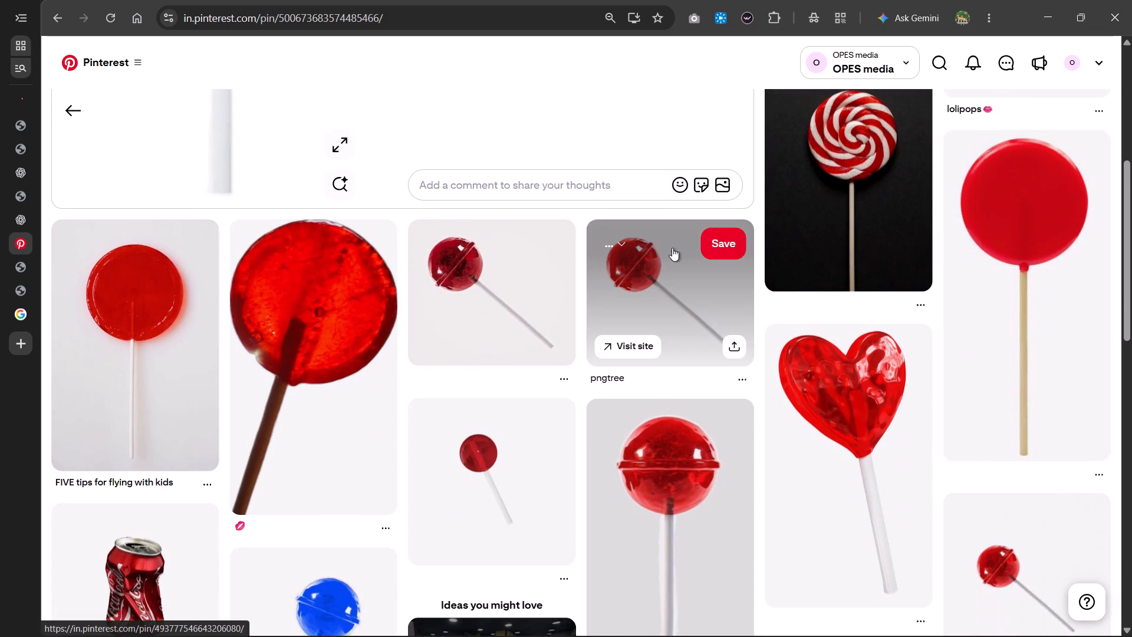
scroll(672, 248, down, 2)
scroll(672, 248, up, 10)
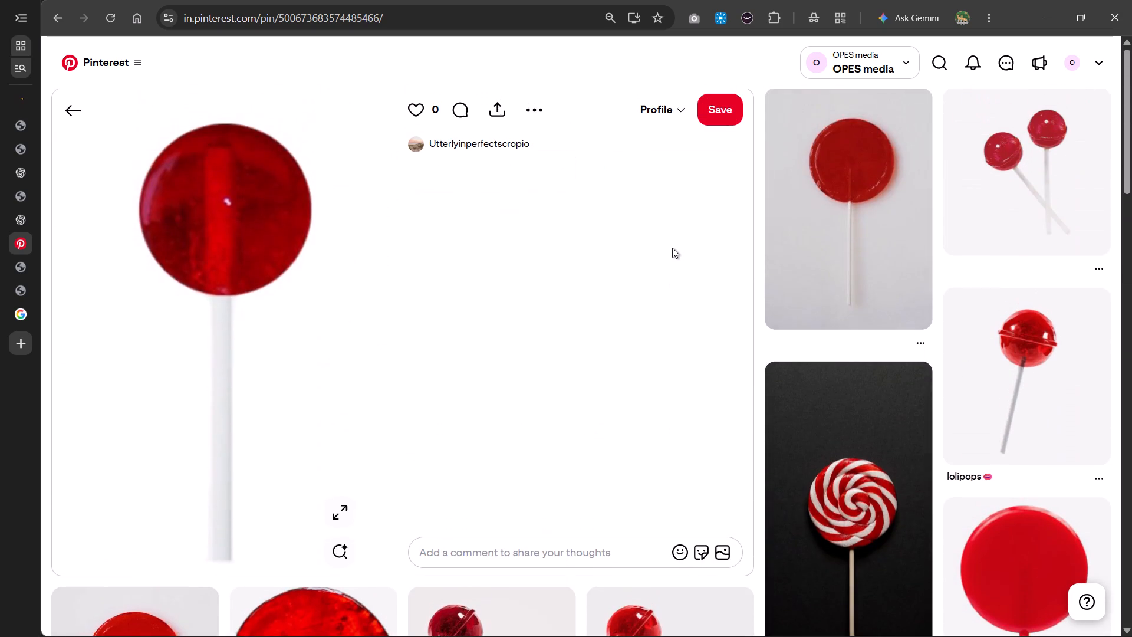
click(839, 186)
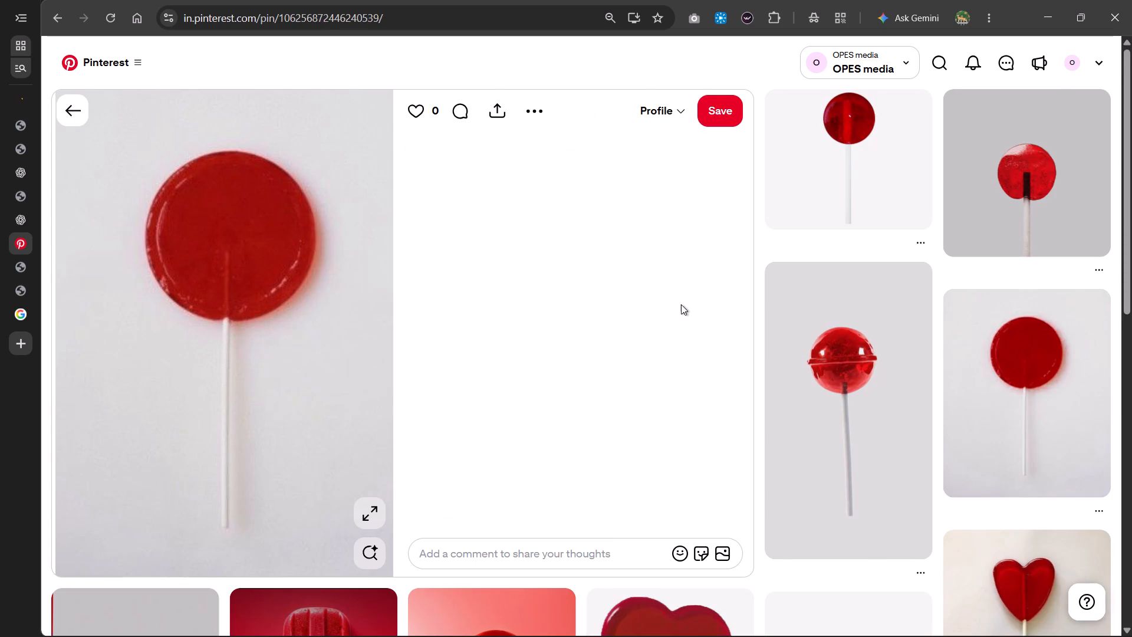
scroll(681, 304, down, 11)
scroll(682, 303, up, 5)
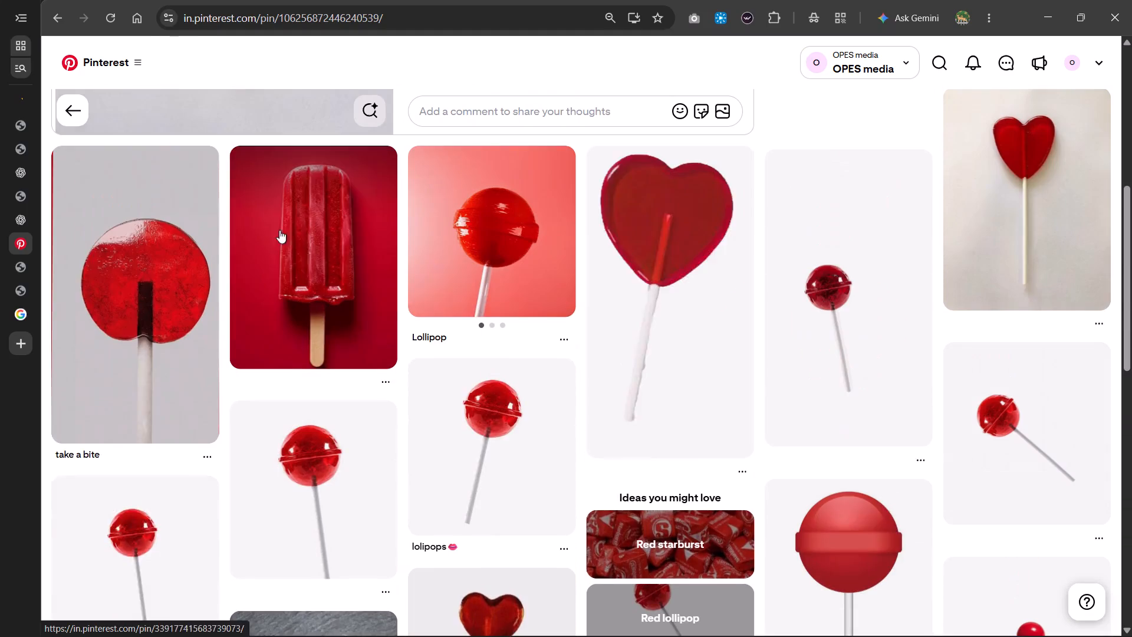
Return to the LOLLIPOP search results on Pinterest and look through more lollipop pins.
drag(28, 113, 40, 113)
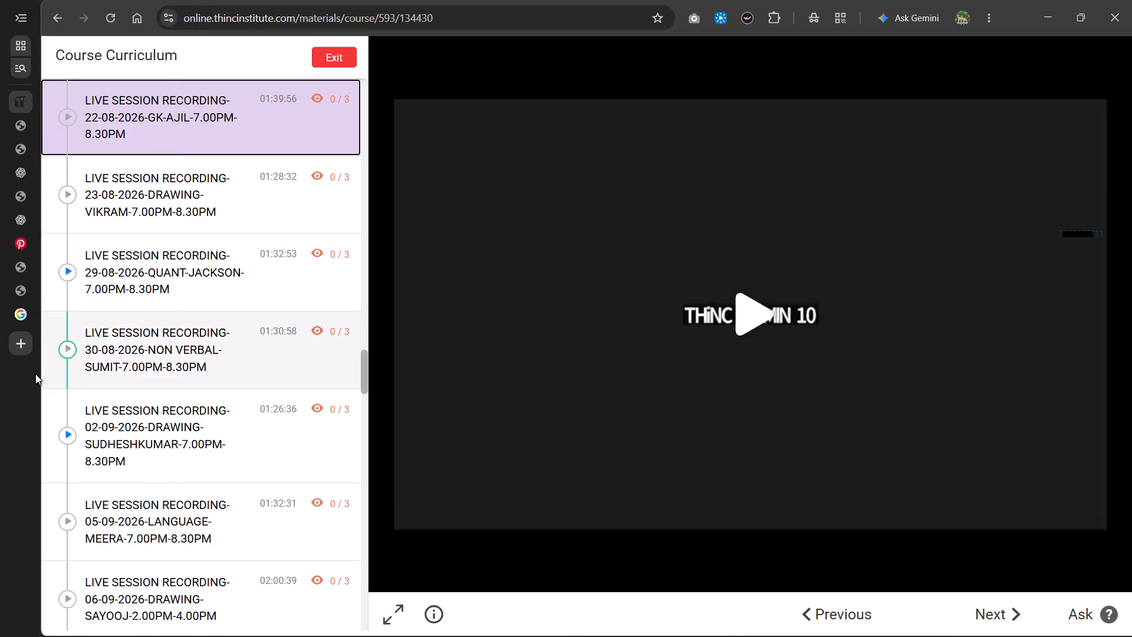
click(42, 238)
click(80, 100)
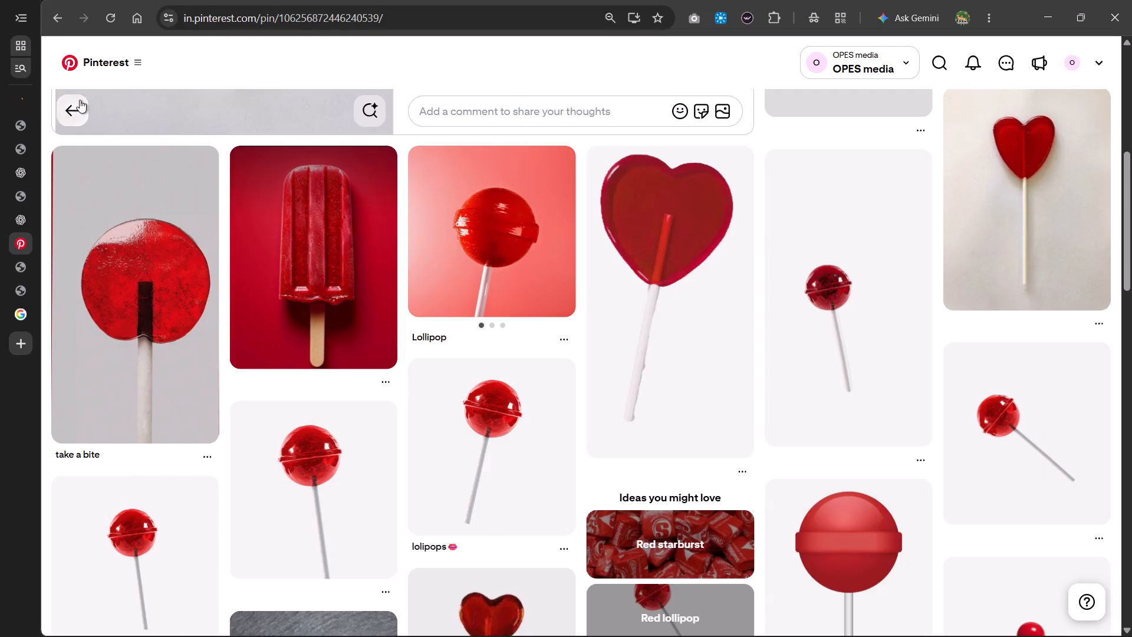
click(80, 100)
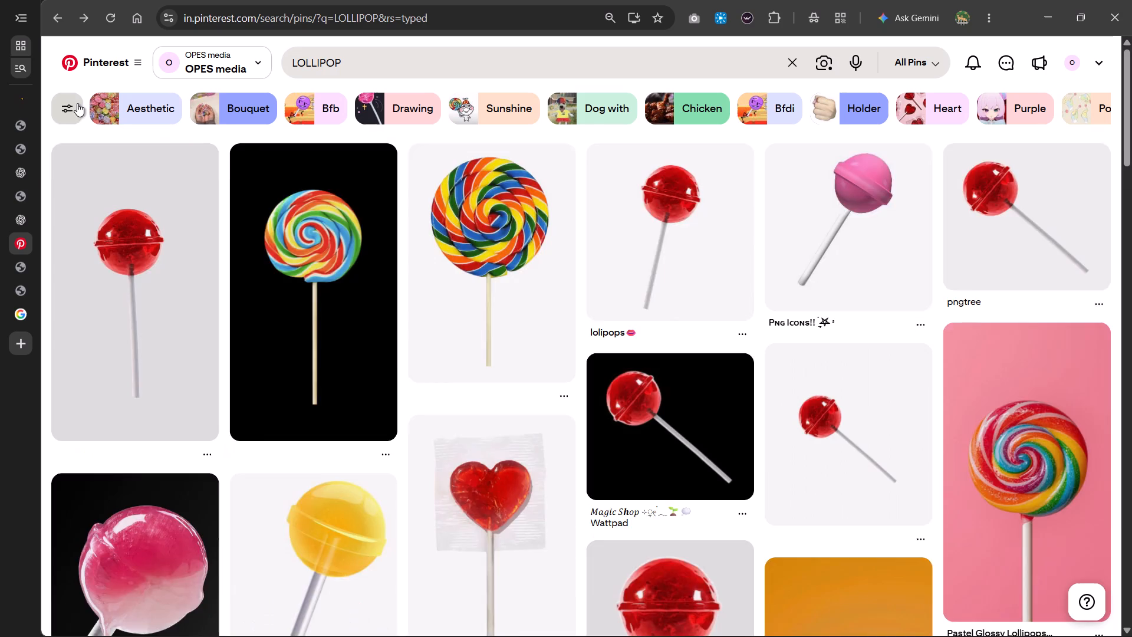
scroll(382, 311, down, 8)
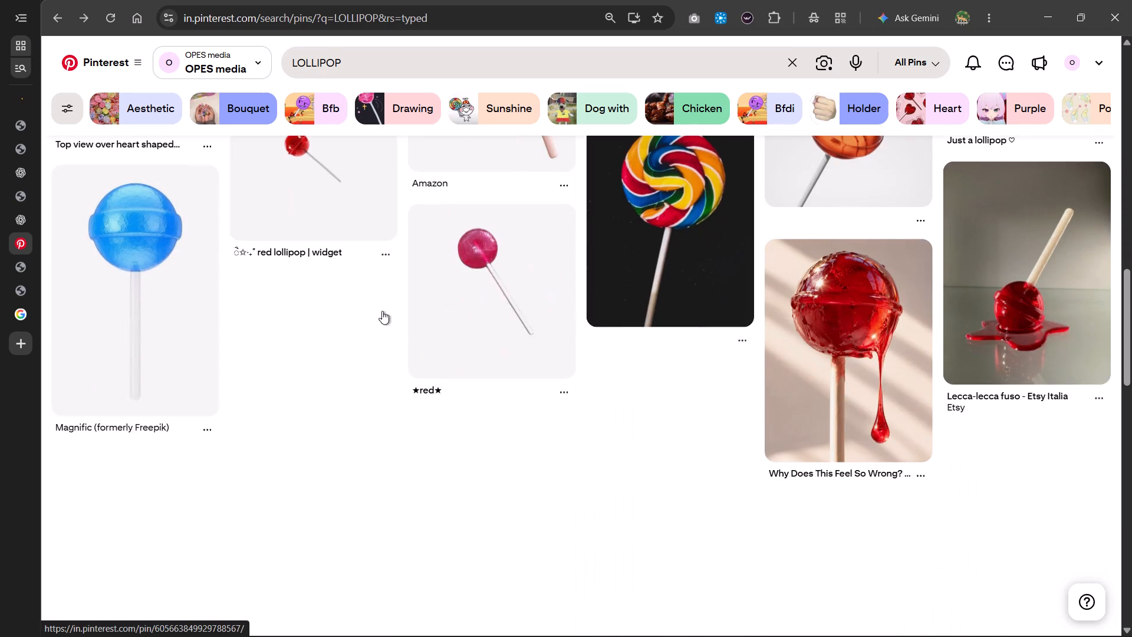
scroll(382, 311, down, 4)
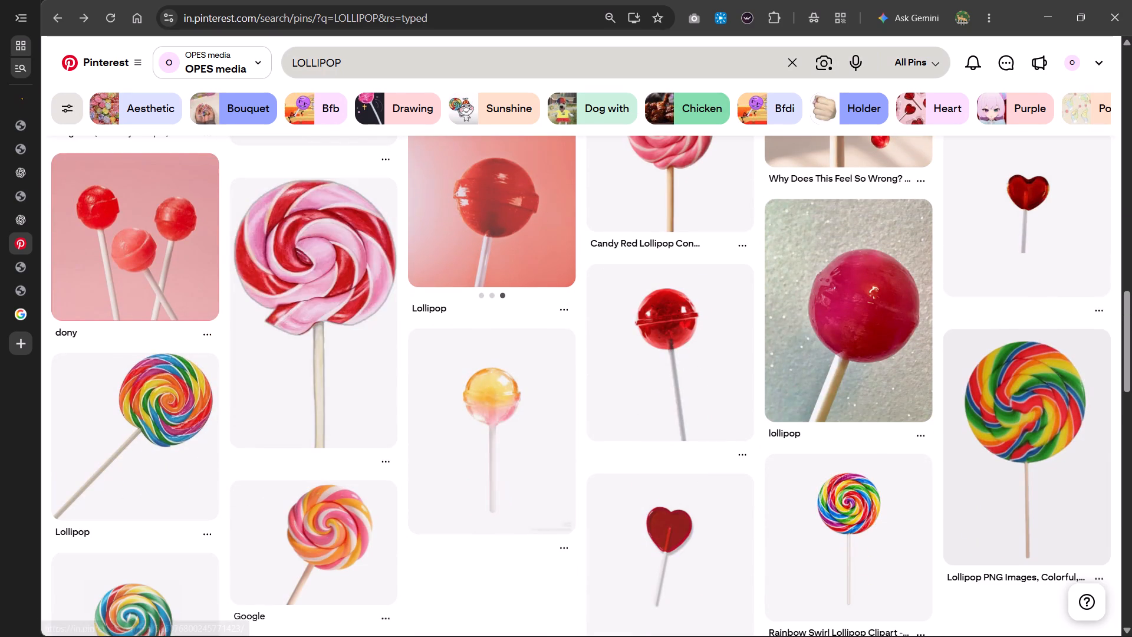
Refine the Pinterest search to lollipop transparent.
click(548, 57)
text(CTRAB)
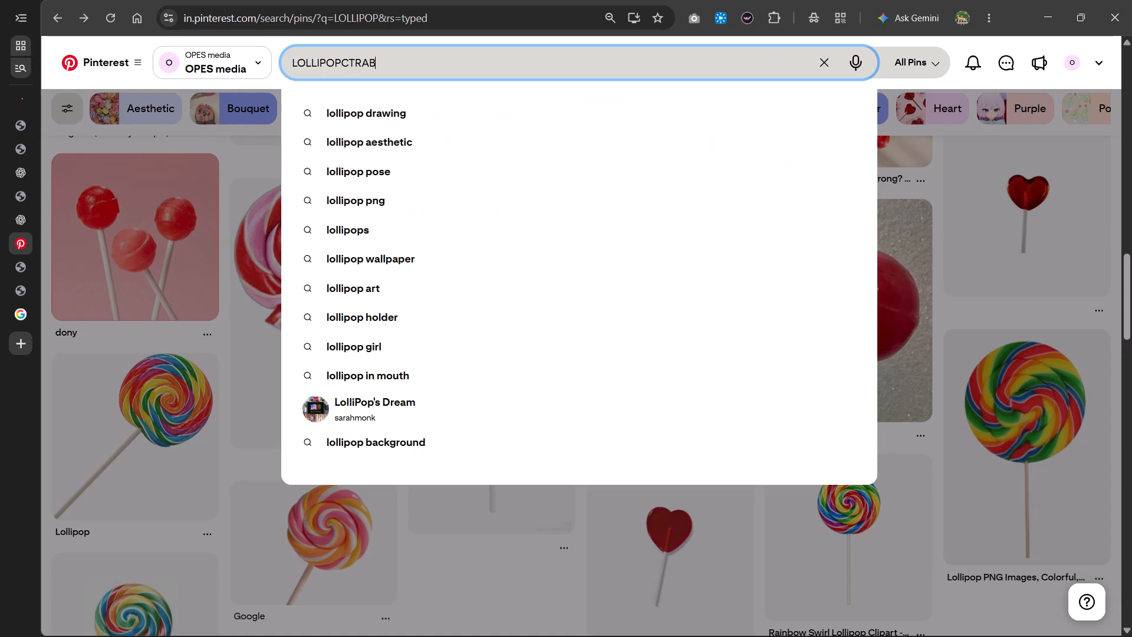
key(BackSpace)
key(BackSpace)
key(BackSpace)
key(BackSpace)
key(BackSpace)
key(space)
text(TRABS)
key(BackSpace)
key(BackSpace)
text(NS)
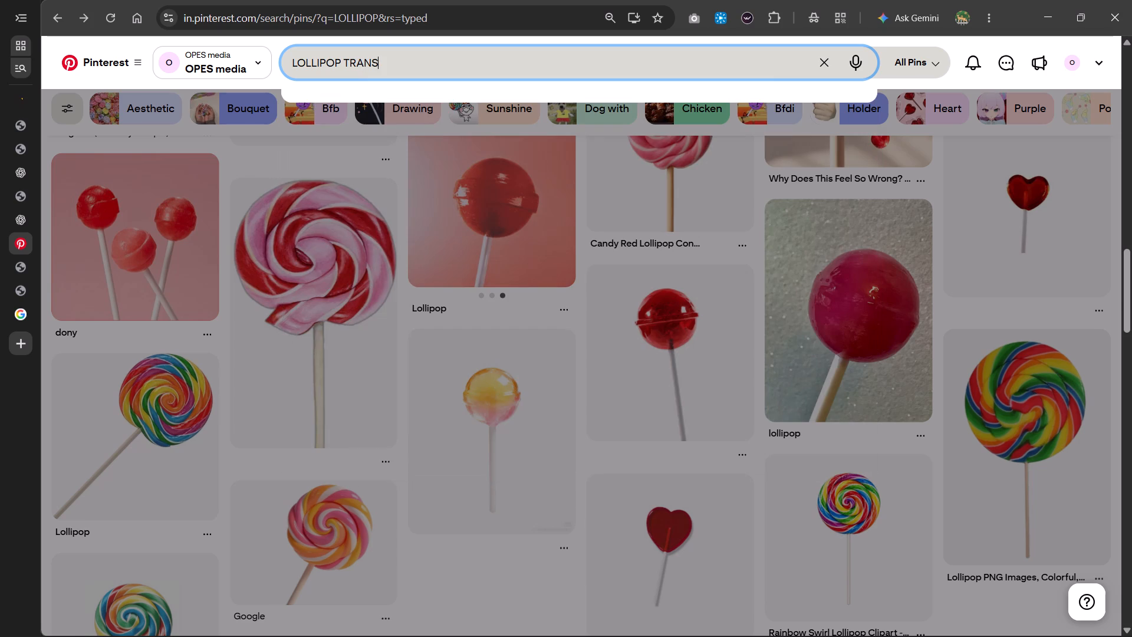
click(548, 57)
key(BackSpace)
click(469, 124)
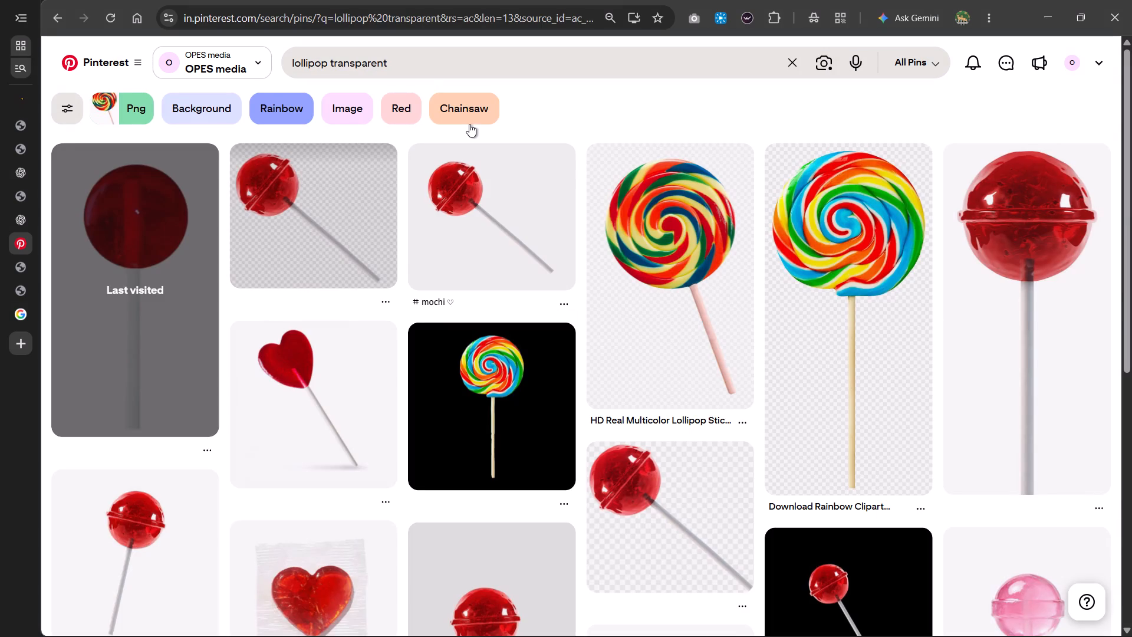
Examine the transparent lollipop results for a usable image and reopen the last visited flat red lollipop pin.
scroll(601, 114, down, 3)
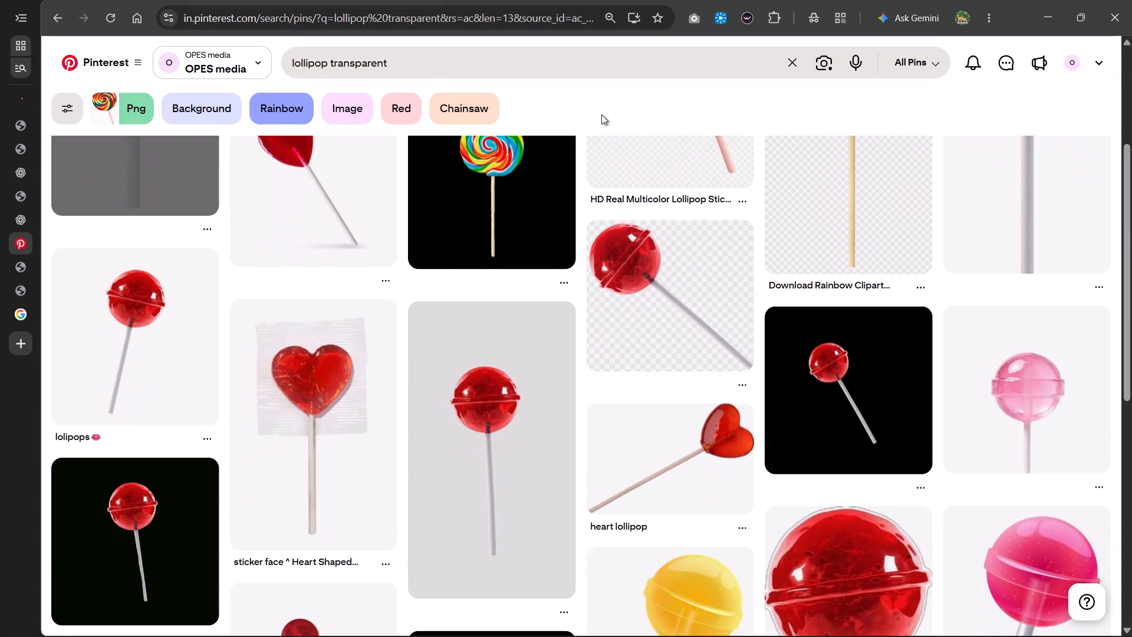
scroll(601, 114, down, 9)
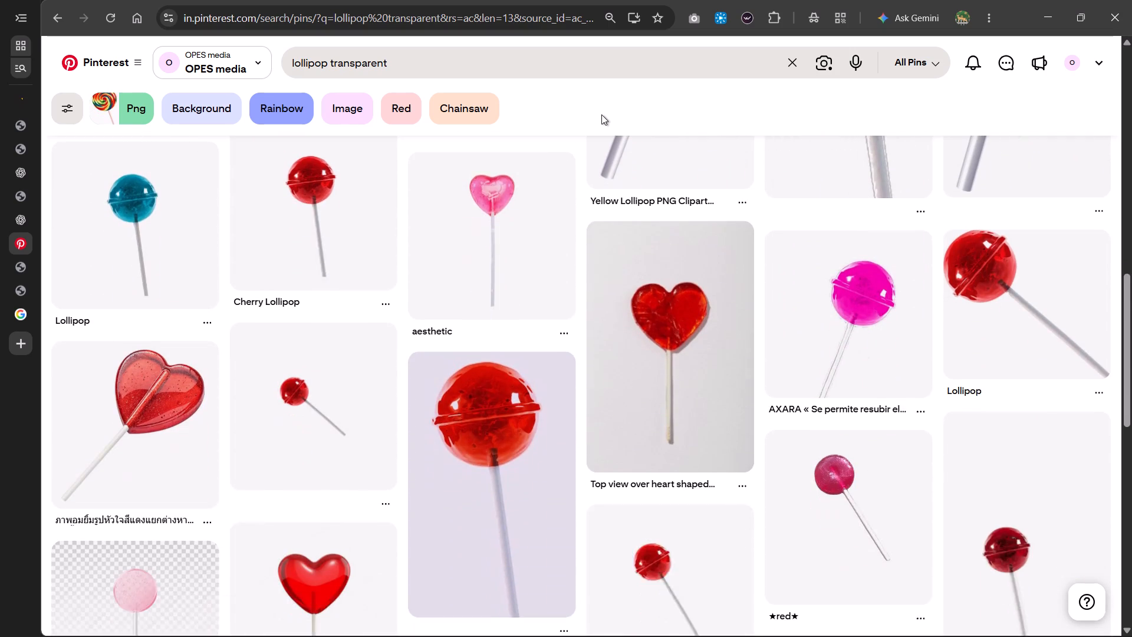
scroll(601, 114, down, 8)
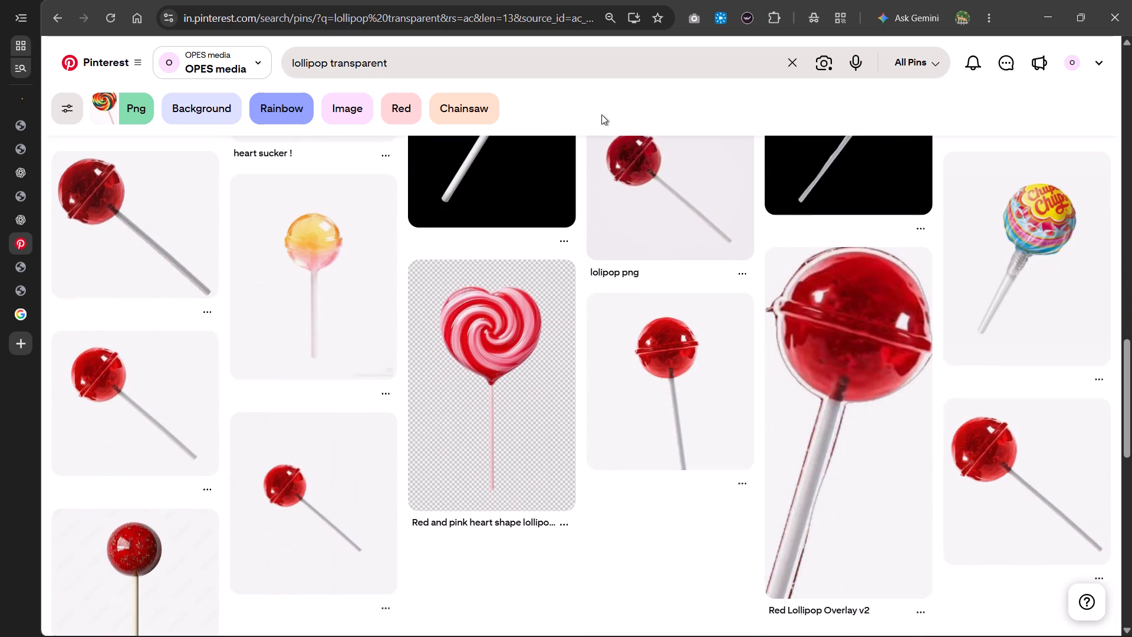
scroll(601, 114, down, 7)
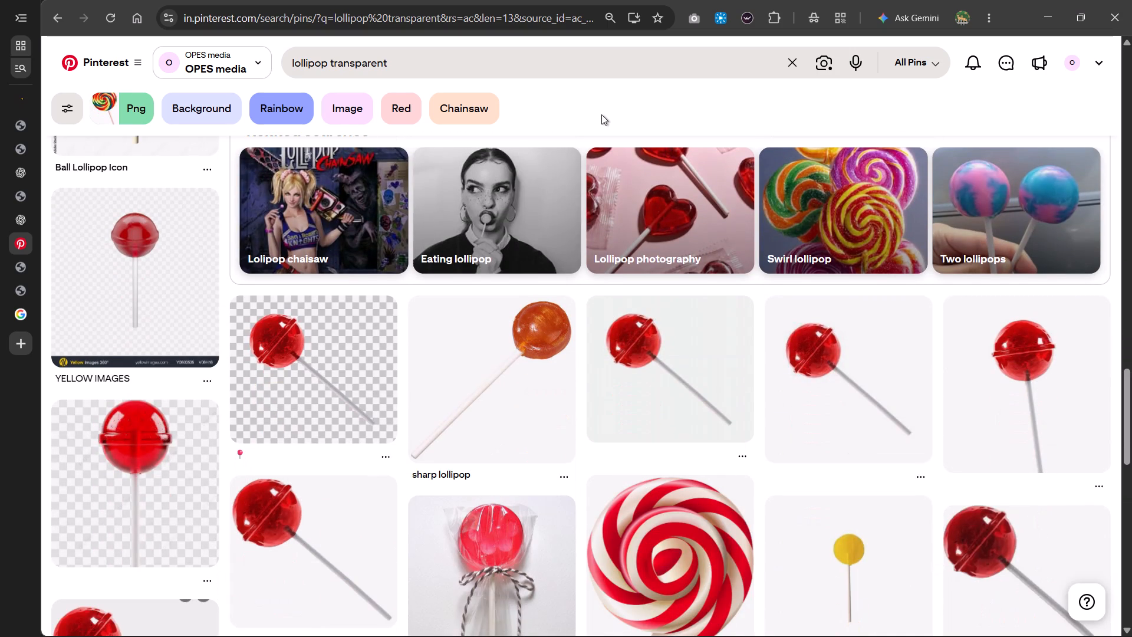
scroll(601, 114, down, 4)
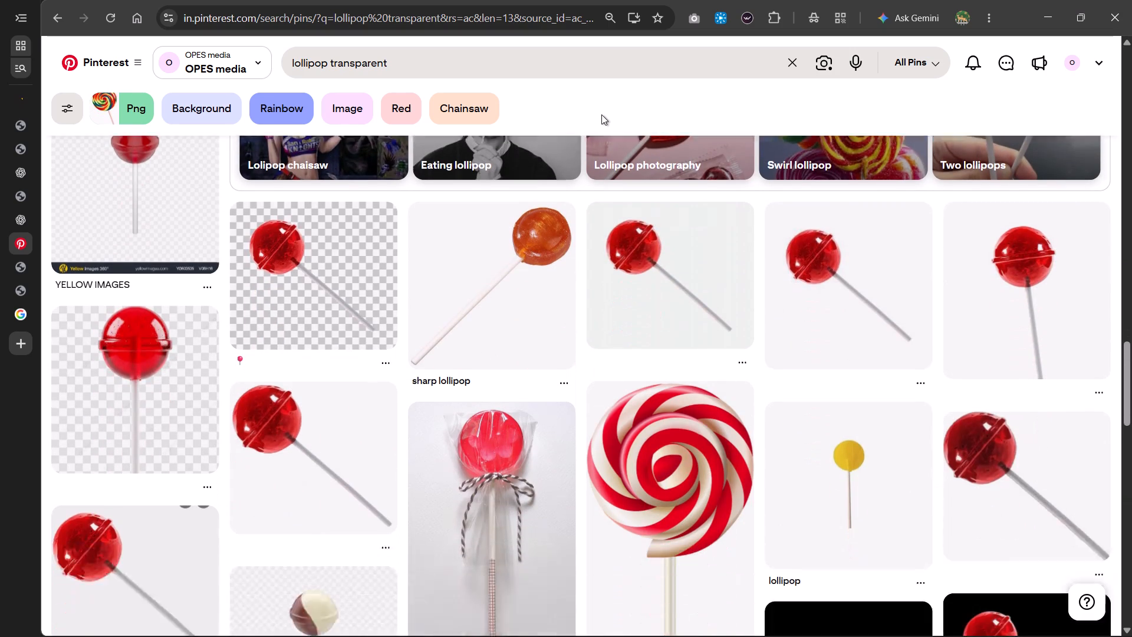
scroll(601, 114, up, 20)
scroll(601, 114, up, 2)
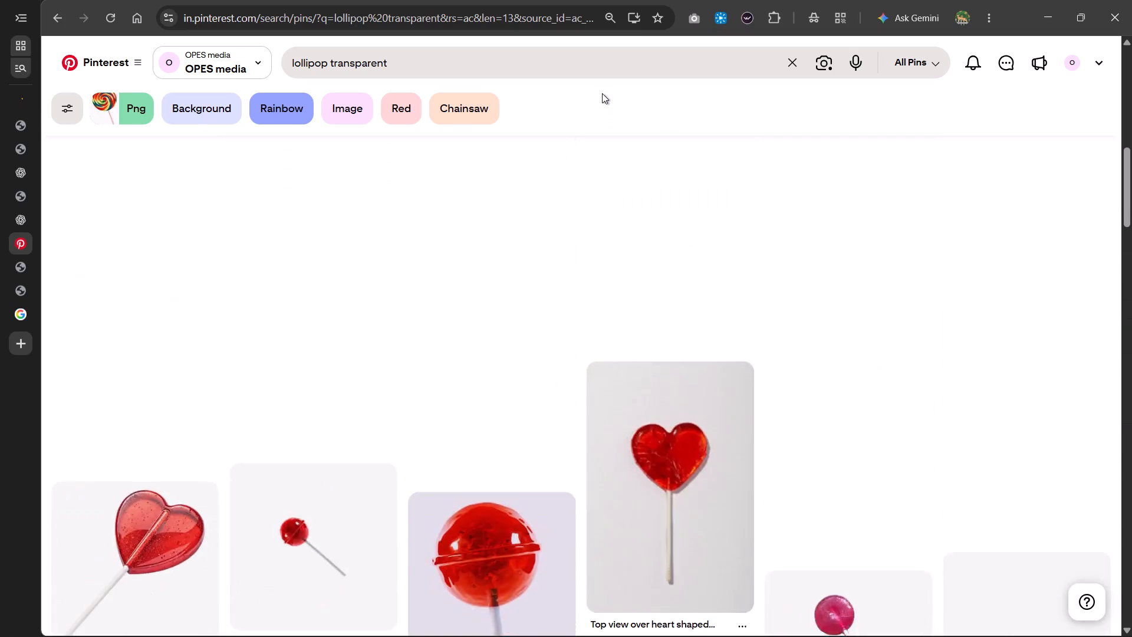
scroll(602, 93, up, 13)
click(140, 295)
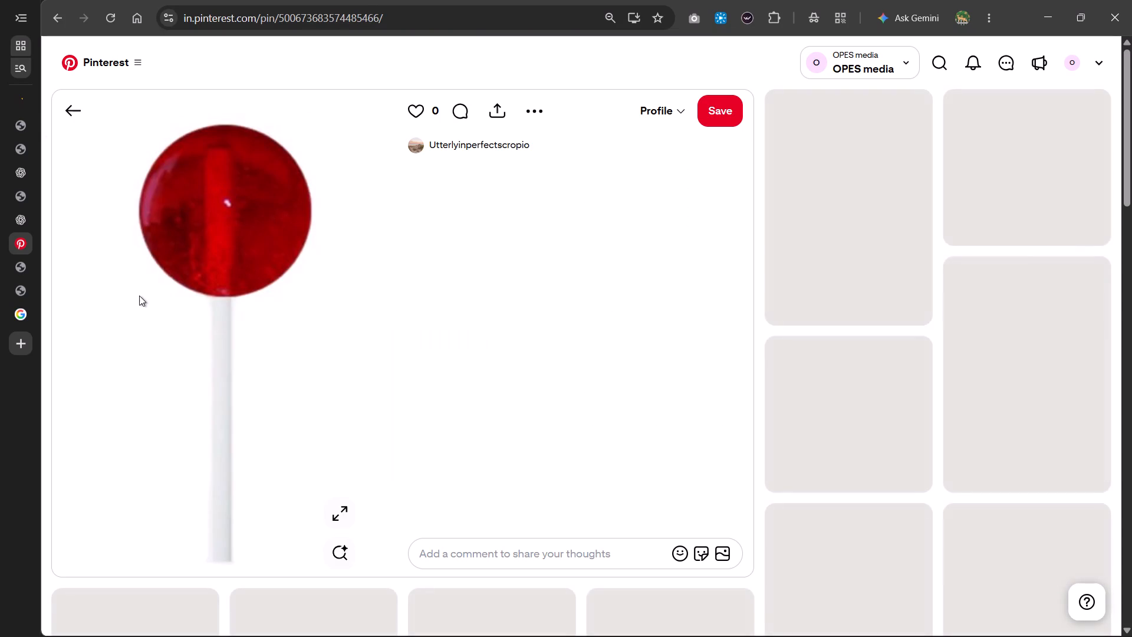
Switch to the Google Images tab and replace the naslen scene search with lollipop.
click(51, 304)
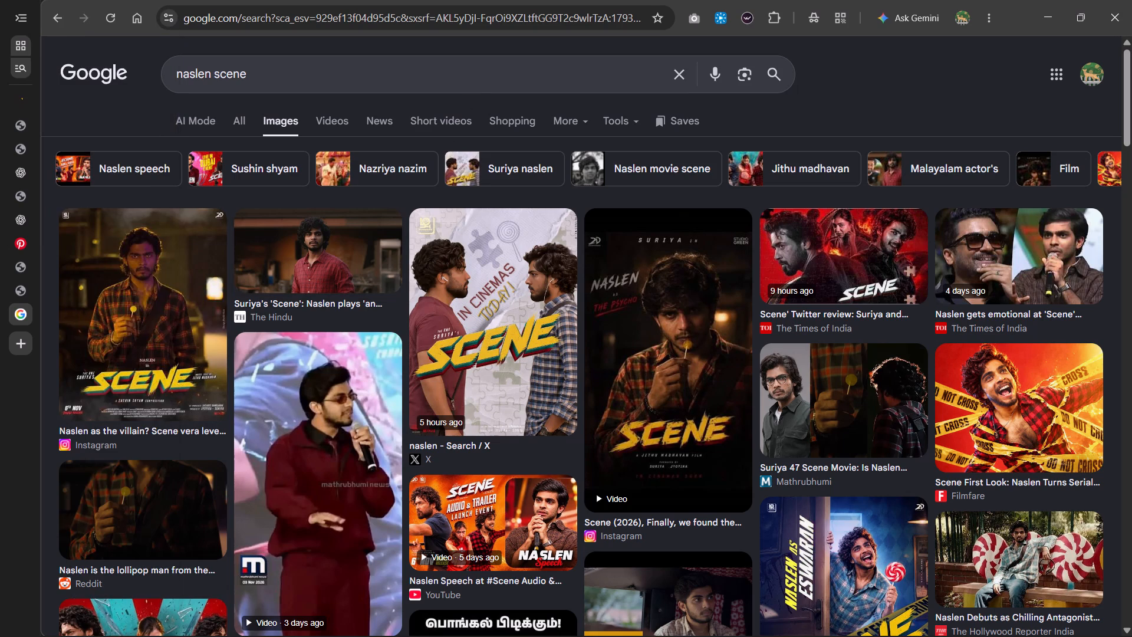
click(681, 72)
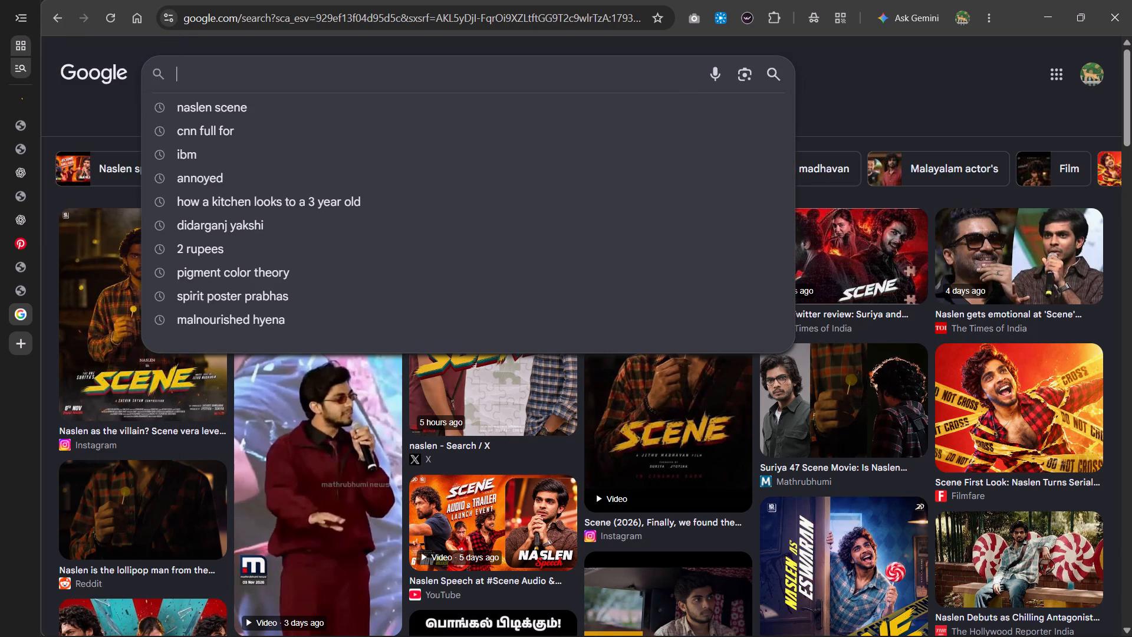
text(LOP)
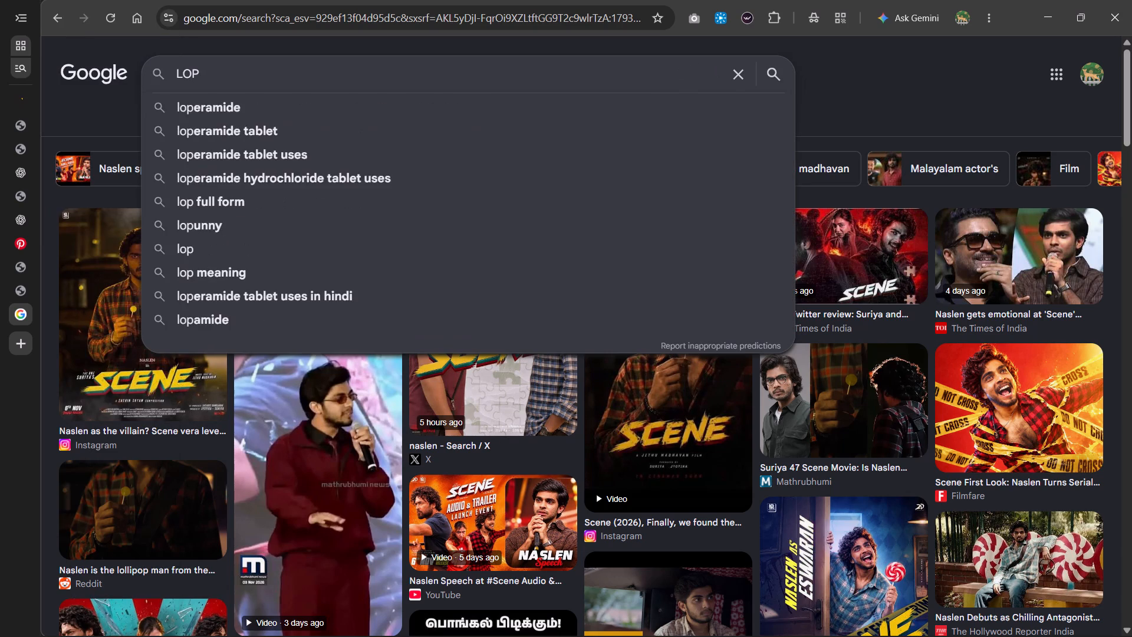
key(BackSpace)
text(LLI)
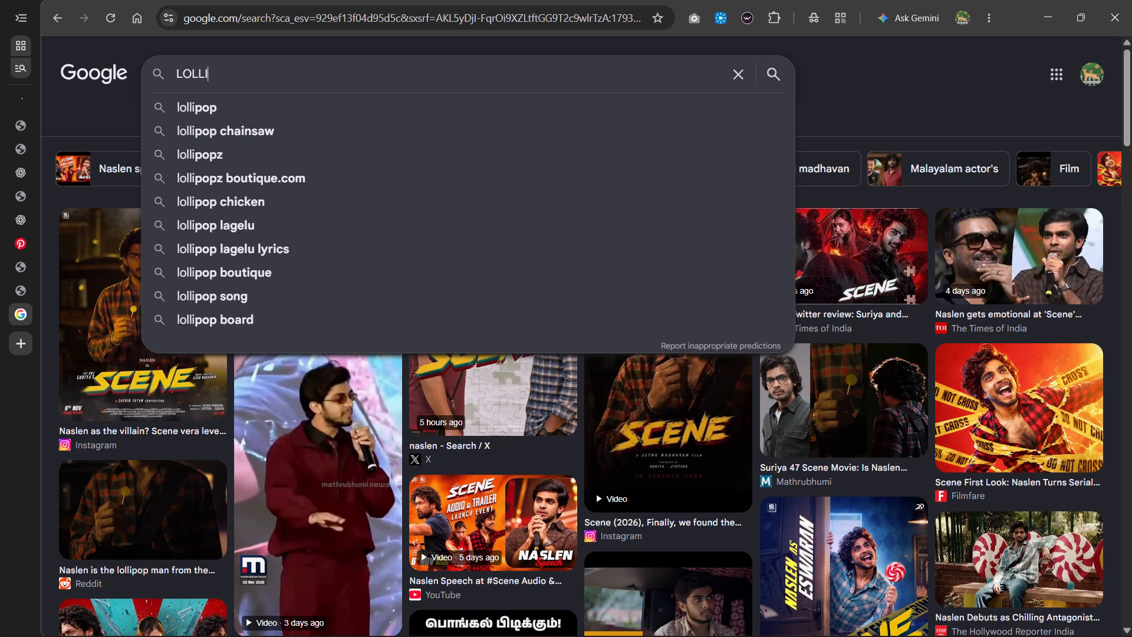
click(524, 116)
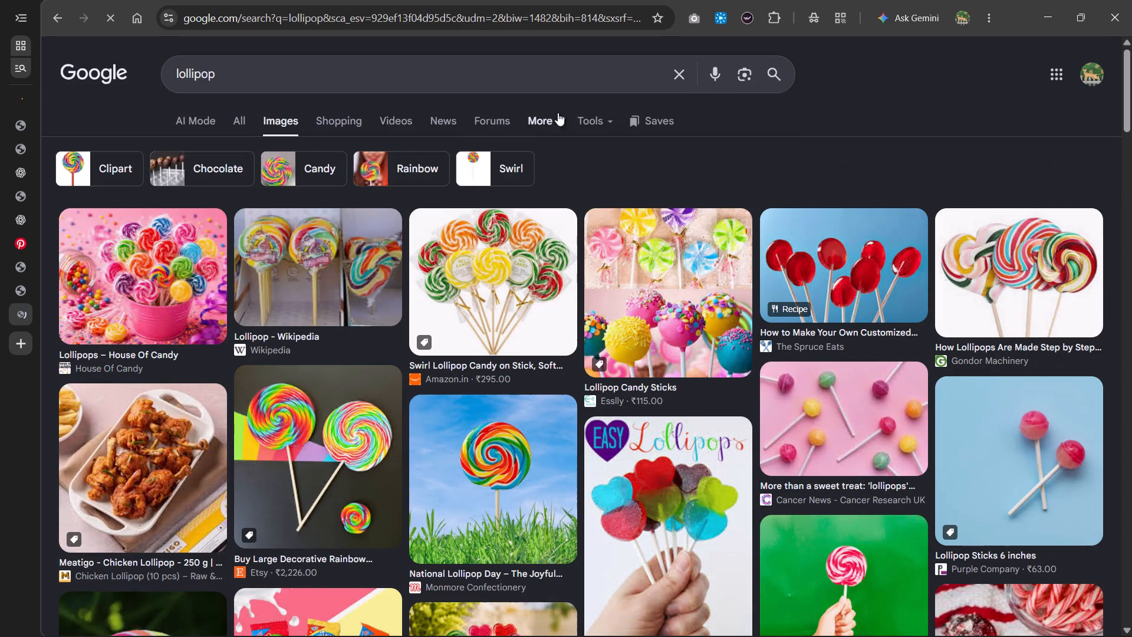
Skim the lollipop images and refine the Google Images search to lollipop PLAIN.
scroll(722, 340, down, 9)
scroll(736, 331, up, 10)
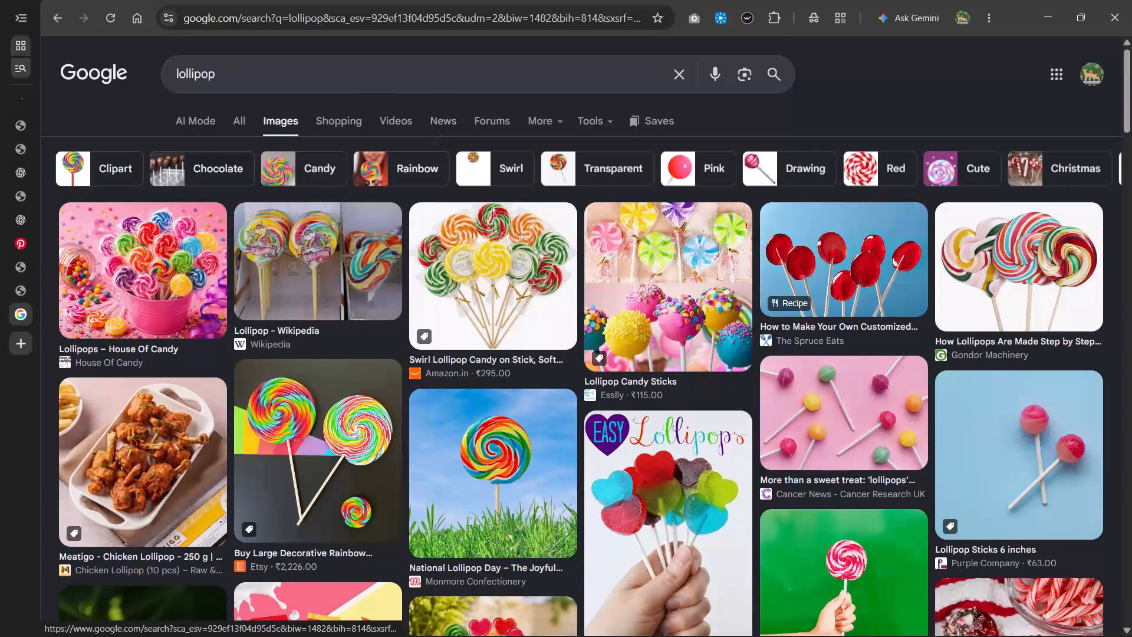
click(445, 90)
key(space)
text(PLAIN)
key(Return)
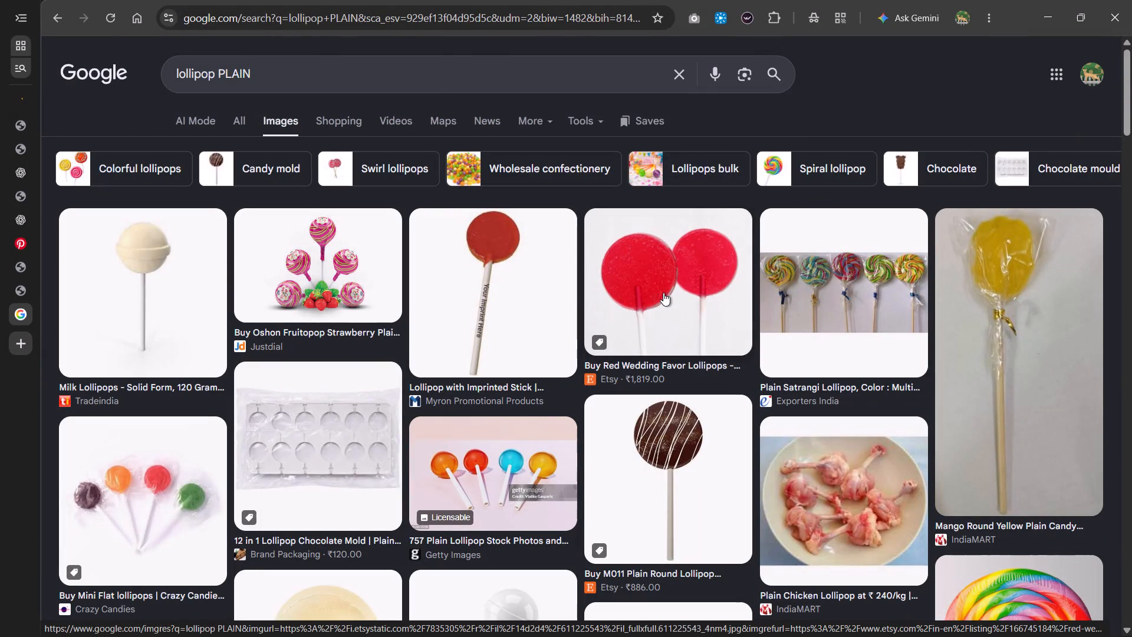
Examine the lollipop PLAIN image results and open the pale Sweet Kee's lollipop, followed by the related yellow Fruit lollipop image.
scroll(664, 295, down, 2)
scroll(664, 295, up, 3)
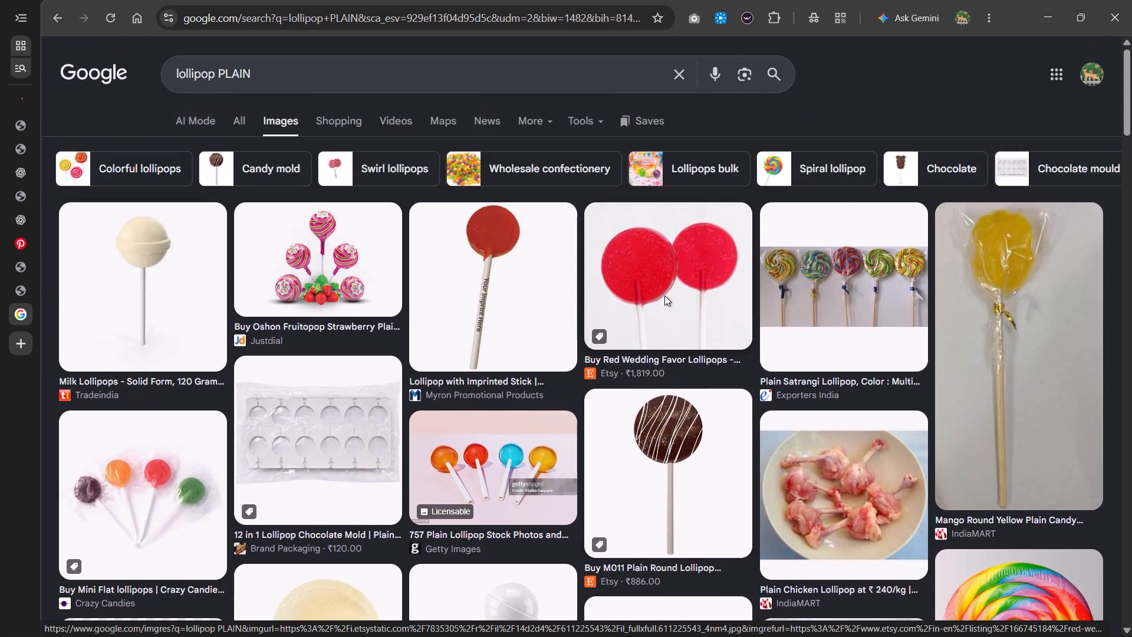
scroll(664, 295, down, 6)
scroll(664, 295, up, 4)
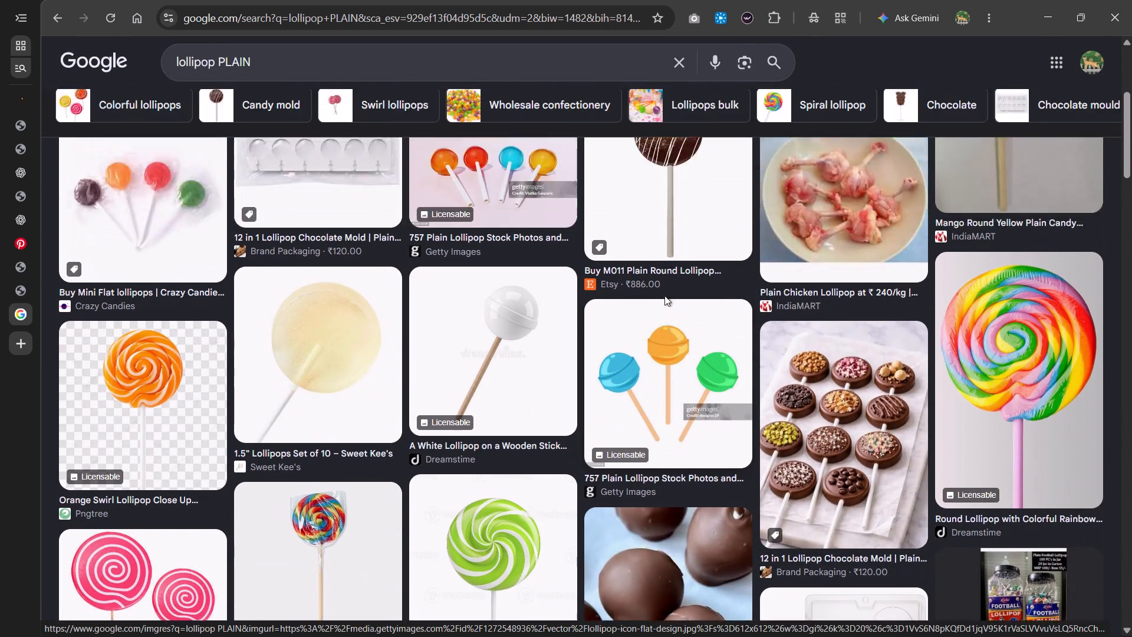
scroll(664, 295, up, 3)
scroll(664, 295, down, 2)
click(320, 527)
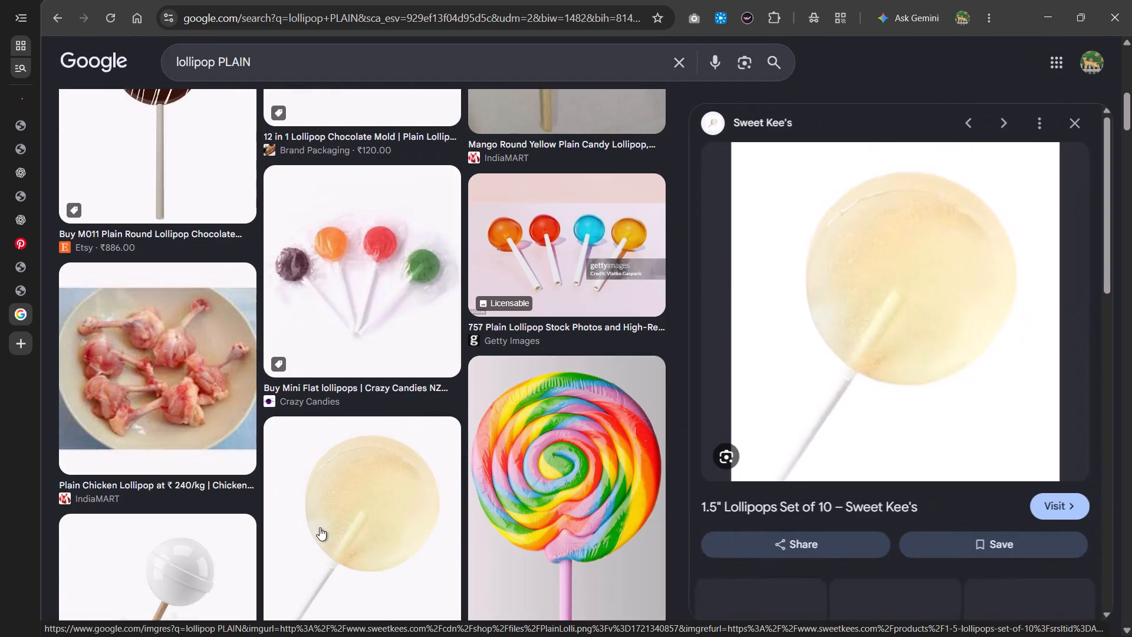
scroll(1048, 361, down, 4)
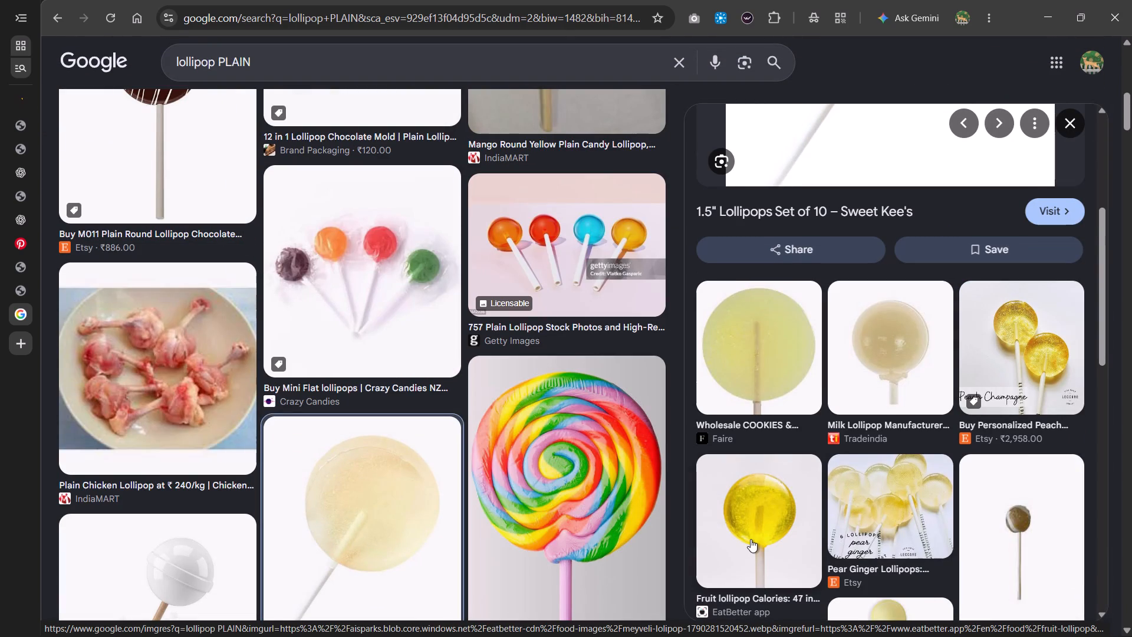
scroll(751, 537, down, 7)
scroll(750, 523, up, 4)
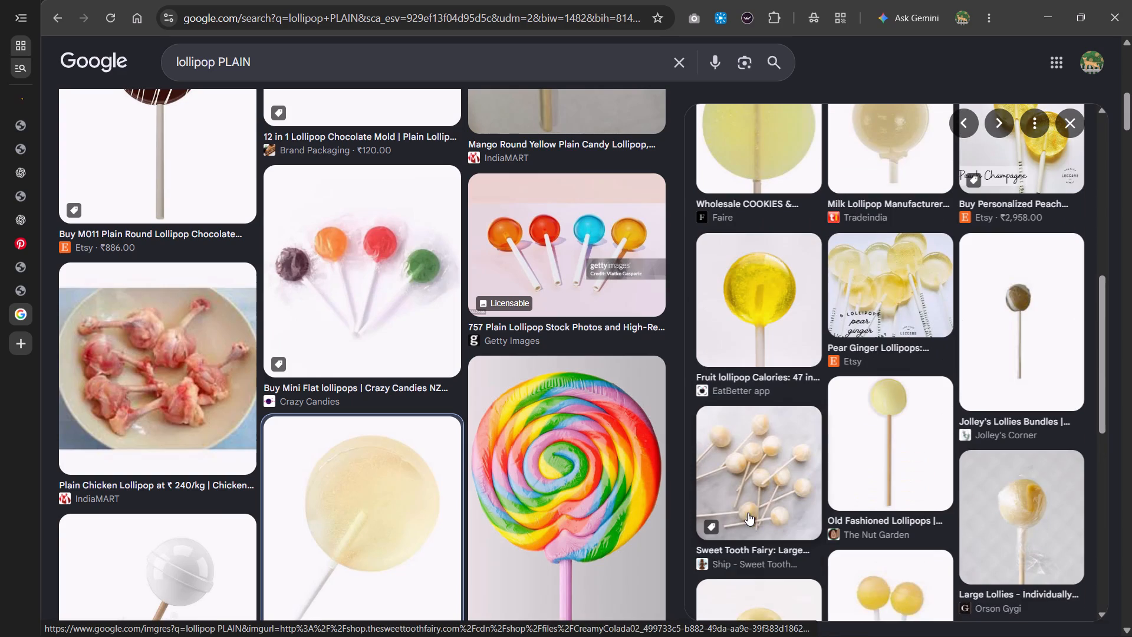
click(780, 314)
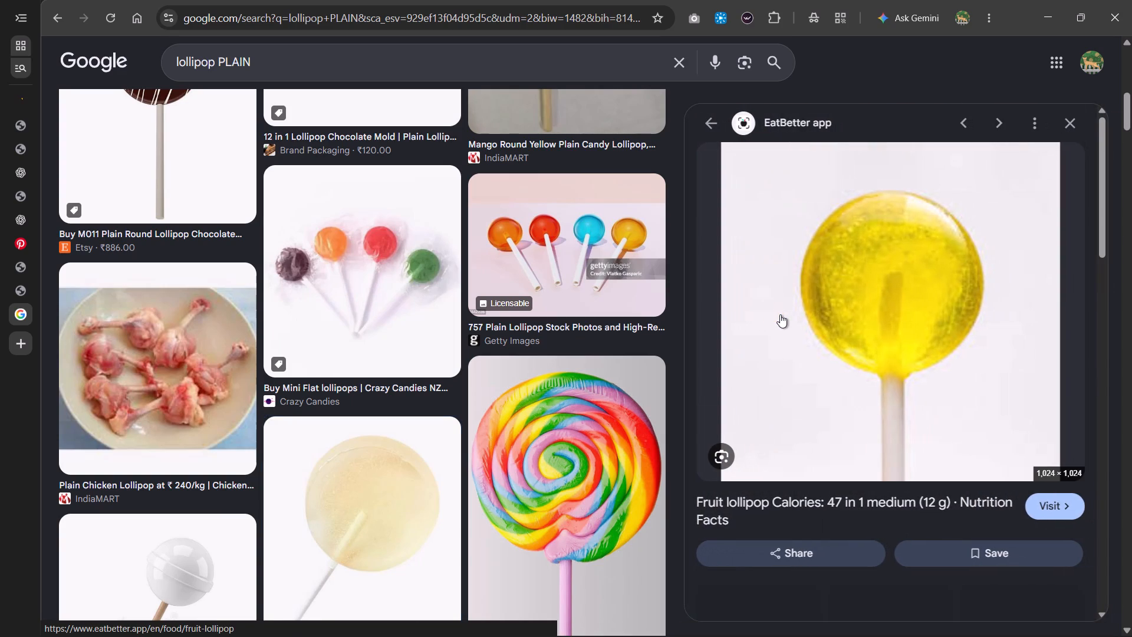
Open the Shutterstock yellow lollipop on white from the related images and place it on the Canva Instagram Post page.
scroll(956, 406, down, 5)
click(1018, 313)
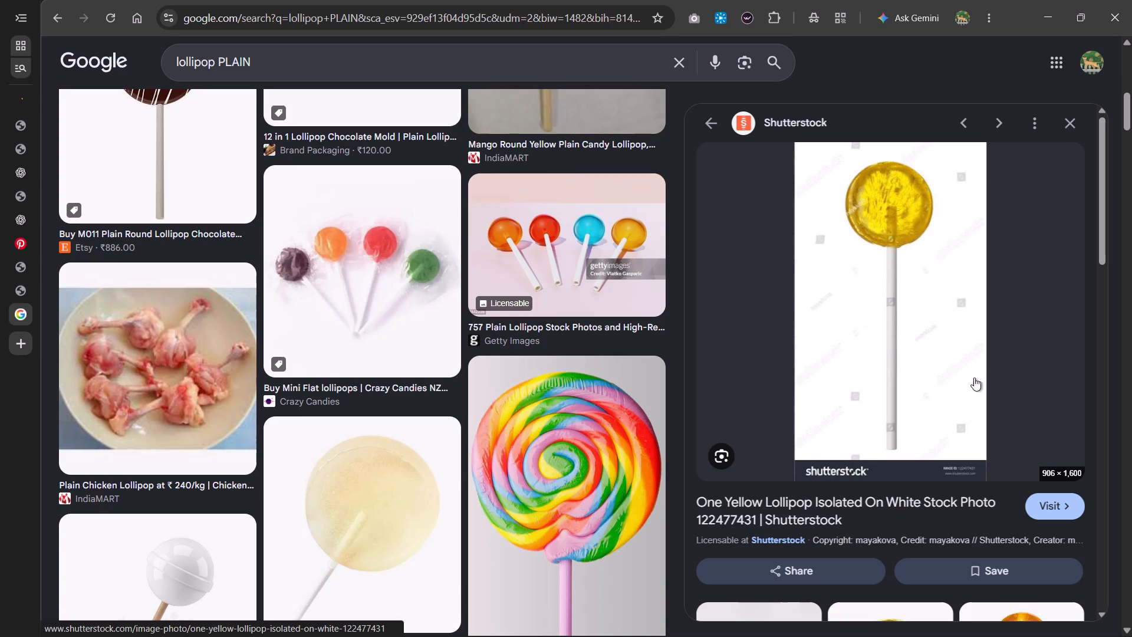
scroll(940, 360, down, 4)
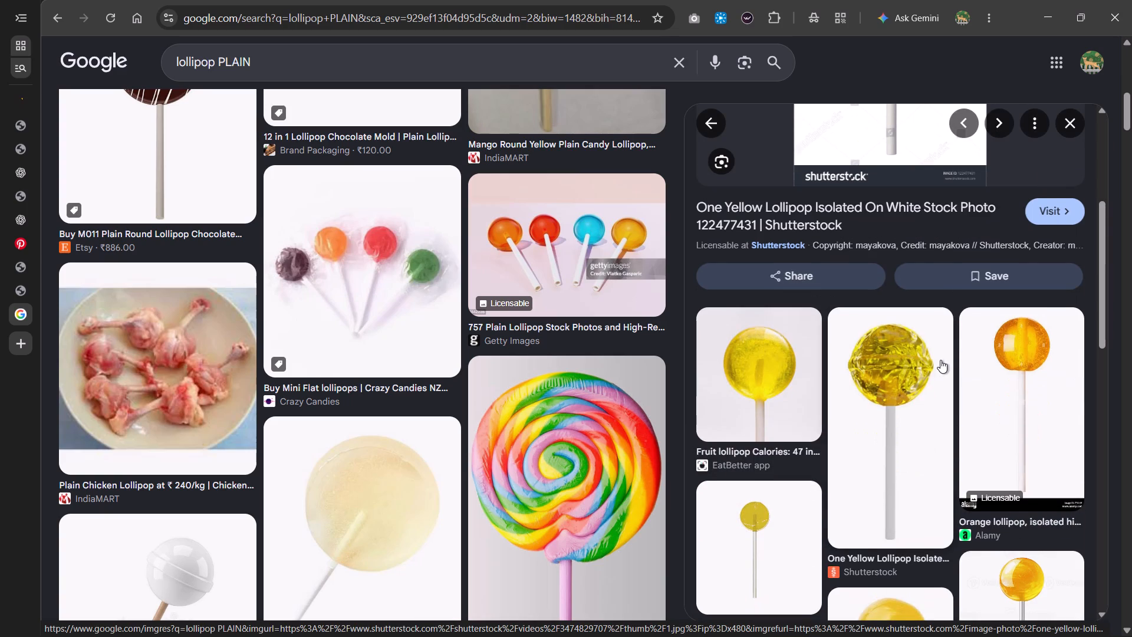
scroll(940, 360, down, 3)
scroll(940, 360, up, 9)
drag(934, 299, 772, 350)
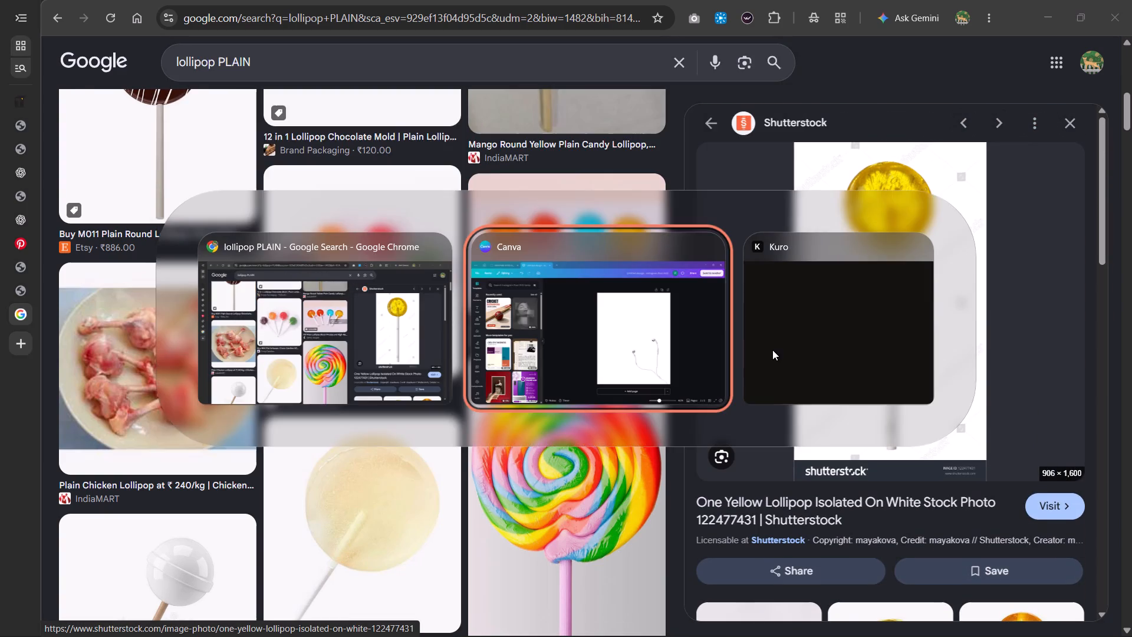
drag(772, 350, 715, 372)
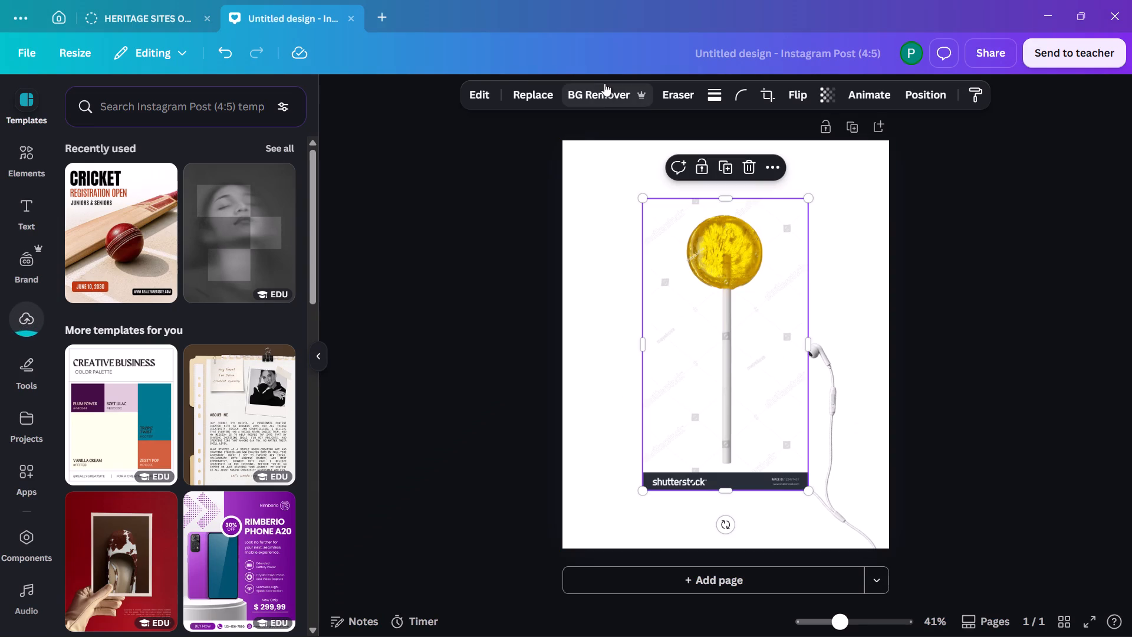
Remove the lollipop image's background and tilt the lollipop slightly clockwise.
click(604, 83)
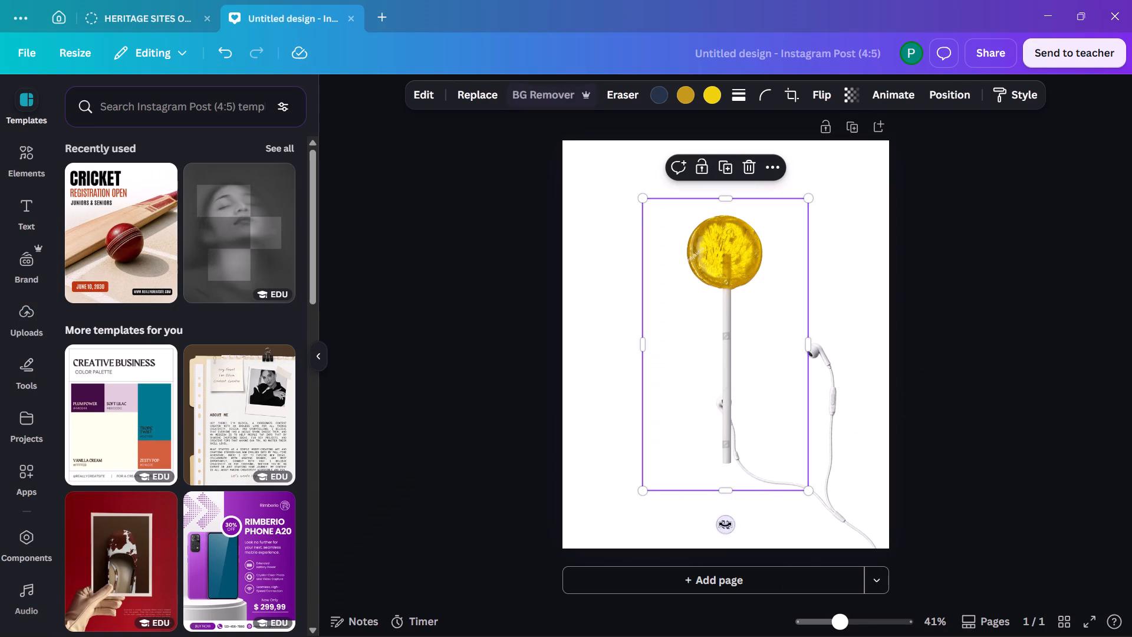
drag(724, 527, 680, 507)
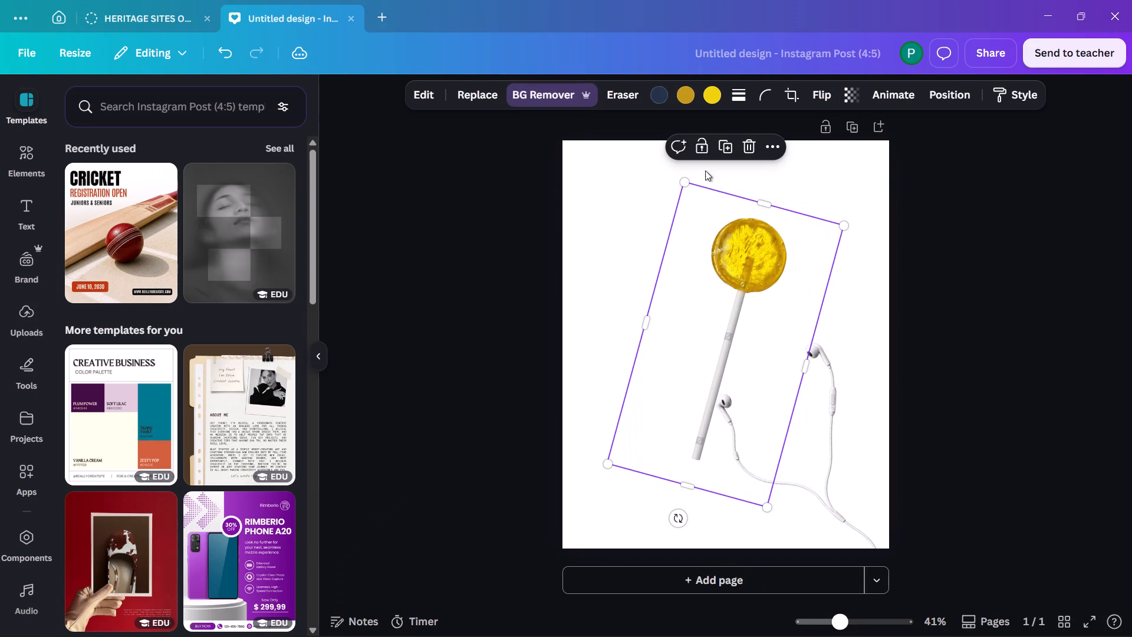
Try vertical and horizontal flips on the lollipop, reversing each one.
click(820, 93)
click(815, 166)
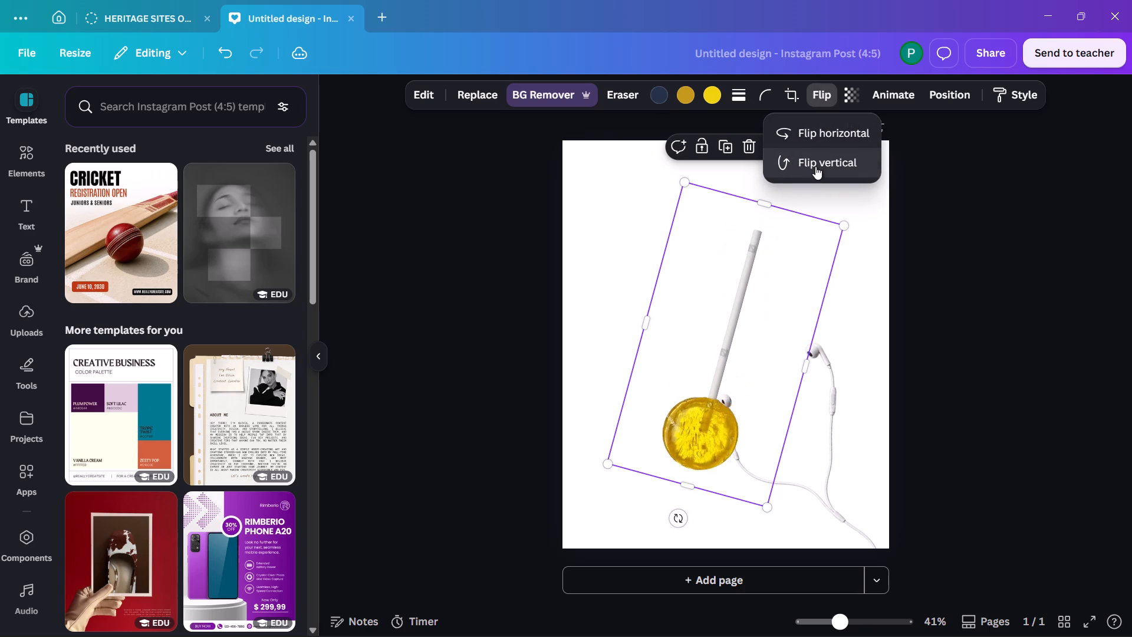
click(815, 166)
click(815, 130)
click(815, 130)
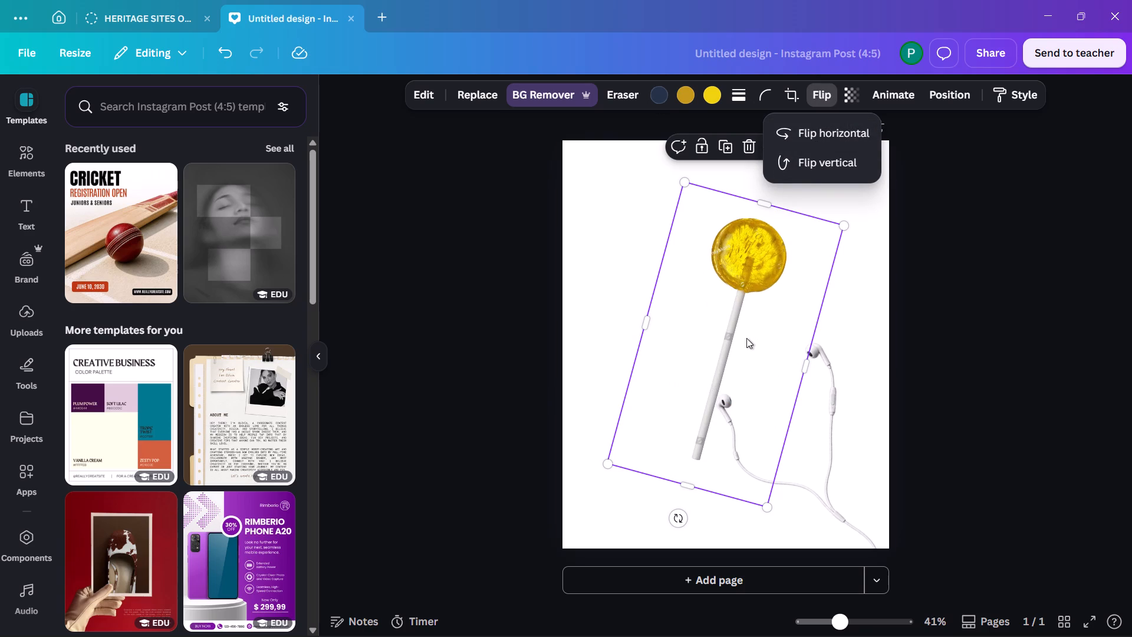
Shrink the lollipop to a tiny size, place it near the page's lower-left corner and deselect it.
drag(769, 299, 641, 528)
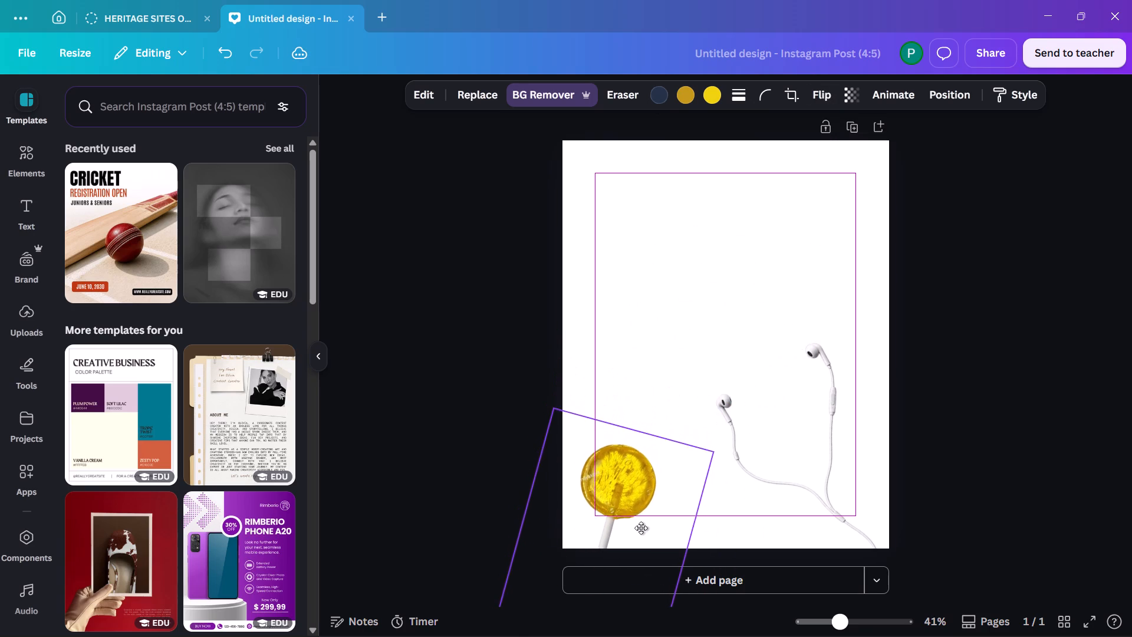
drag(641, 528, 641, 532)
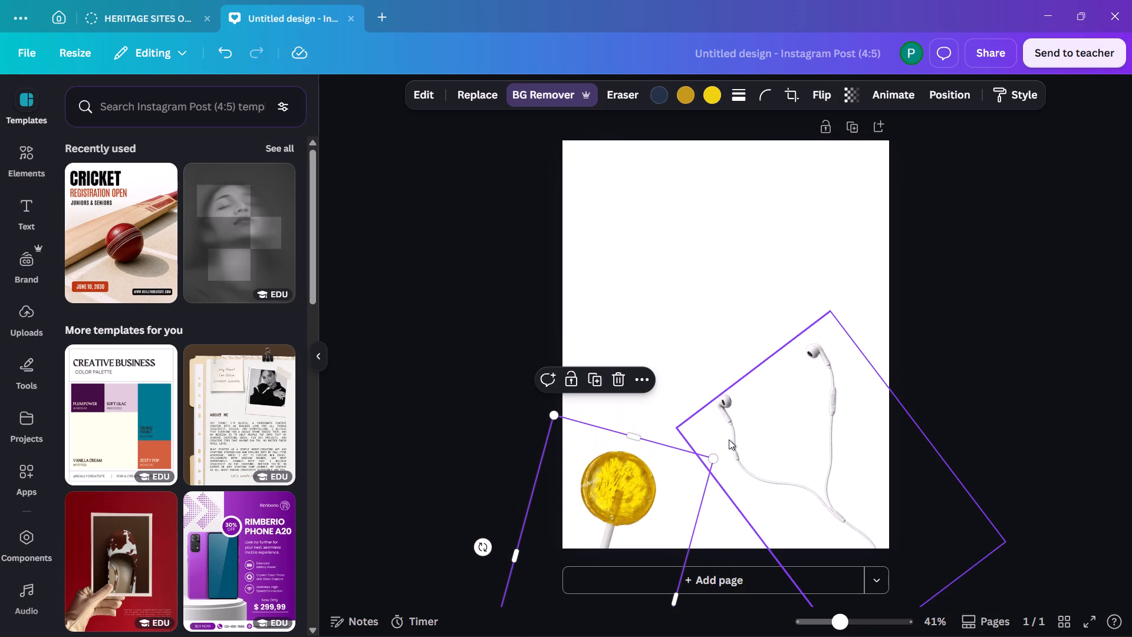
drag(714, 458, 619, 467)
drag(590, 538, 590, 537)
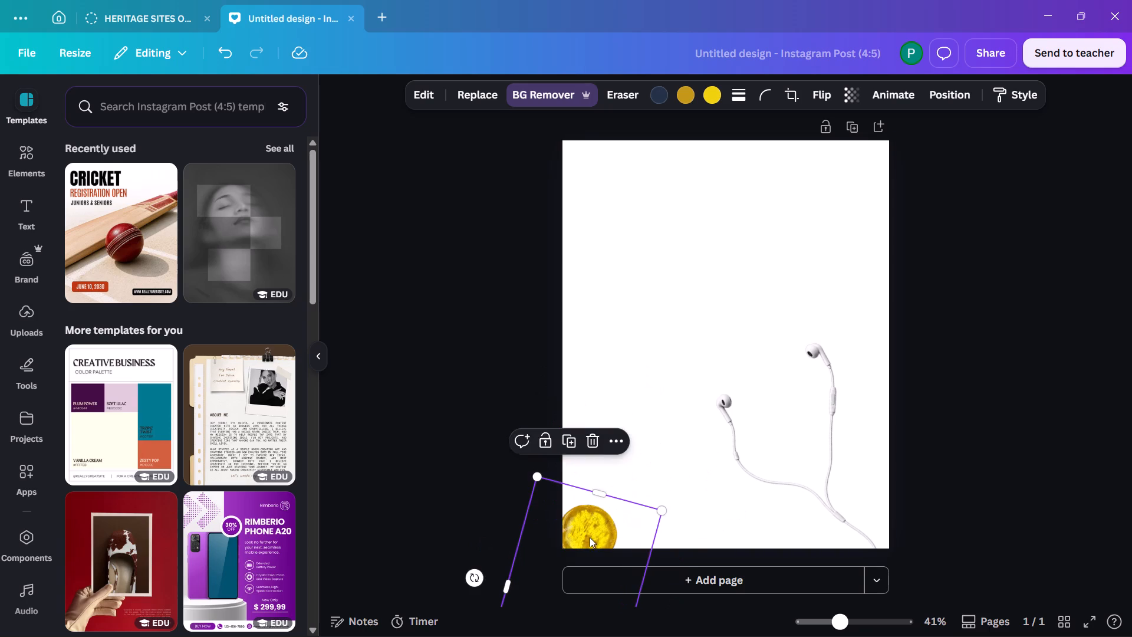
drag(590, 537, 661, 431)
drag(547, 593, 718, 395)
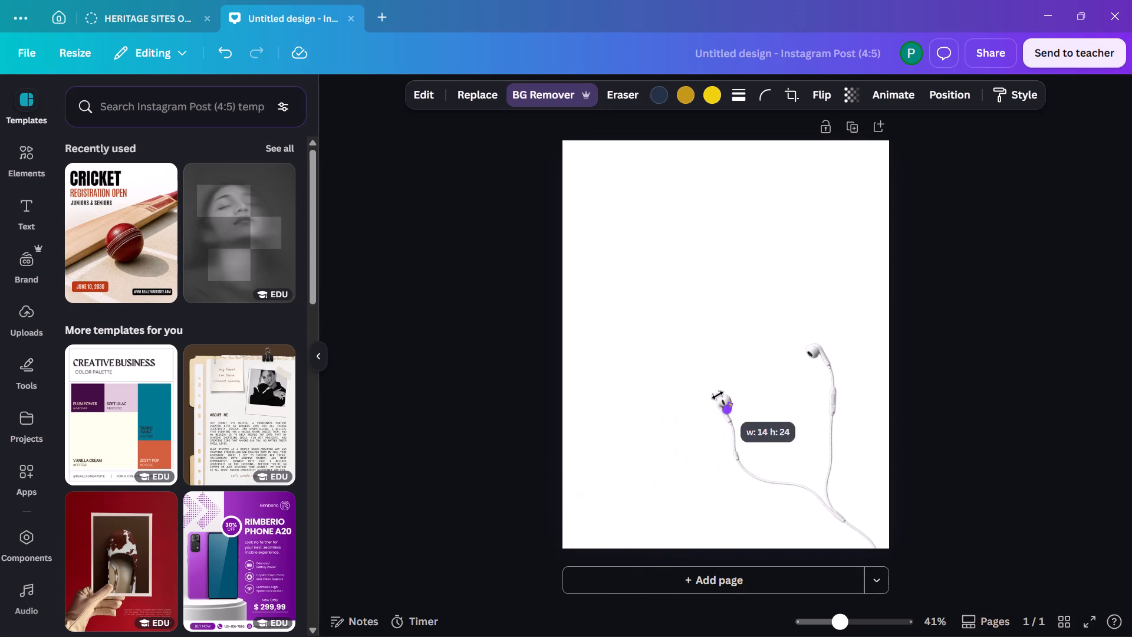
drag(718, 395, 705, 412)
drag(718, 459, 598, 551)
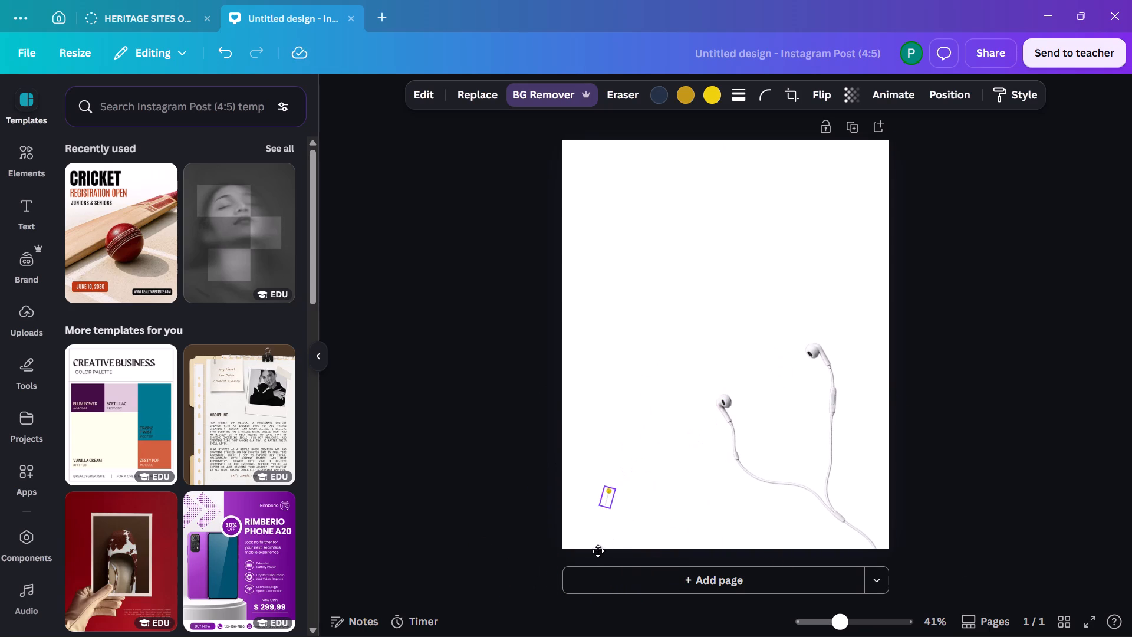
drag(598, 551, 597, 552)
click(1001, 309)
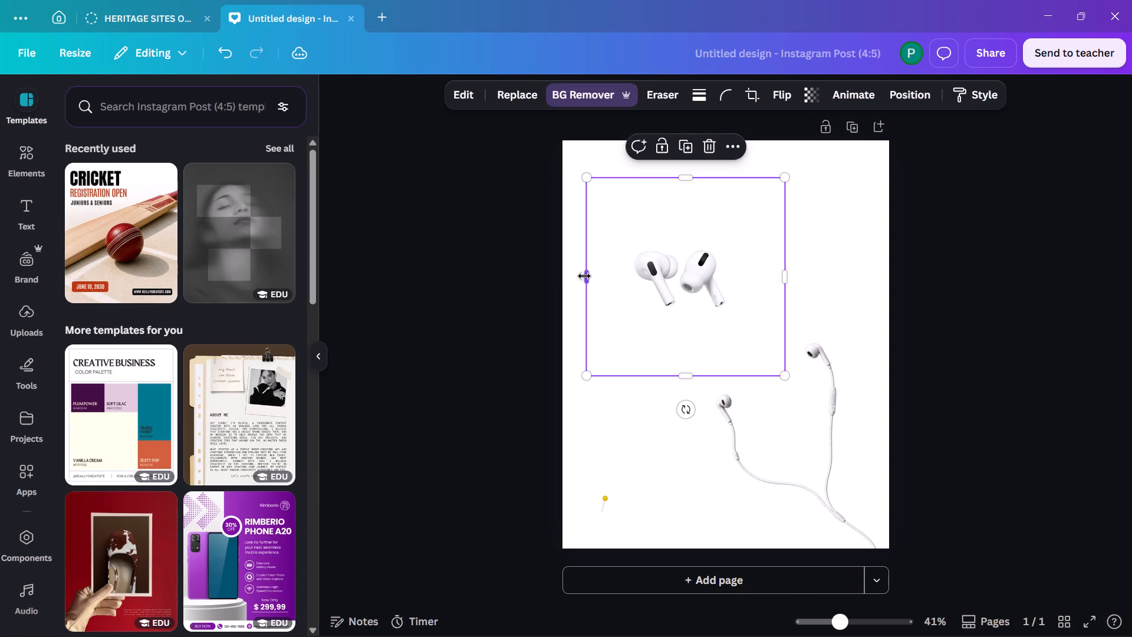
Crop the AirPods image closely on all sides around a single earbud, the one with the stem pointing lower right.
drag(584, 276, 676, 287)
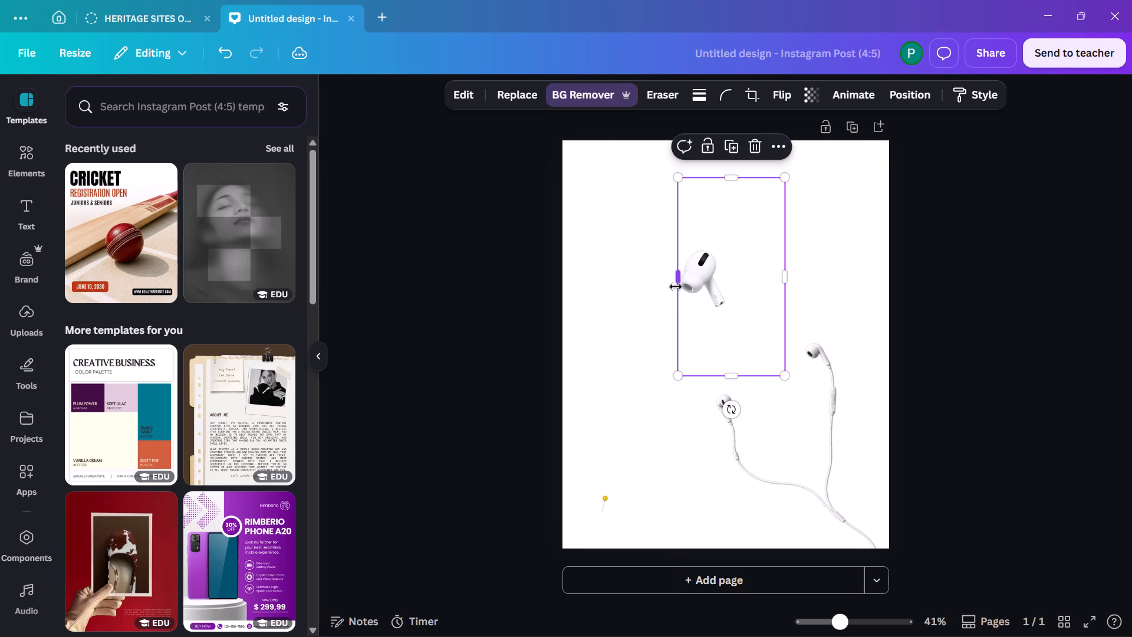
click(916, 270)
click(740, 289)
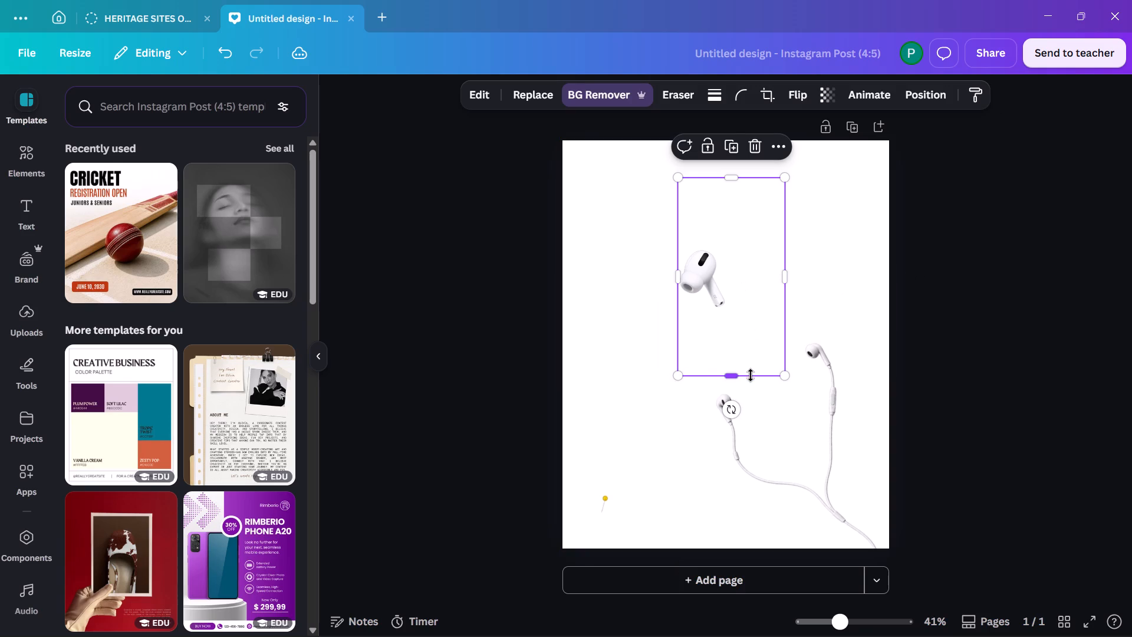
drag(751, 375, 752, 310)
drag(730, 178, 729, 222)
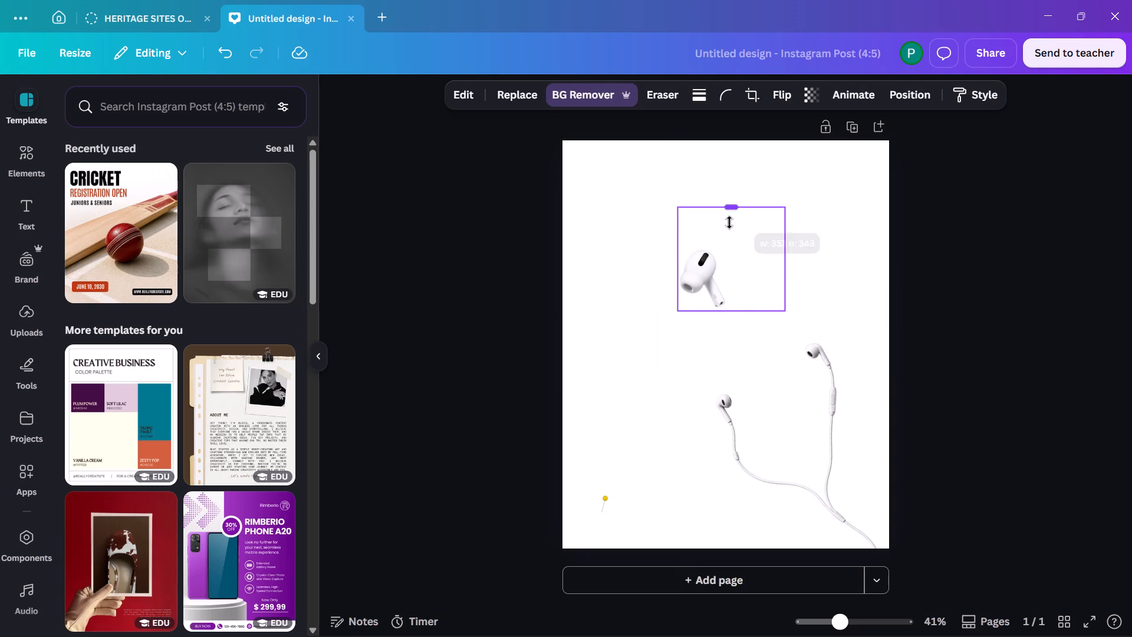
drag(729, 222, 726, 250)
drag(726, 250, 726, 242)
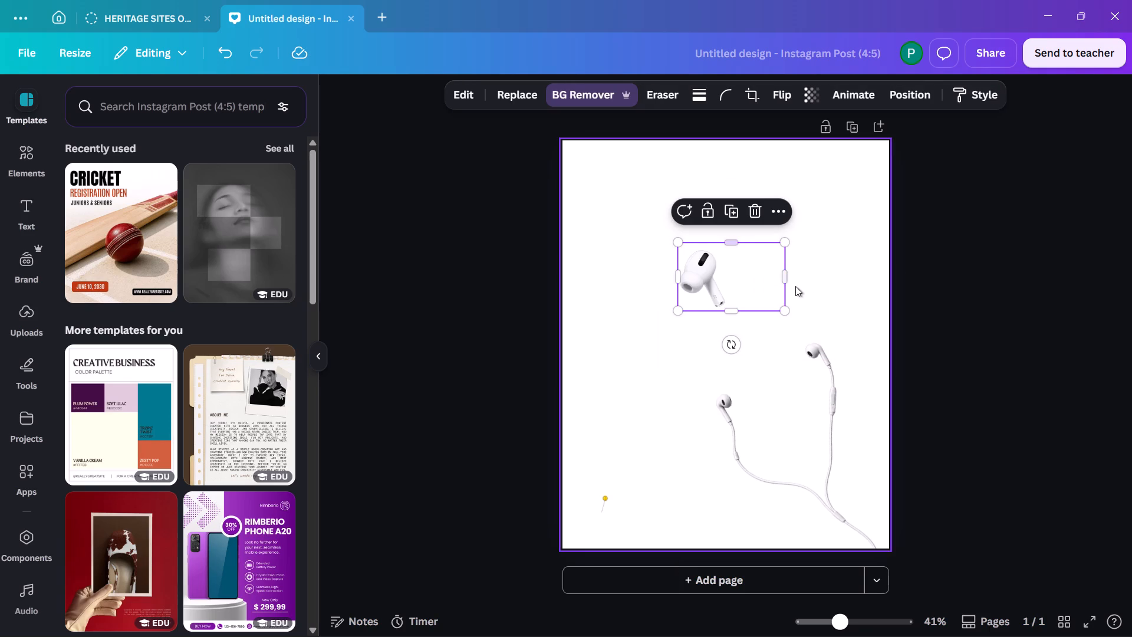
drag(784, 284, 727, 291)
Duplicate the cropped earbud, move the copy beside the original and widen its crop to about 329 by 226 to bring in the other earbud.
click(709, 215)
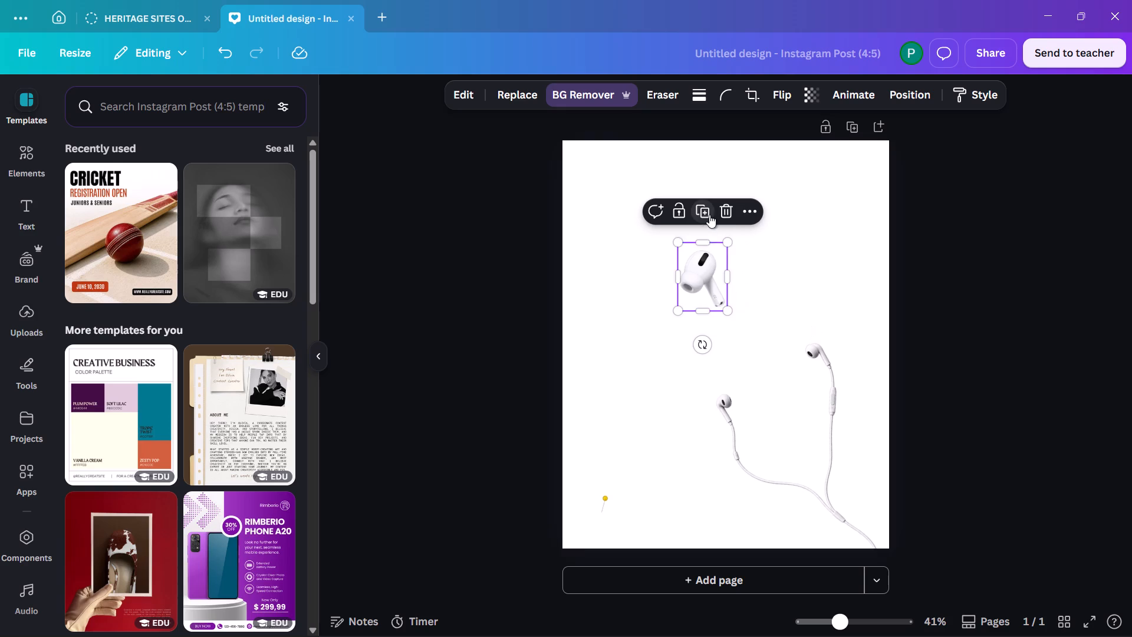
drag(709, 275, 782, 260)
drag(755, 268, 705, 274)
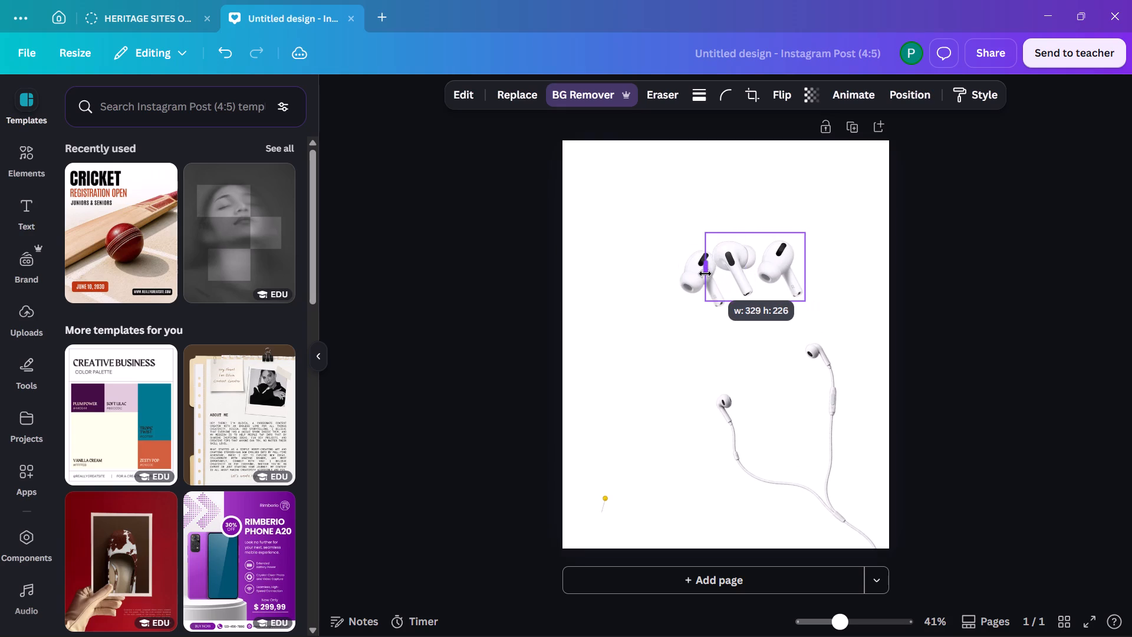
drag(705, 274, 707, 274)
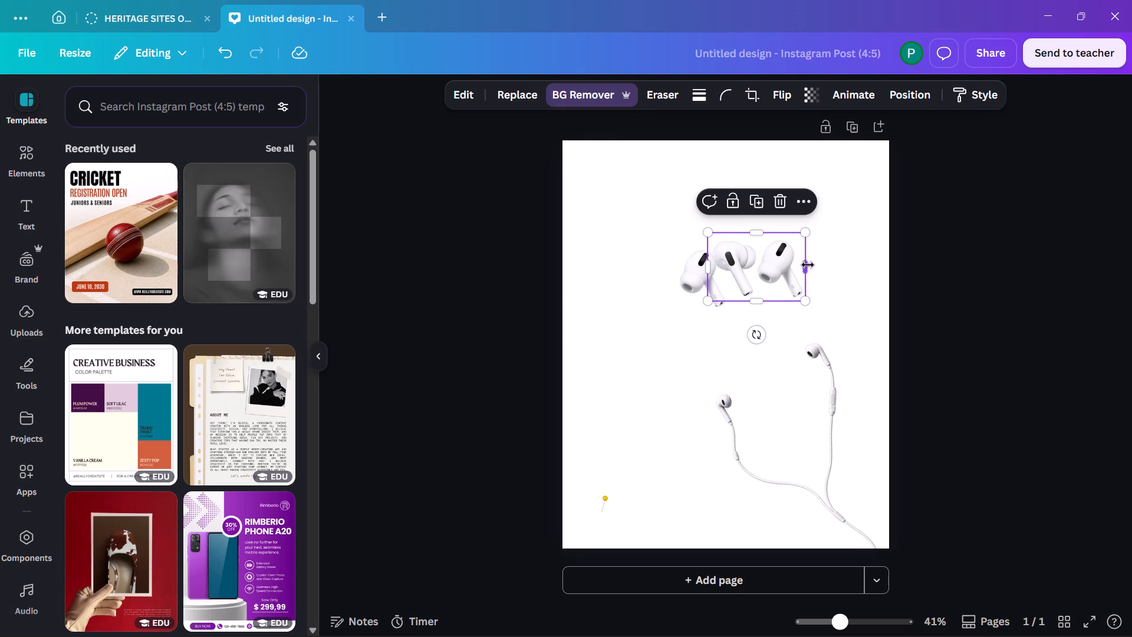
Narrow the duplicate image's crop so it shows only the other earbud.
drag(808, 265, 762, 275)
click(837, 244)
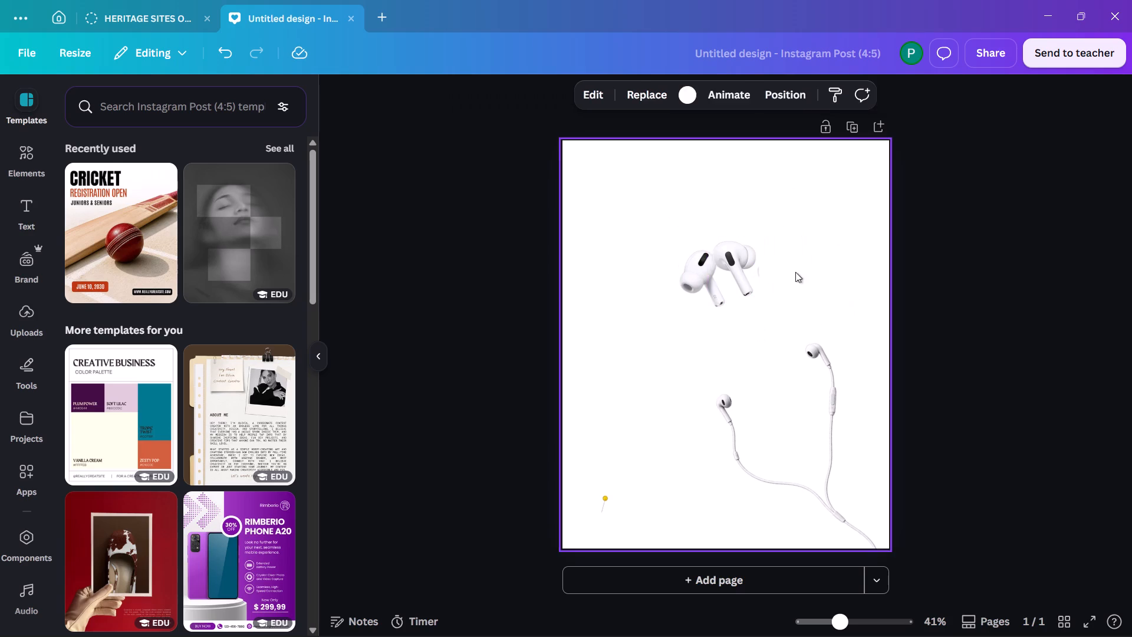
Move the cropped duplicate earbud toward the page's upper right and rotate it so its stem points left.
drag(744, 285, 787, 225)
drag(778, 279, 778, 281)
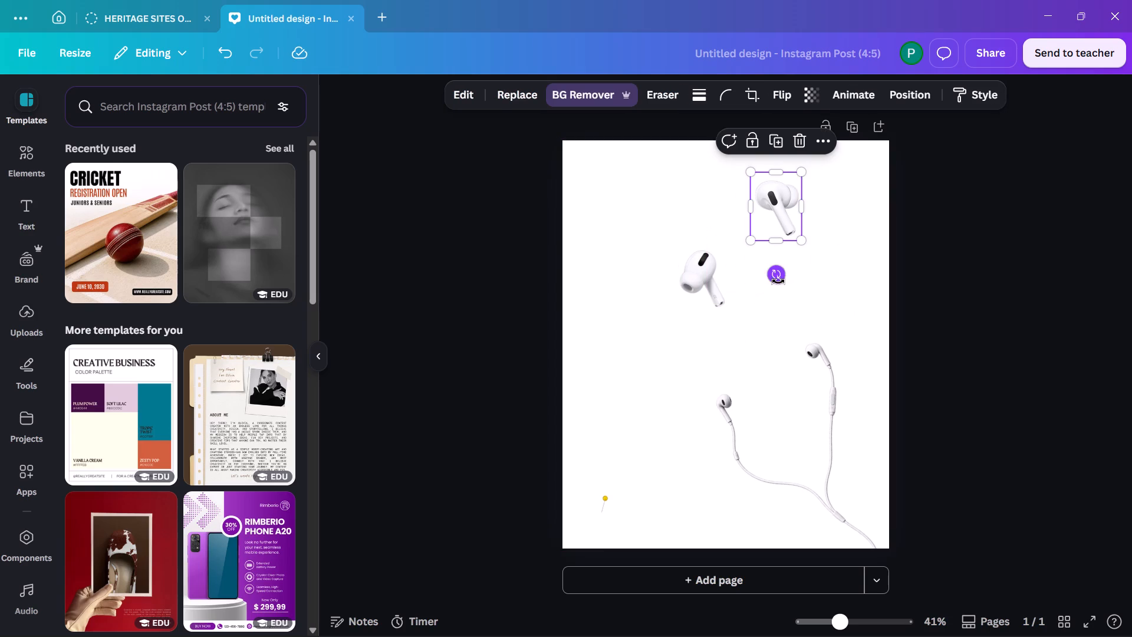
drag(778, 281, 740, 186)
Rotate the original earbud so its stem points right, enlarge it and place it partly off the page's left edge.
click(705, 280)
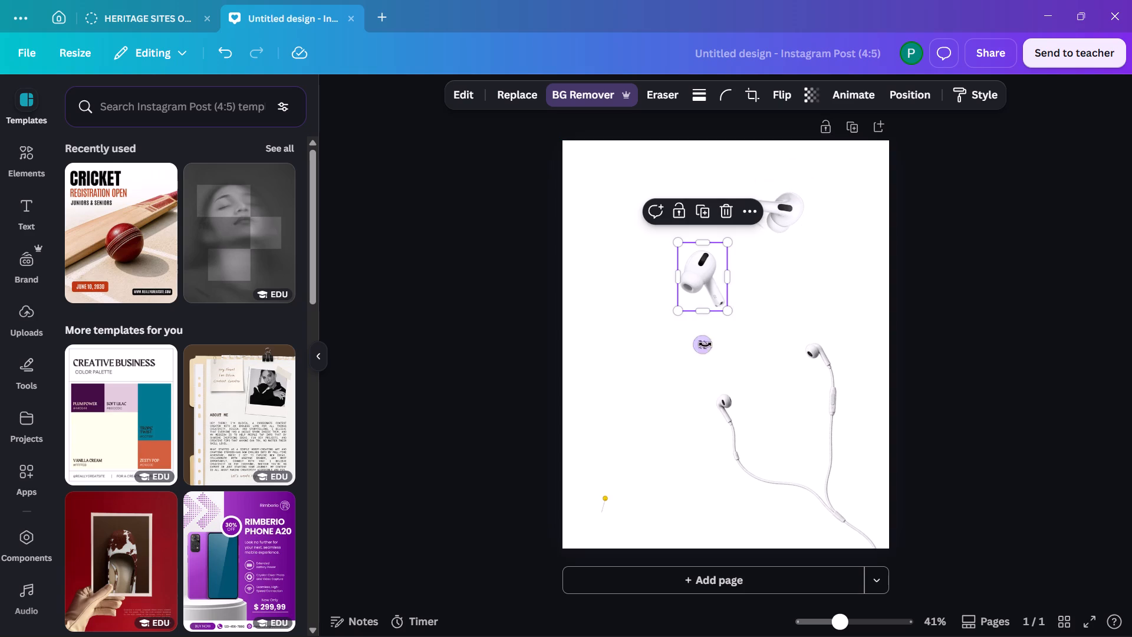
drag(705, 347, 761, 314)
drag(724, 291, 693, 298)
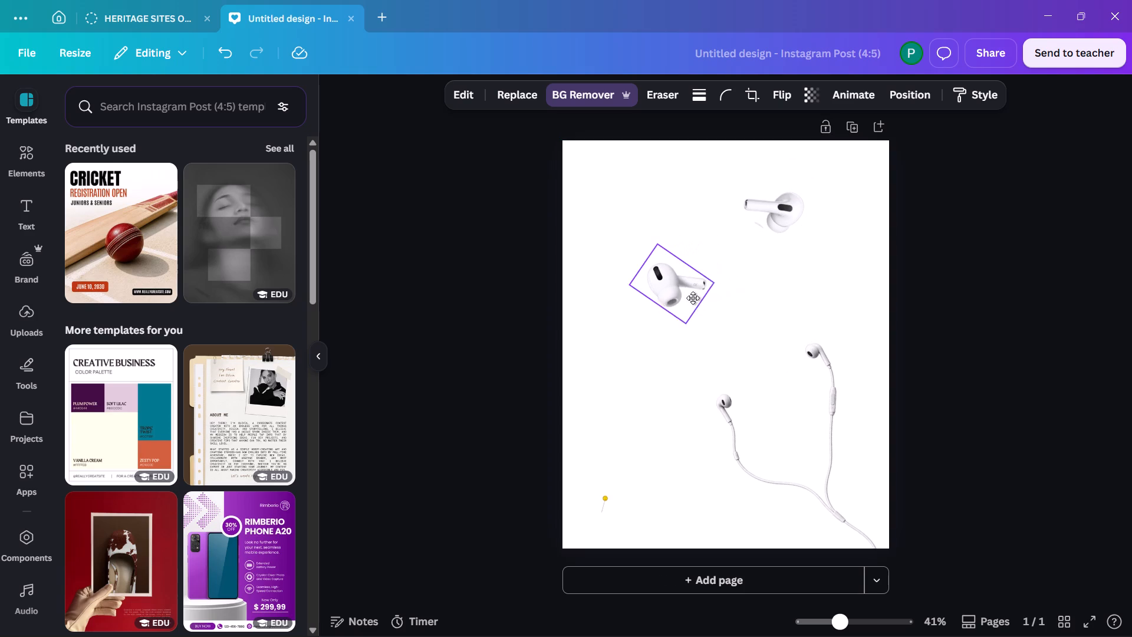
drag(693, 298, 645, 235)
drag(667, 219, 838, 285)
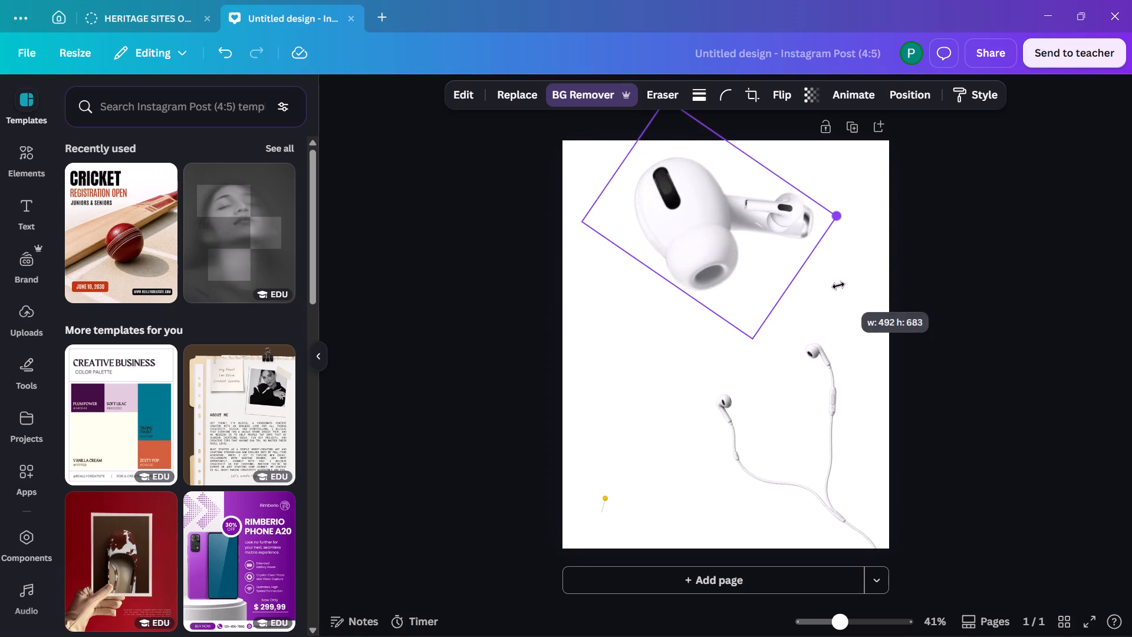
drag(838, 285, 804, 276)
drag(708, 220, 618, 280)
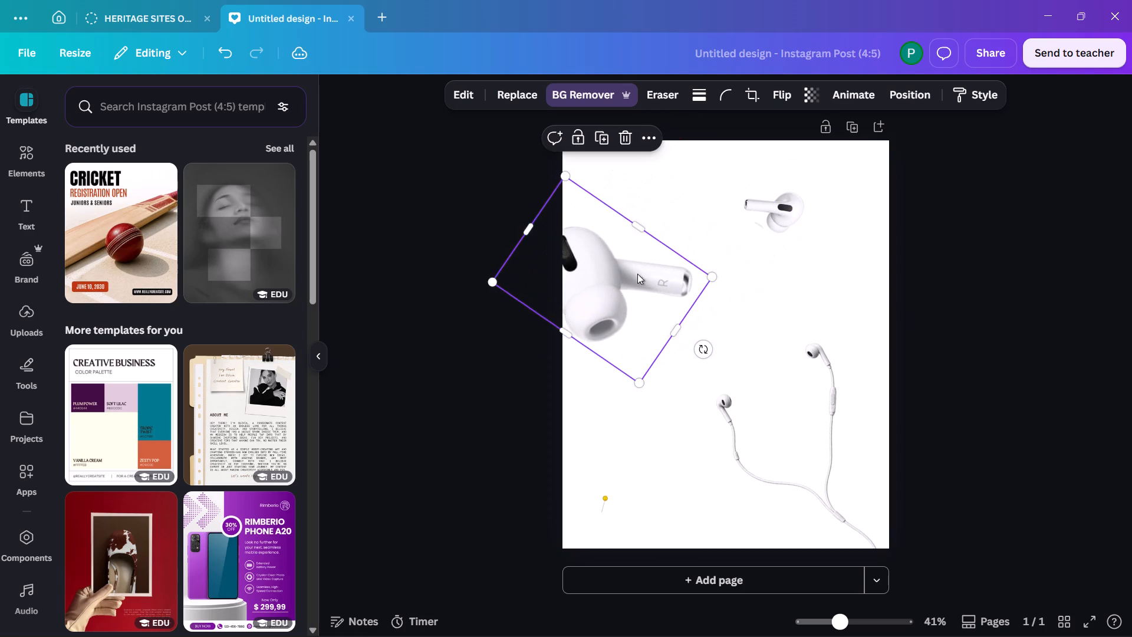
Enlarge the duplicate earbud and place it at the page's upper right, partly cut off by the top edge.
click(776, 218)
drag(761, 168, 711, 68)
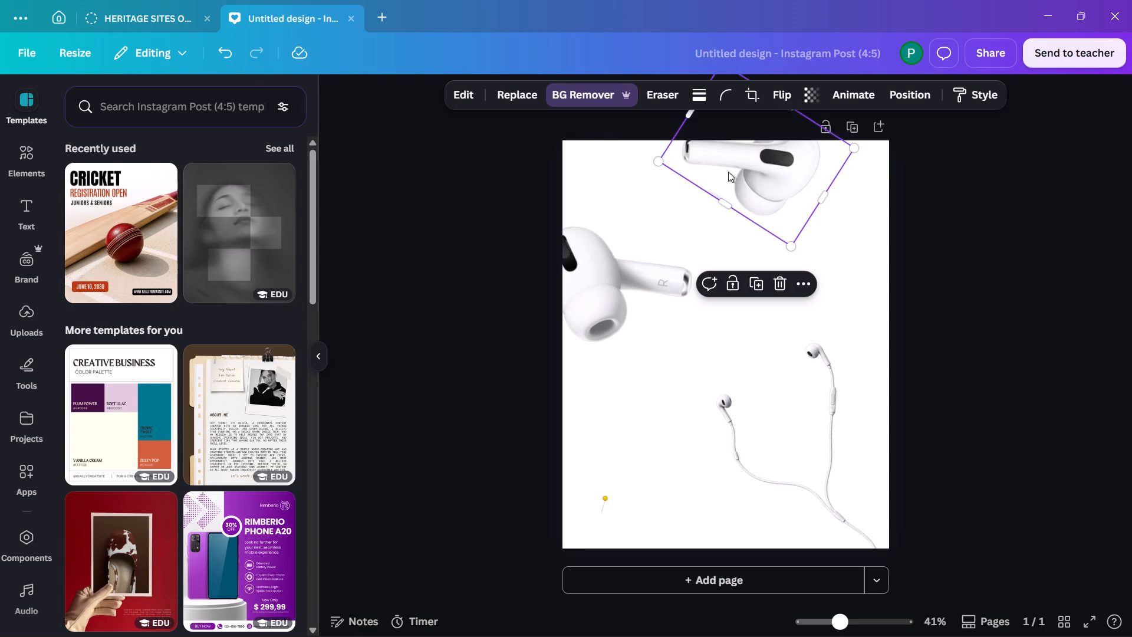
drag(766, 215, 795, 225)
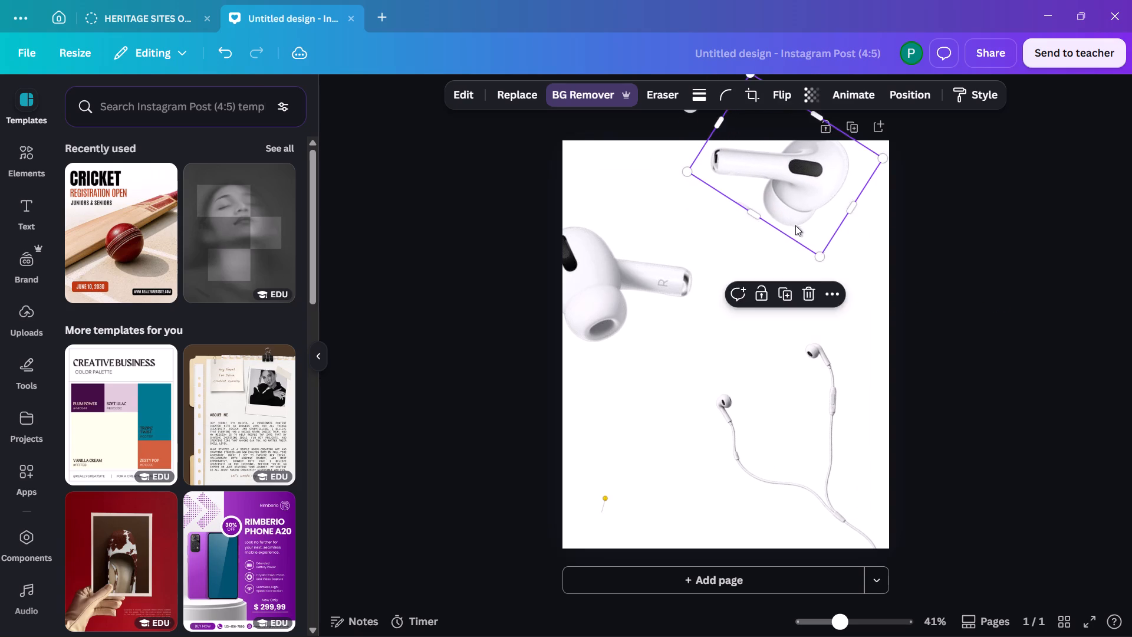
click(1009, 271)
Rotate the wired earphones counter-clockwise and reposition them so the cable runs off the page's lower-right corner.
click(817, 484)
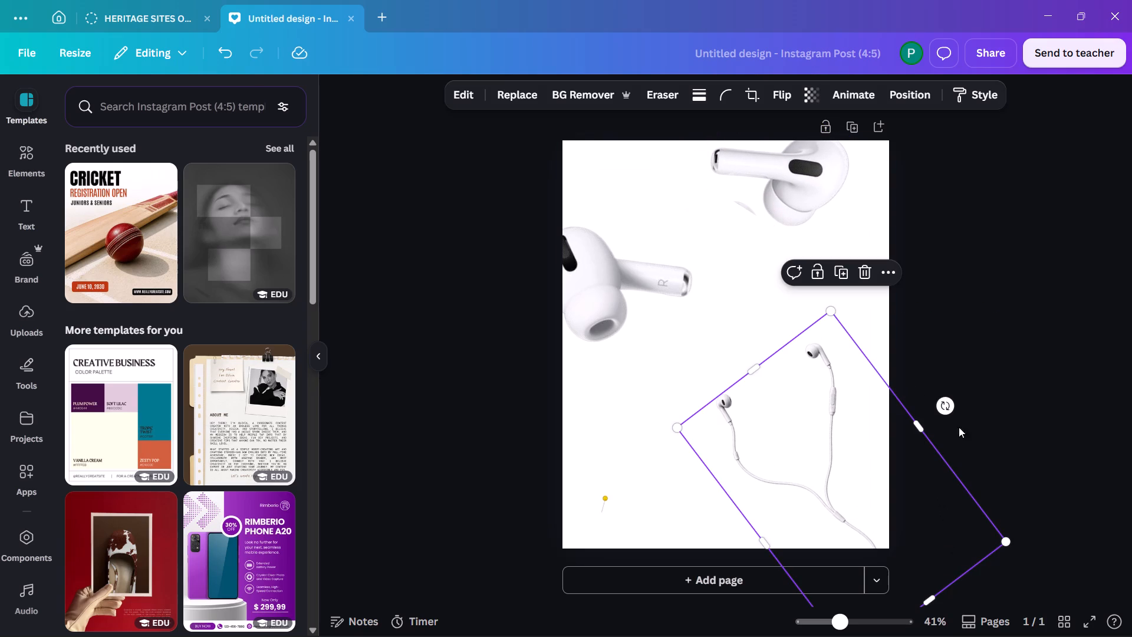
drag(950, 406, 943, 339)
drag(876, 536, 886, 534)
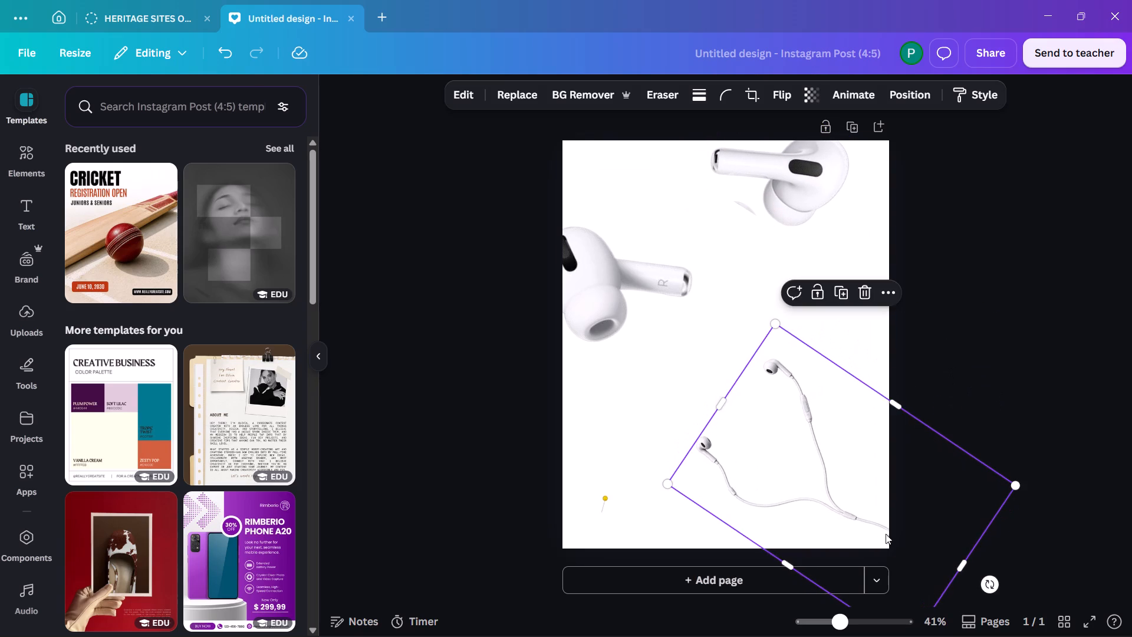
drag(886, 534, 863, 547)
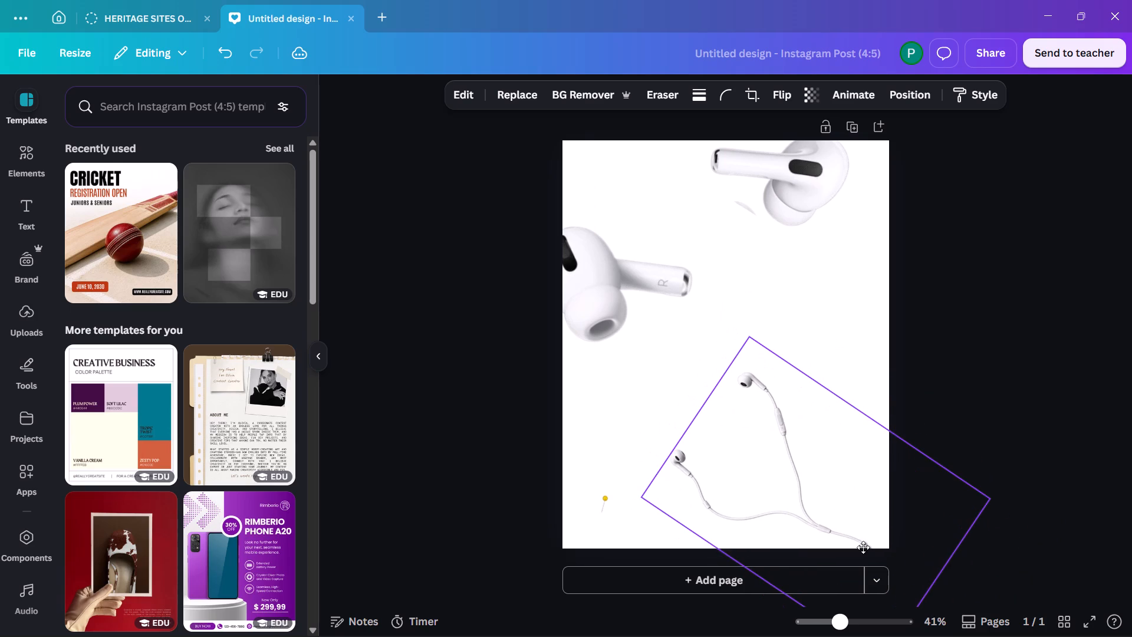
drag(863, 547, 864, 547)
click(1005, 323)
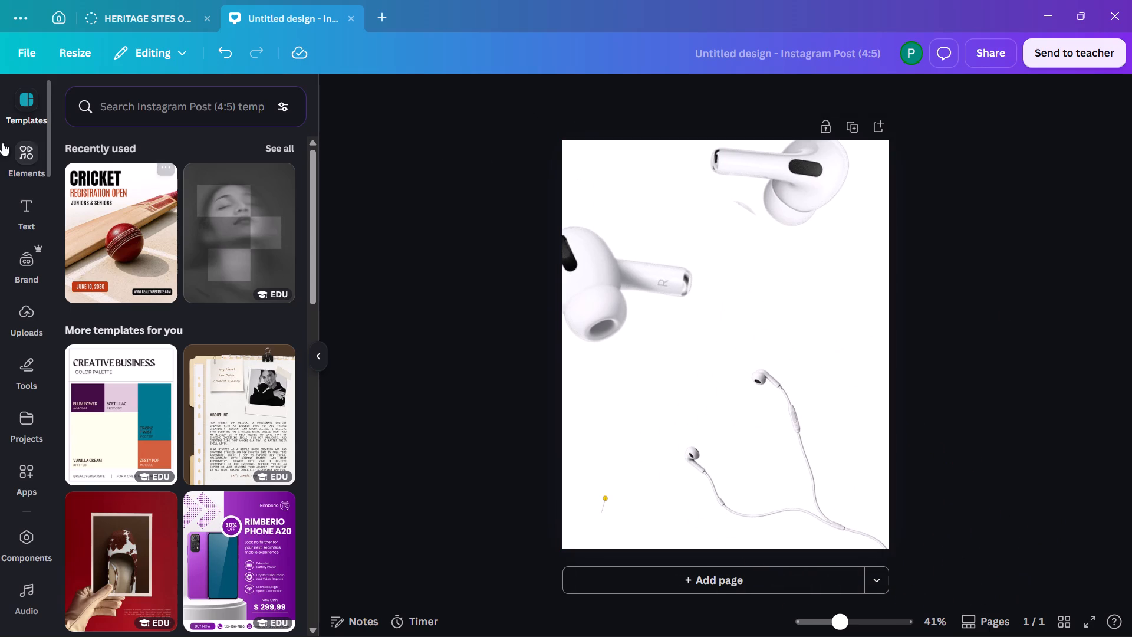
Open the design elements library's search for entering a new query.
click(27, 140)
click(231, 103)
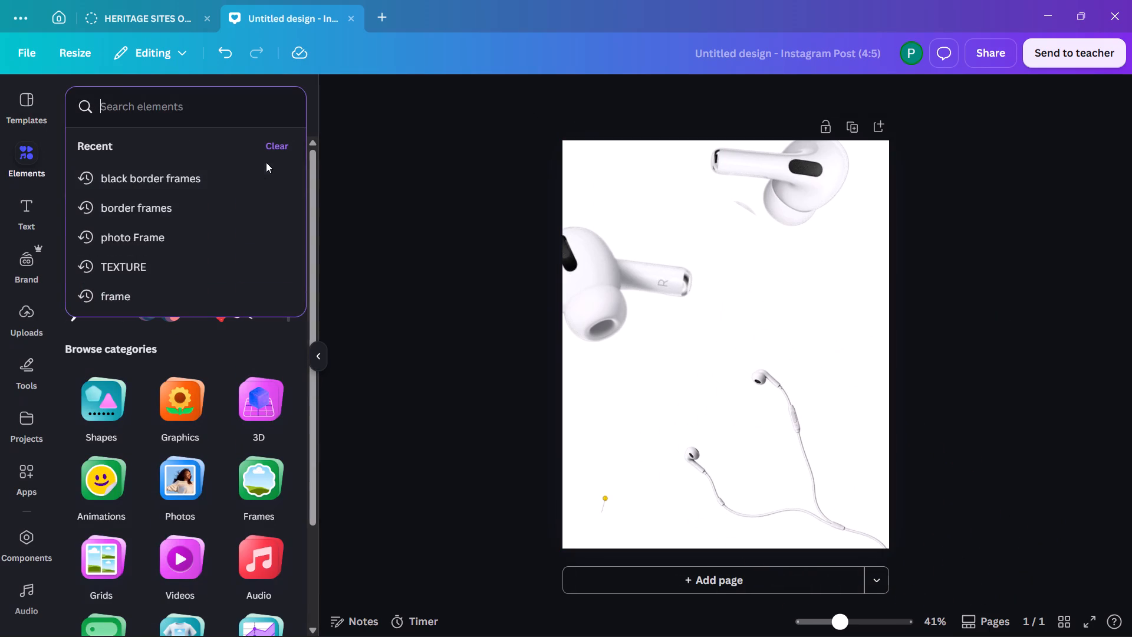
Search the design elements for TEXTURE.
click(199, 261)
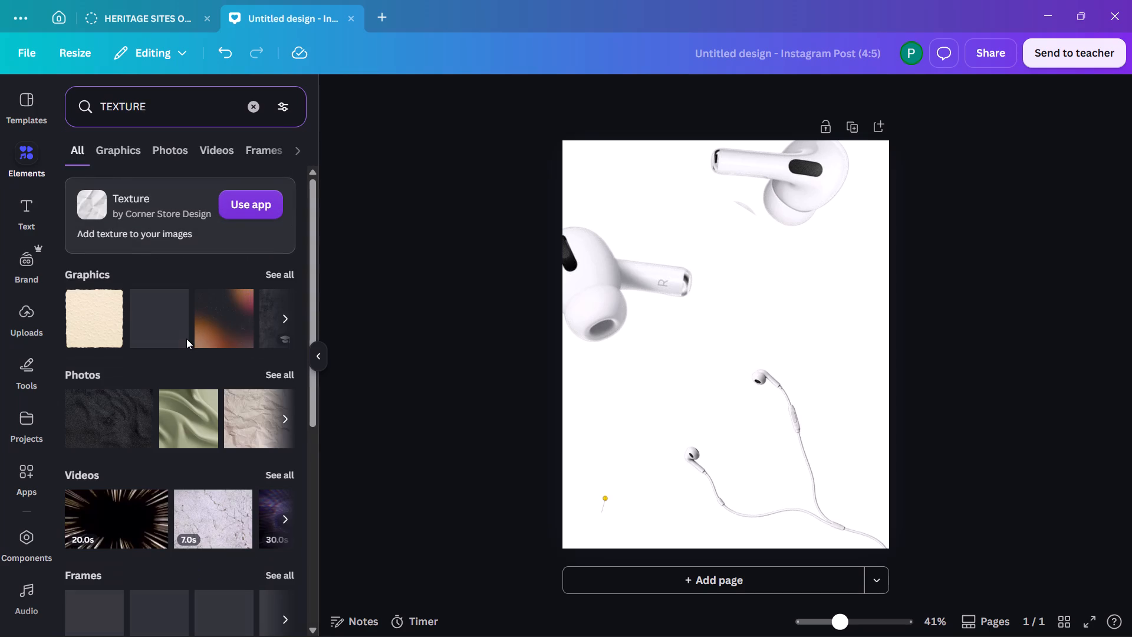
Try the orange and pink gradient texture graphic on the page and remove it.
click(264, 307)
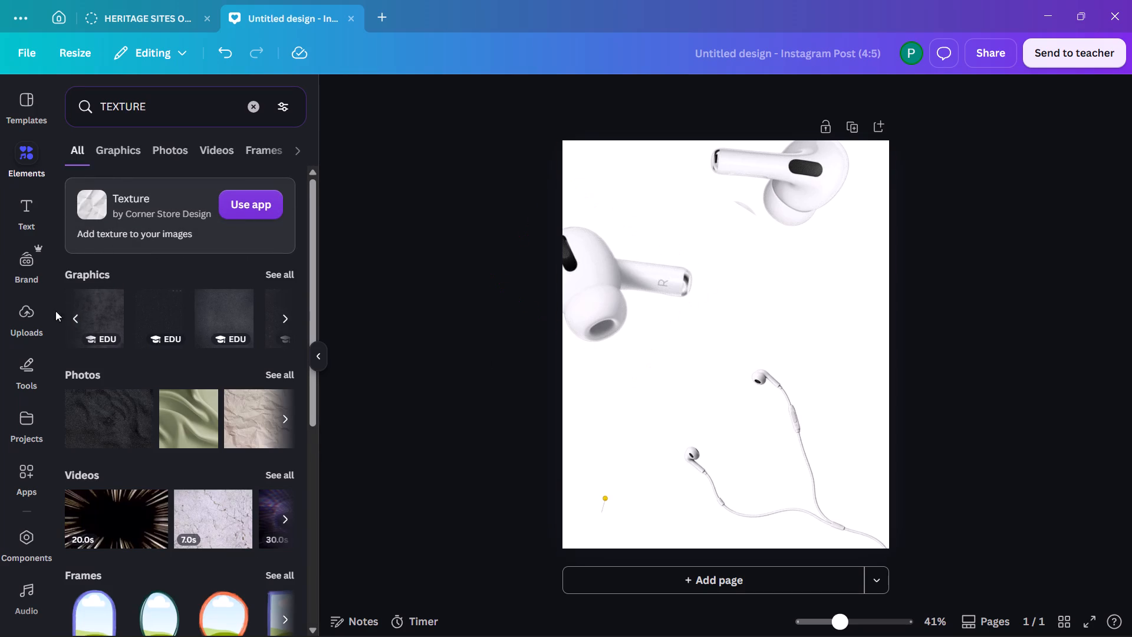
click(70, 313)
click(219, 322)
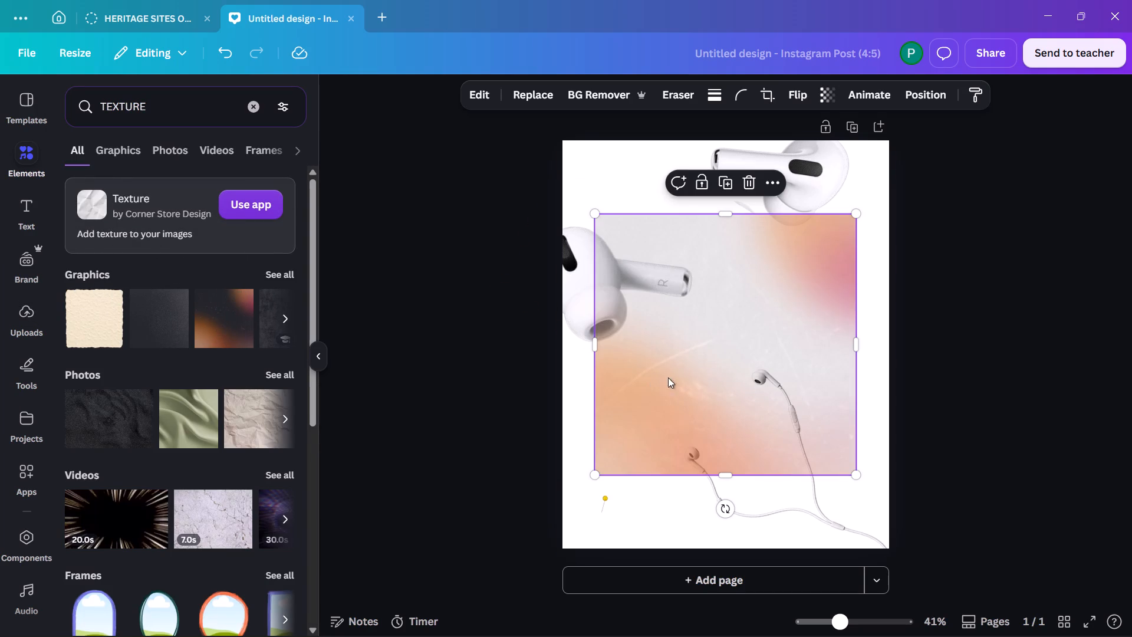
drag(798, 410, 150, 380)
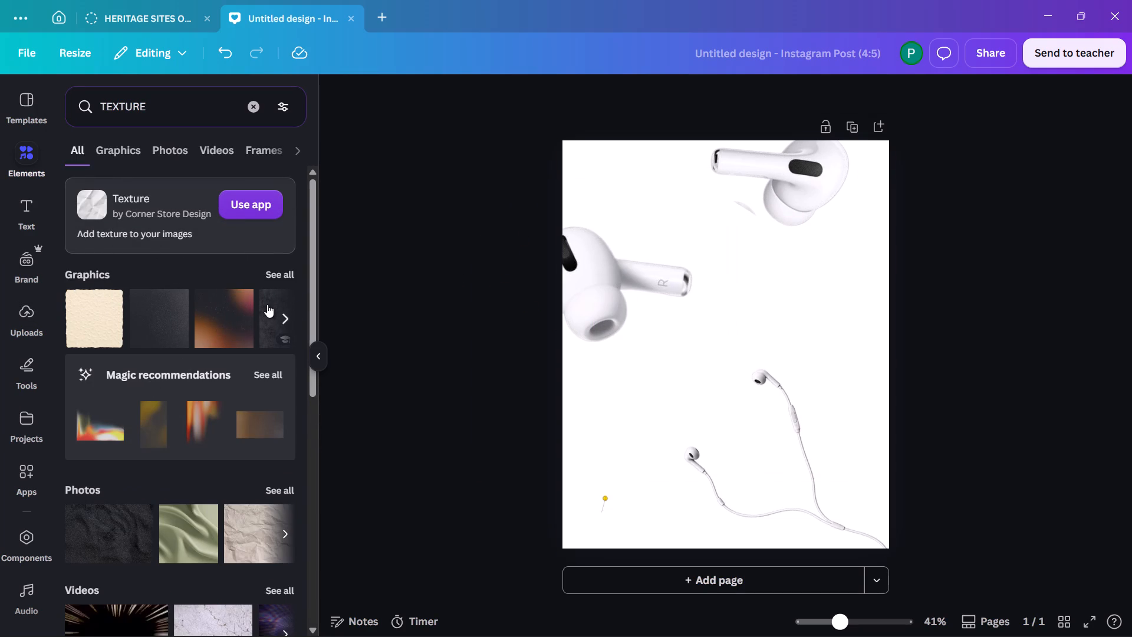
Add the mottled dark grey texture graphic to the page and set it as the page background.
click(267, 304)
click(111, 306)
click(110, 321)
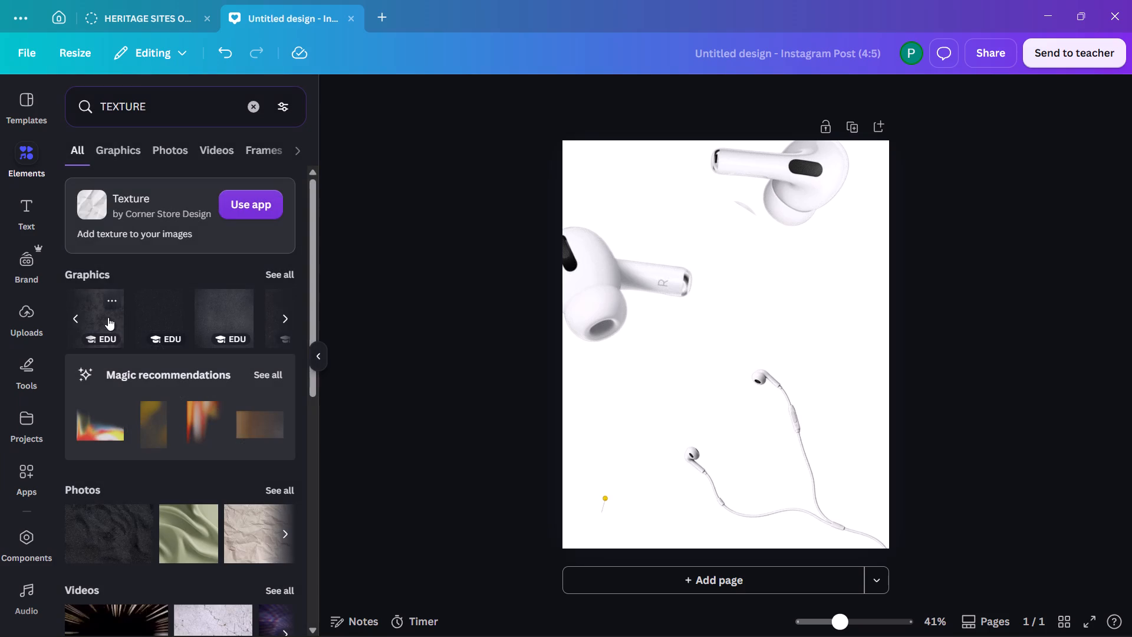
drag(108, 317, 741, 233)
drag(741, 233, 729, 302)
drag(867, 372, 845, 362)
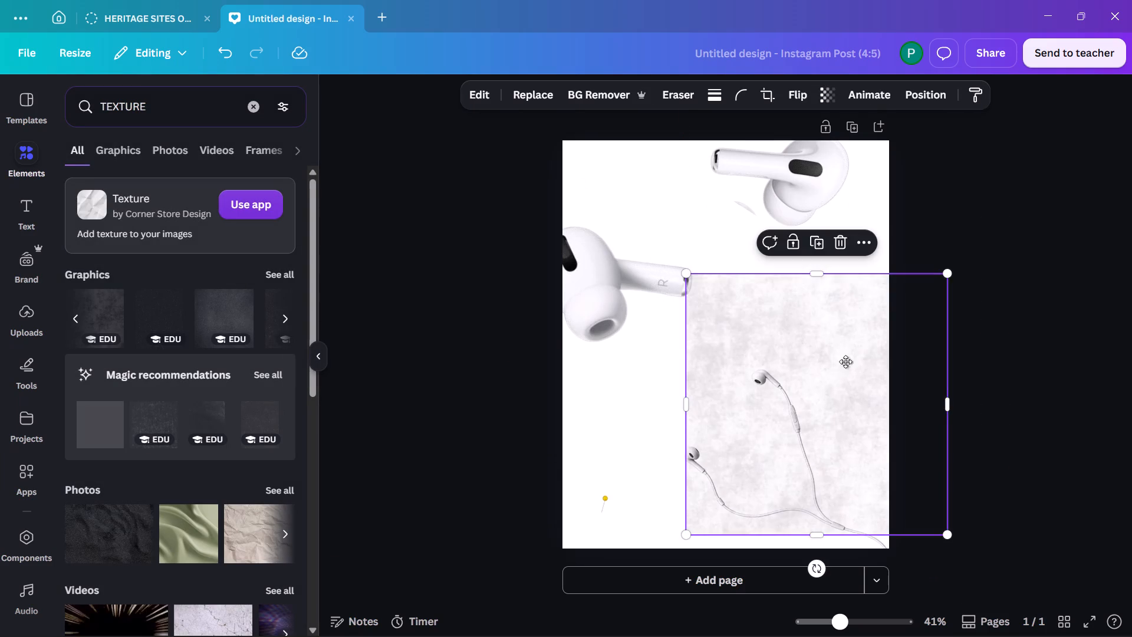
drag(845, 362, 744, 239)
right_click(744, 239)
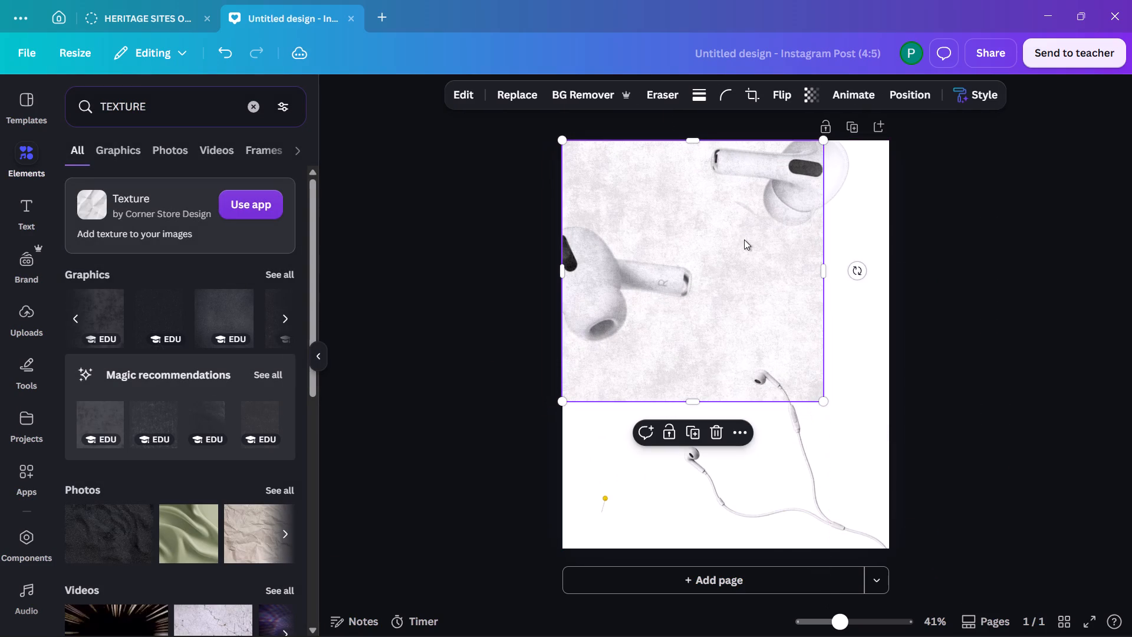
click(792, 521)
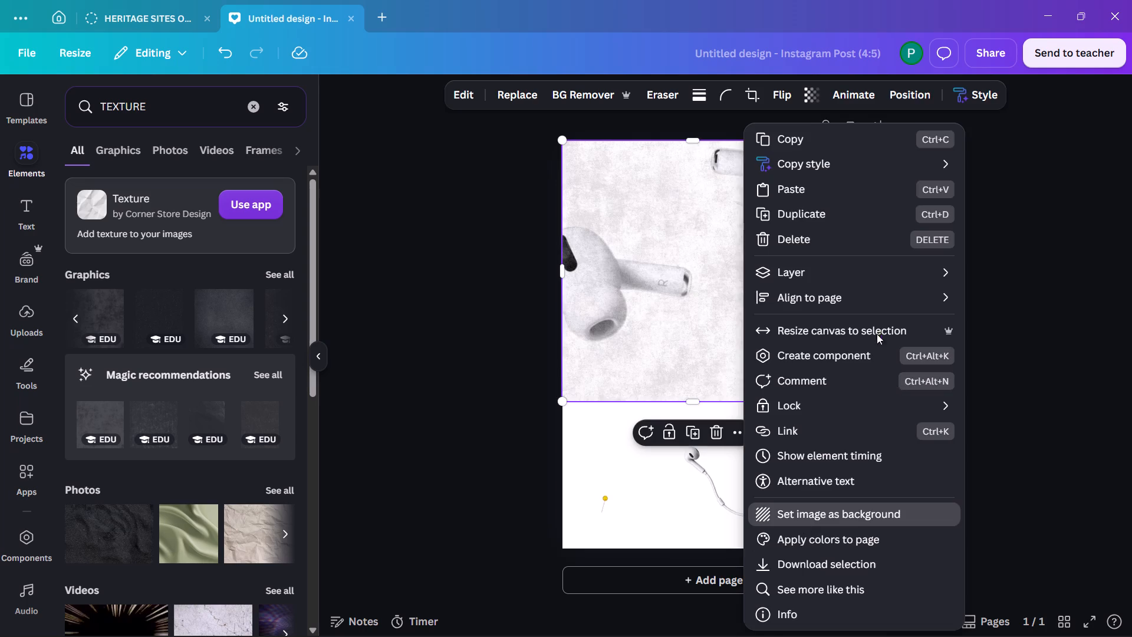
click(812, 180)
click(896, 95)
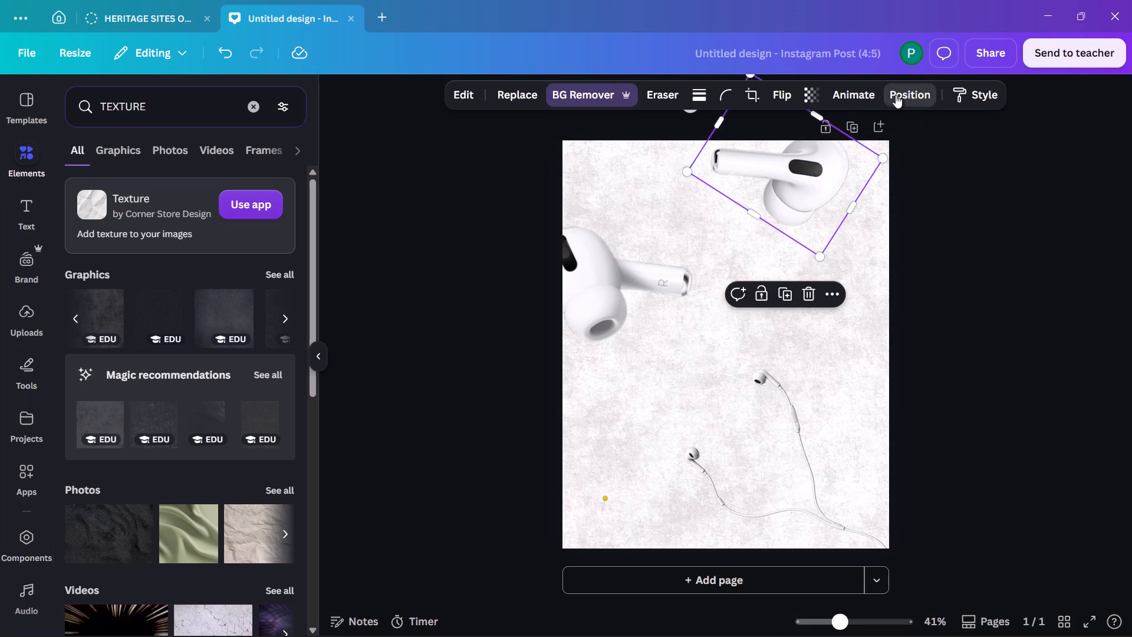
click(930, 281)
Set the textured background's transparency to 60.
click(797, 326)
click(795, 96)
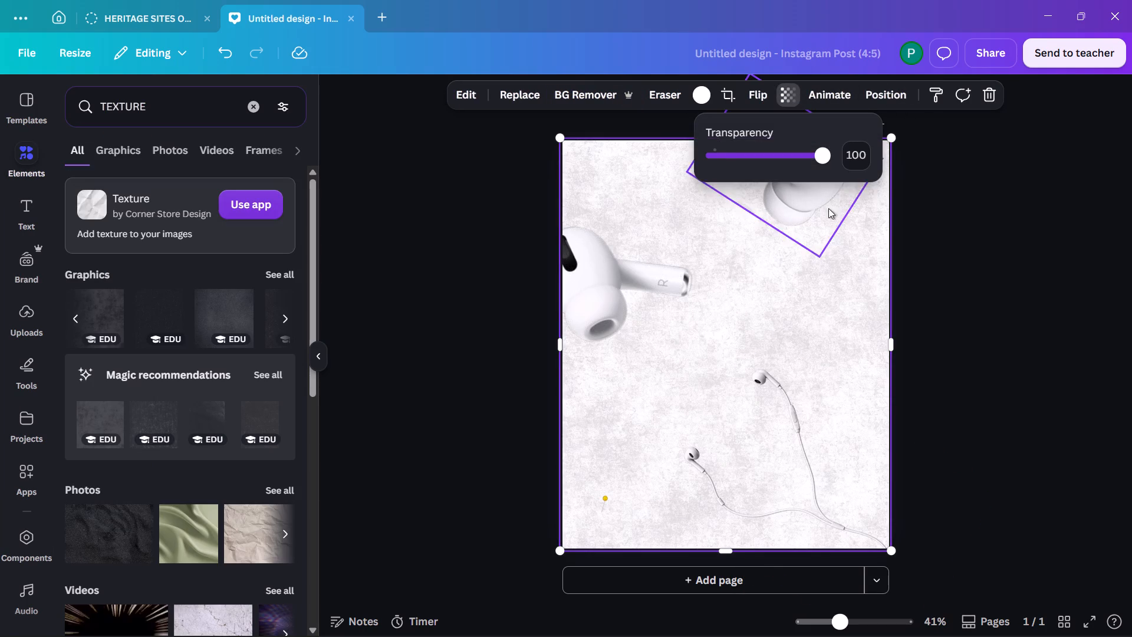
drag(826, 152, 779, 162)
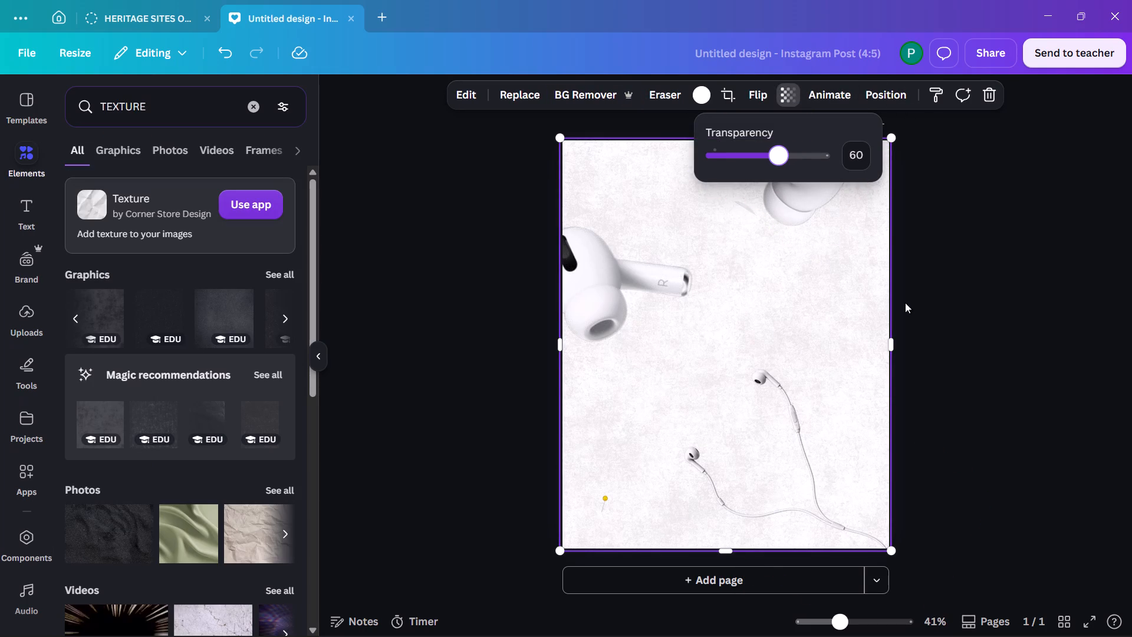
double_click(941, 303)
Enlarge the small yellow lollipop near the page's lower-left corner.
click(601, 506)
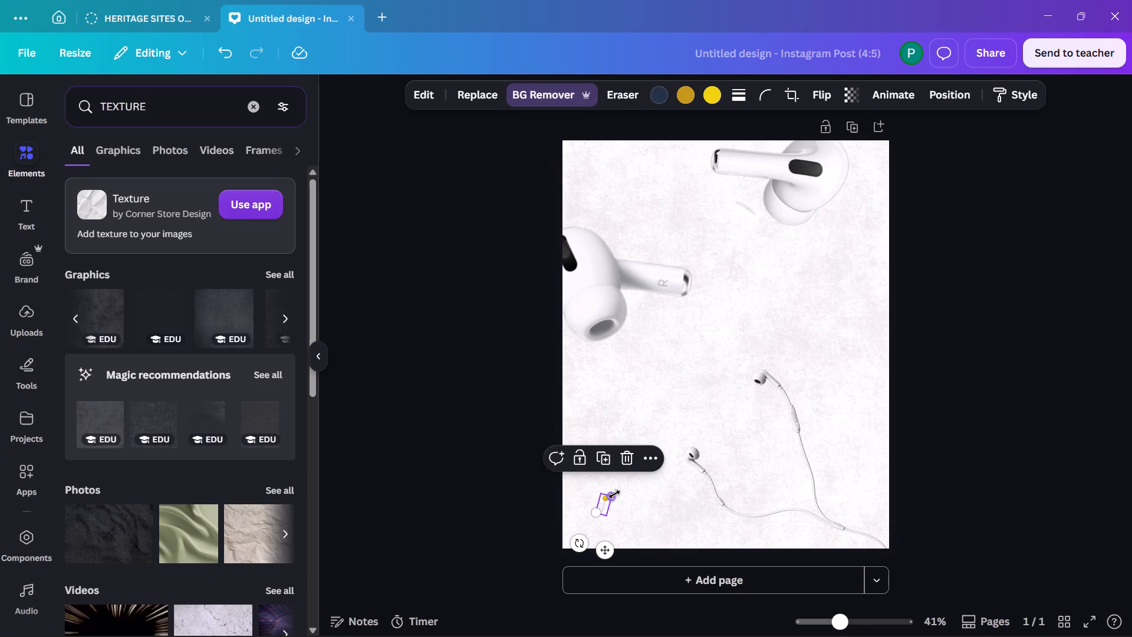
drag(607, 497, 723, 439)
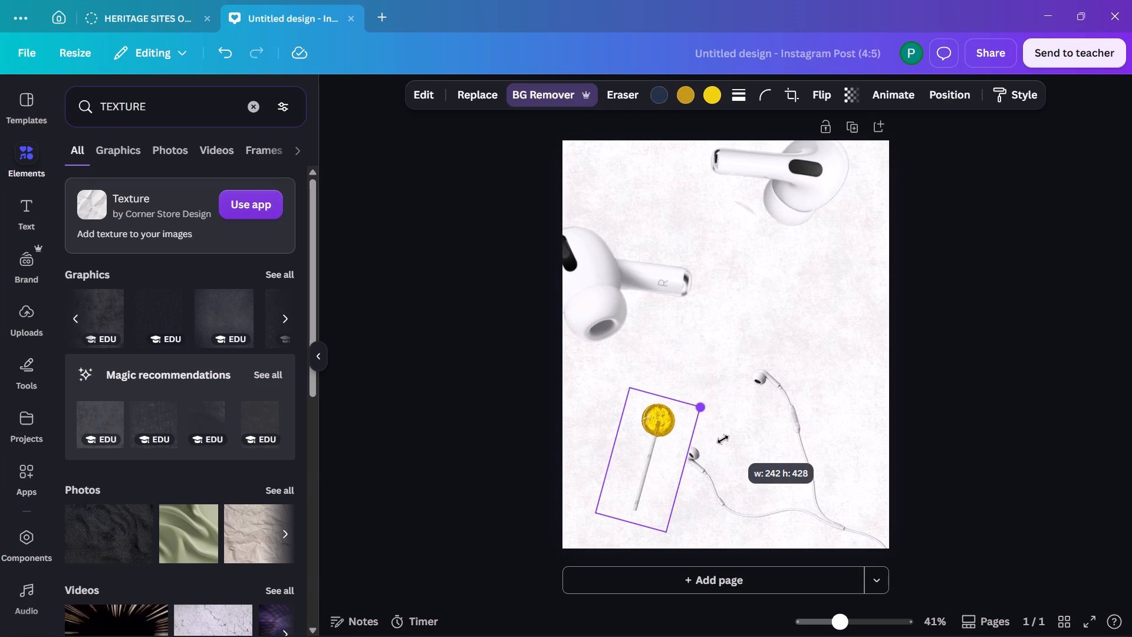
Rotate the yellow lollipop so its head points down and move it to the page's upper-left corner, stick running off the edge.
drag(723, 439, 722, 440)
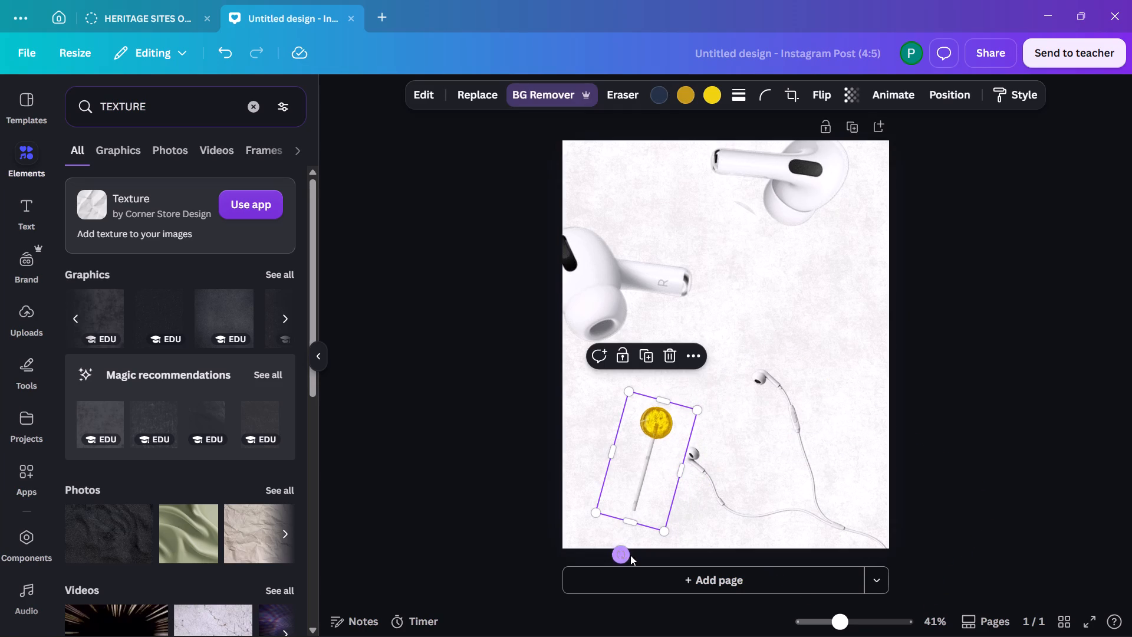
drag(630, 555, 613, 555)
click(613, 555)
click(646, 477)
drag(621, 560, 571, 366)
drag(648, 477, 616, 249)
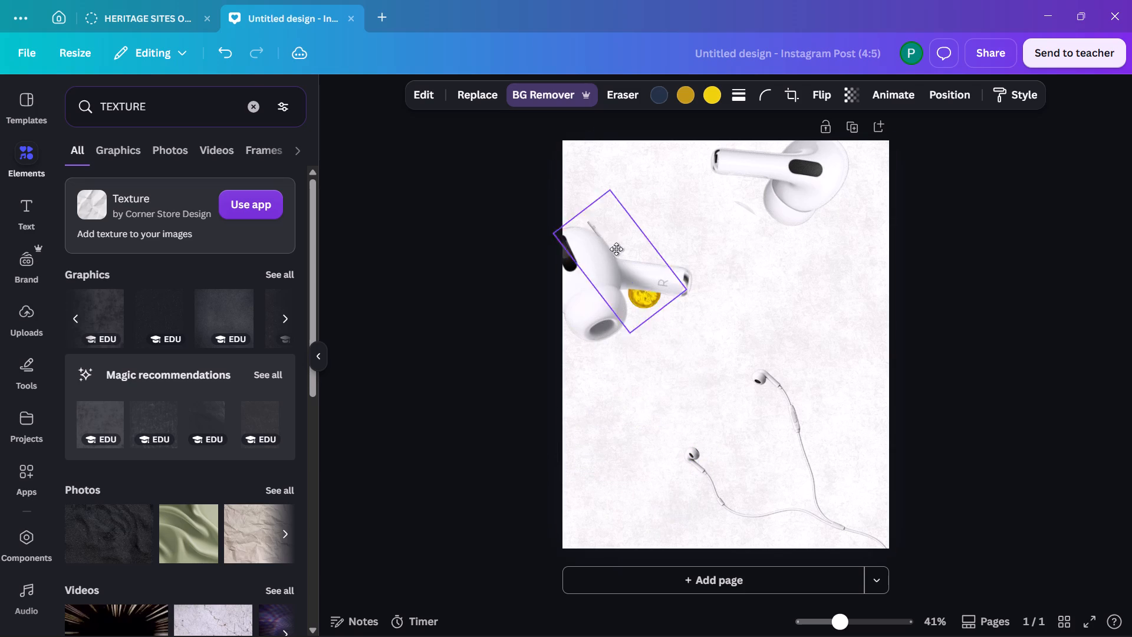
drag(616, 249, 587, 140)
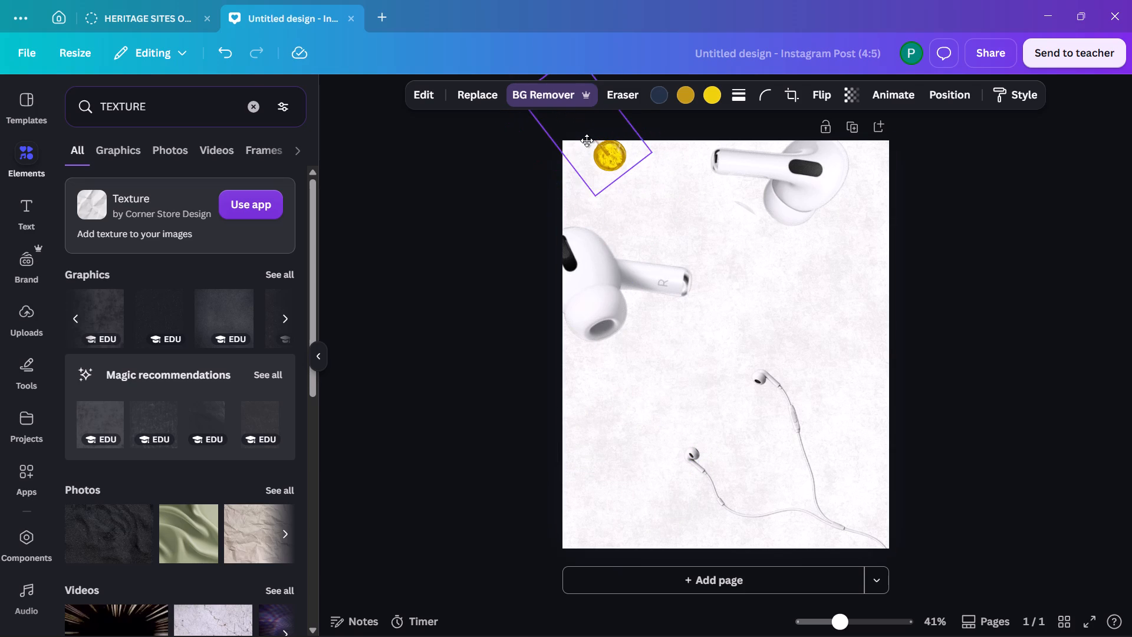
drag(587, 140, 598, 140)
Enlarge the upside-down lollipop so its head sits between the two AirPods near the page's top edge.
drag(663, 153, 918, 269)
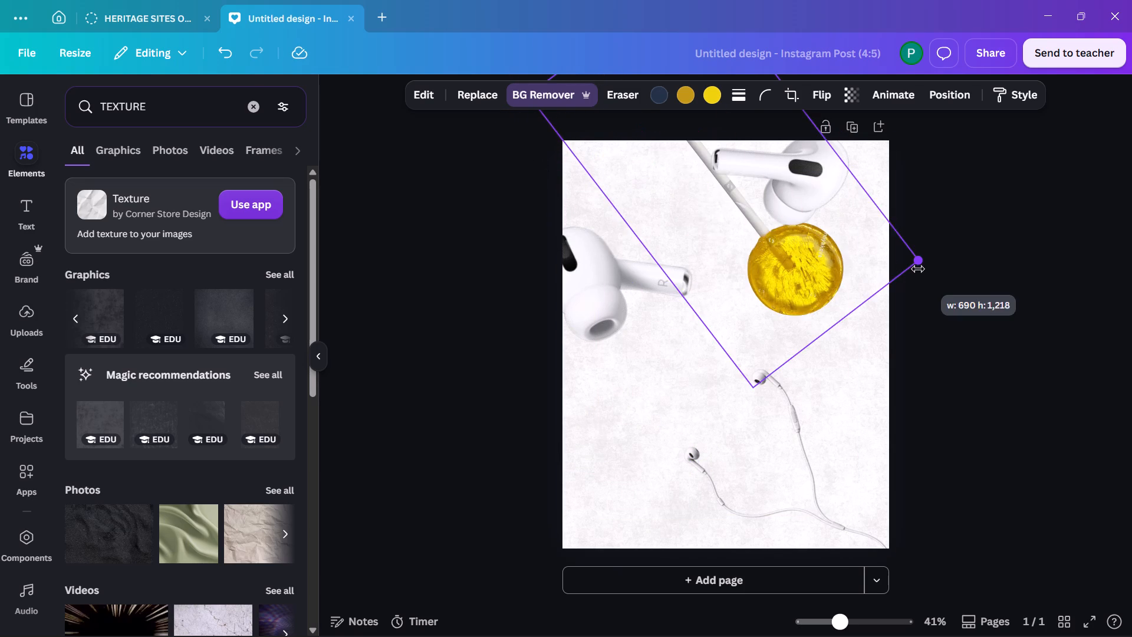
drag(918, 269, 730, 232)
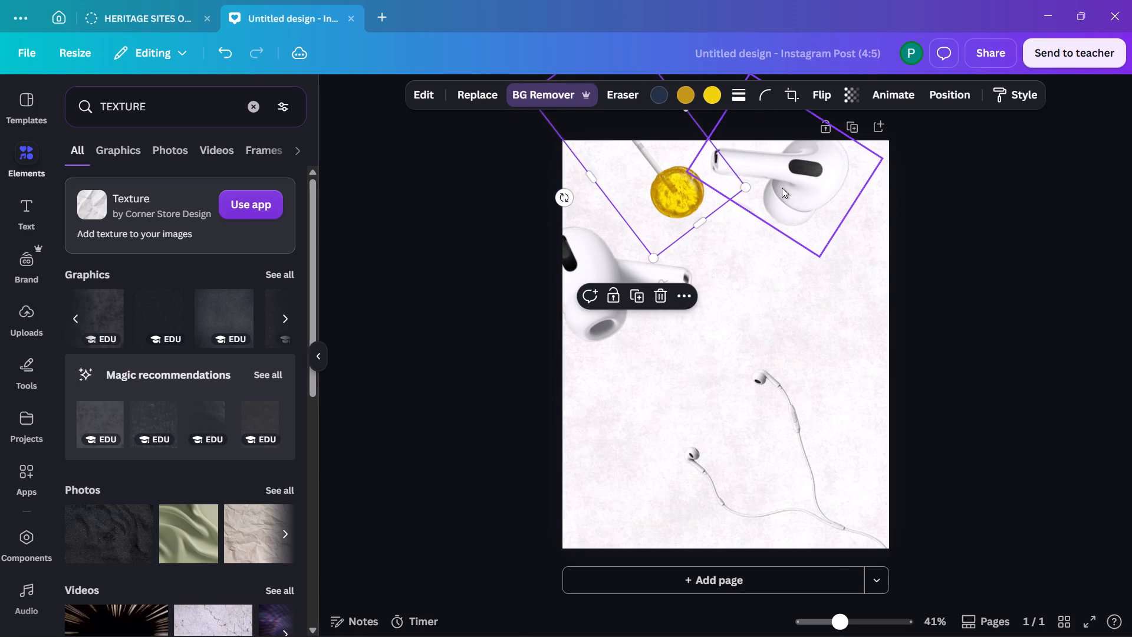
Rotate the upper AirPod so its stem points up and place it in the page's upper-right corner, running off the top edge.
click(782, 188)
click(755, 217)
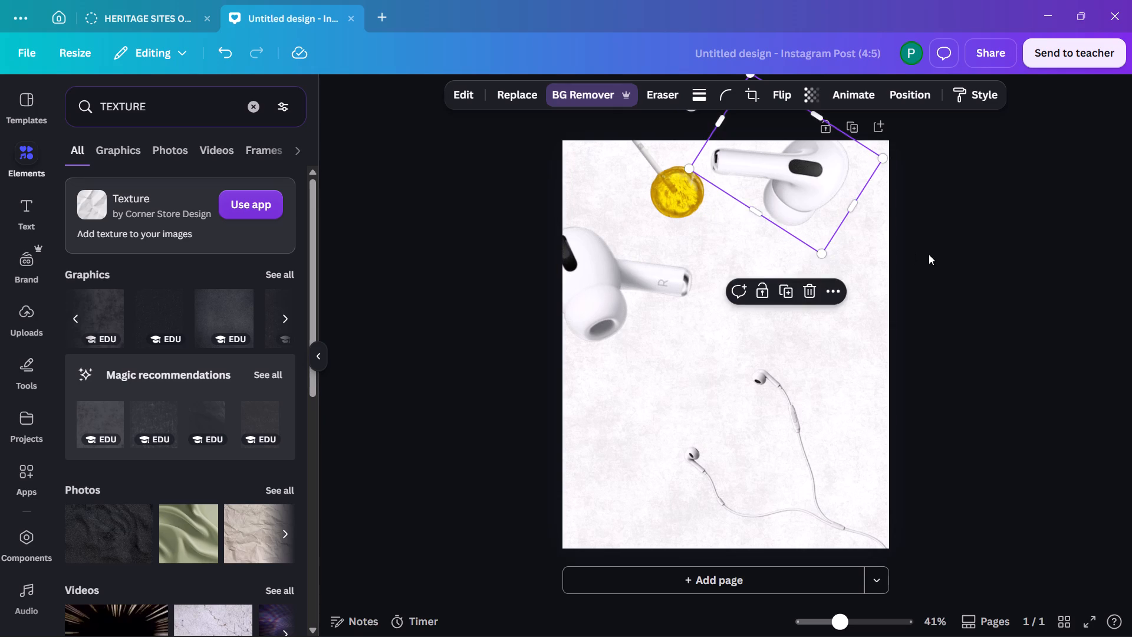
click(929, 254)
click(824, 209)
drag(822, 198, 838, 214)
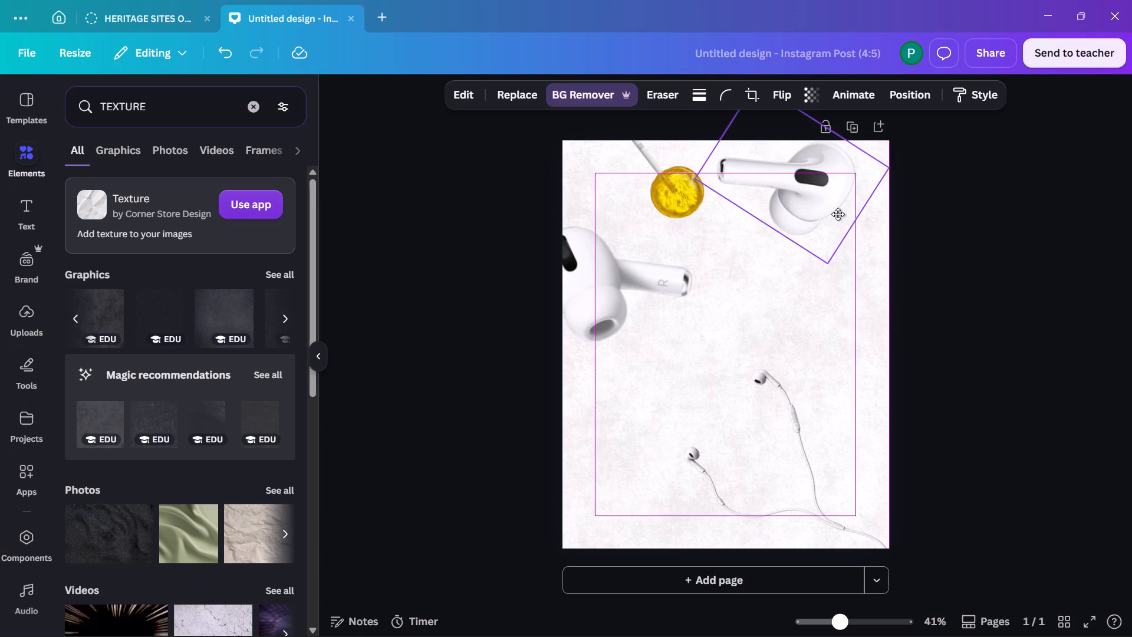
drag(838, 214, 860, 205)
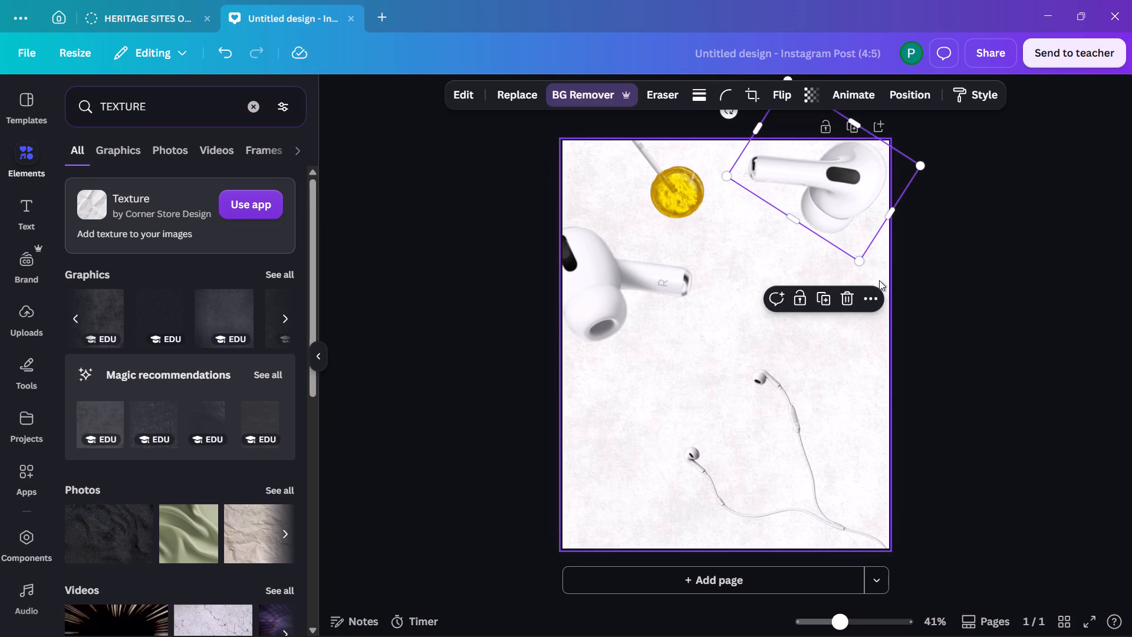
drag(730, 118, 817, 64)
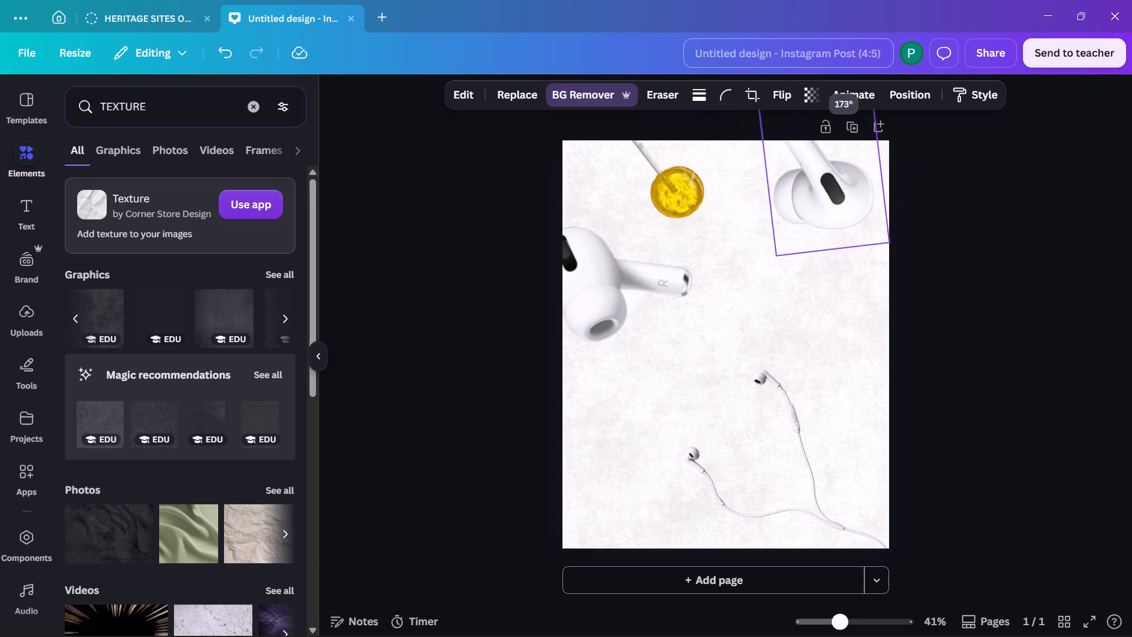
drag(817, 64, 898, 87)
drag(824, 187, 819, 238)
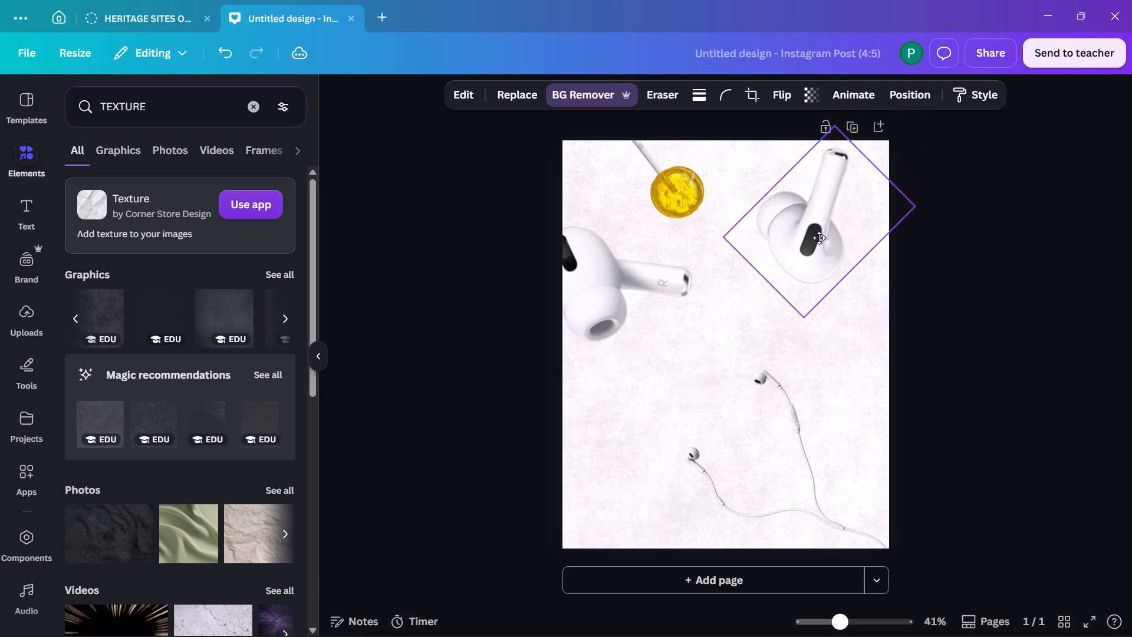
drag(819, 238, 845, 221)
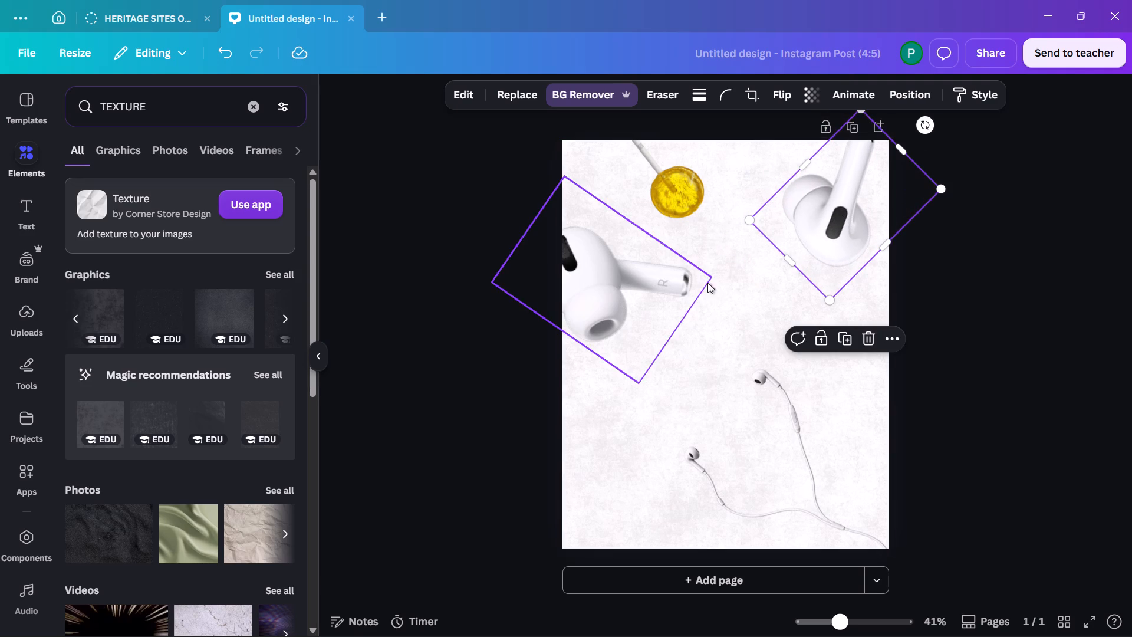
click(957, 254)
Shift the wired earphones slightly further into the page's lower-right corner.
drag(801, 521, 832, 531)
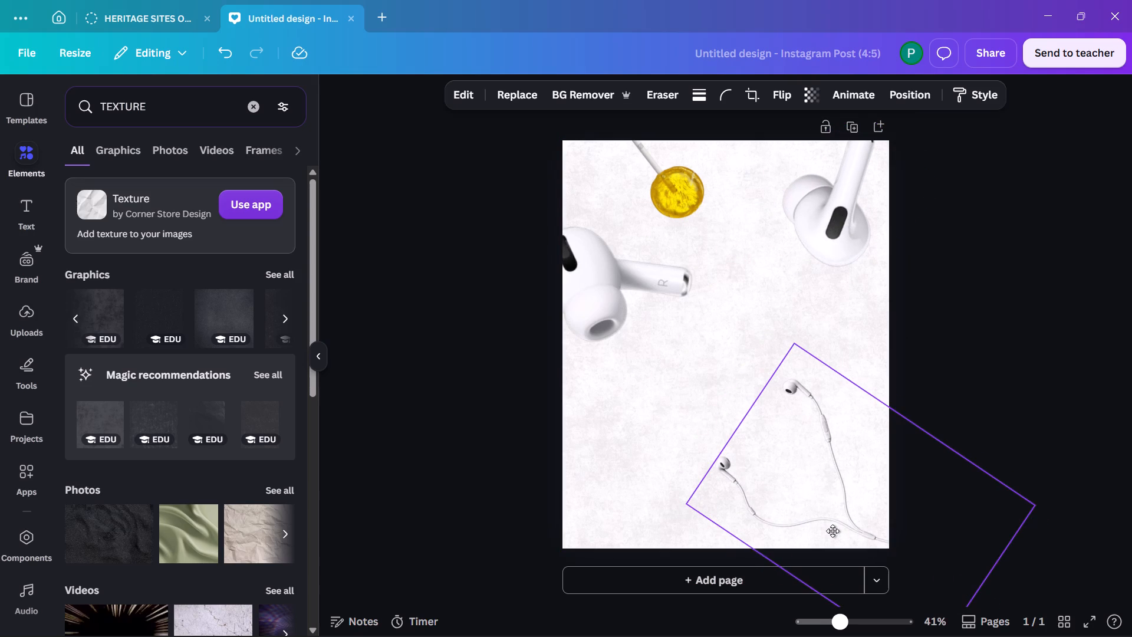
drag(832, 531, 832, 530)
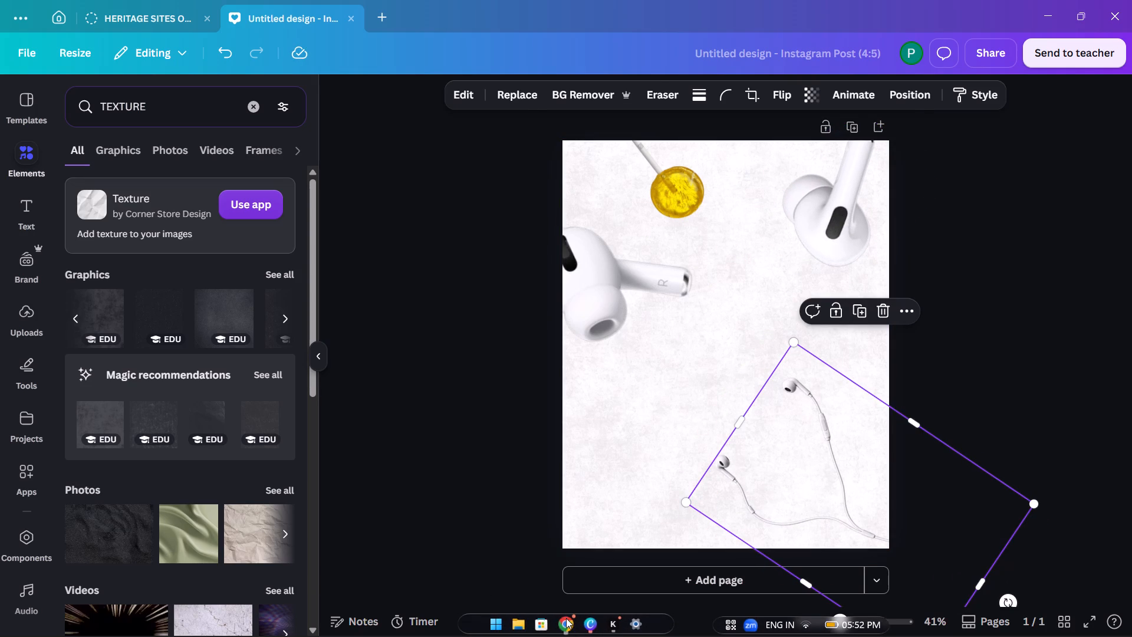
Switch to Pinterest in Chrome and search using "CIGA" with the suggestion "cigarrettes pantalones".
click(566, 618)
click(52, 249)
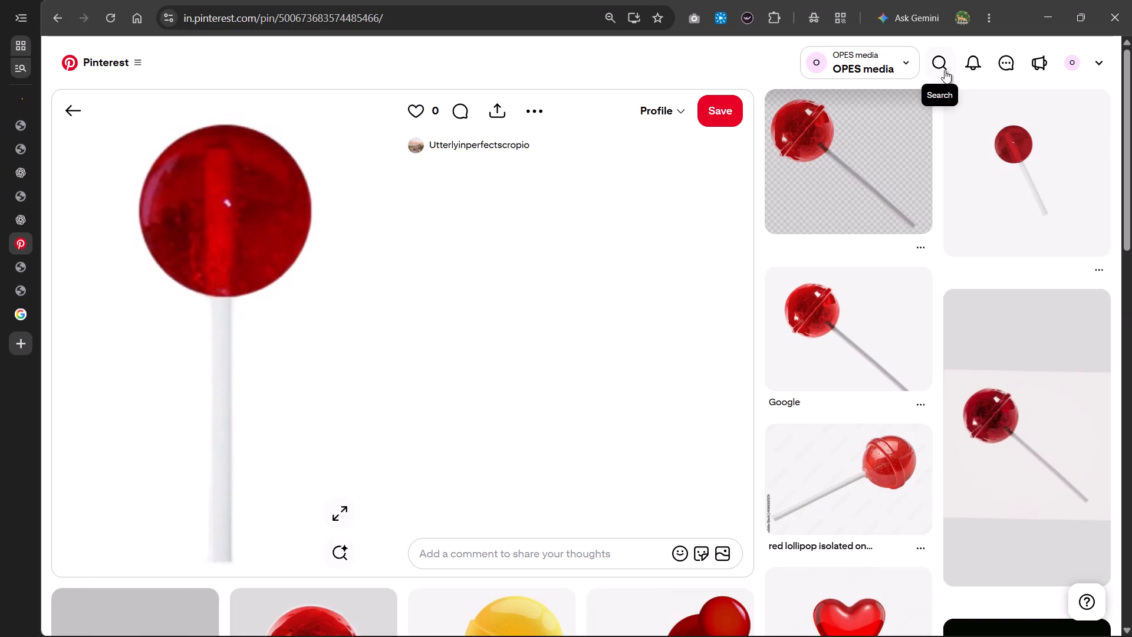
click(946, 68)
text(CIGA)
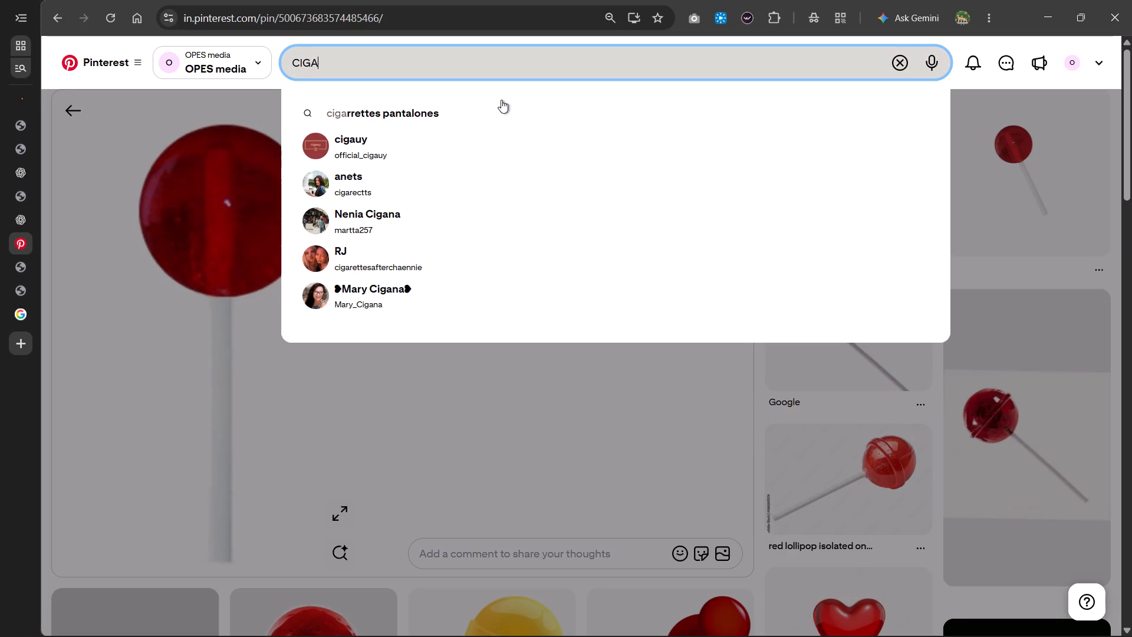
click(498, 106)
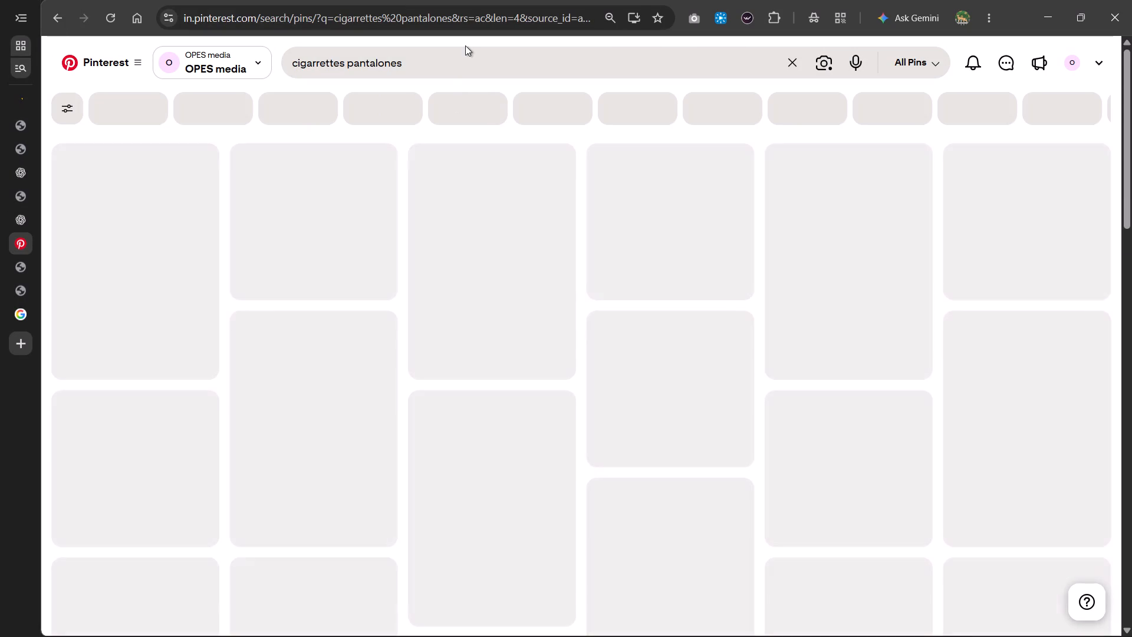
Remove "pantalones" from the Pinterest search term.
click(462, 56)
key(BackSpace)
key(BackSpace)
key(BackSpace)
key(BackSpace)
key(BackSpace)
key(BackSpace)
key(BackSpace)
key(BackSpace)
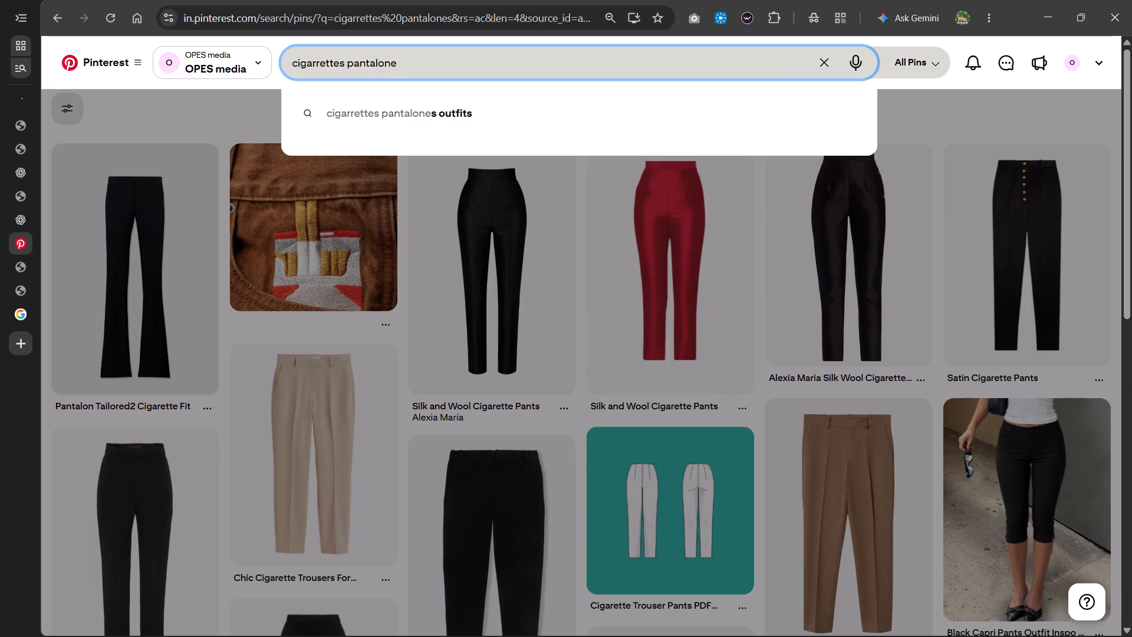
Search Pinterest for "cigarrettes".
key(BackSpace)
key(BackSpace)
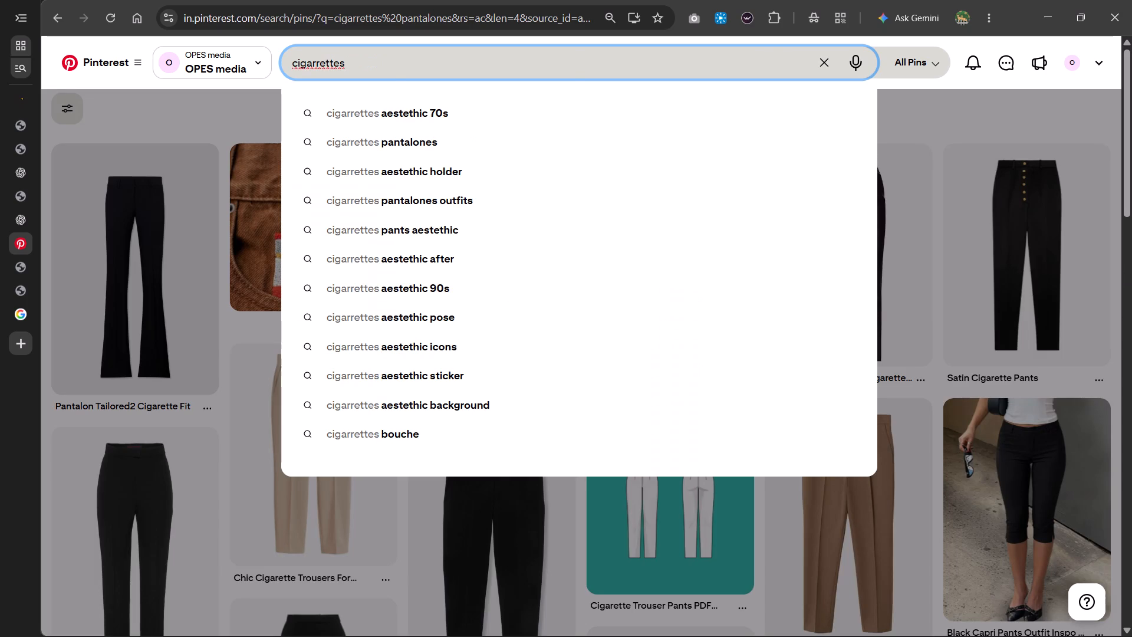
key(Return)
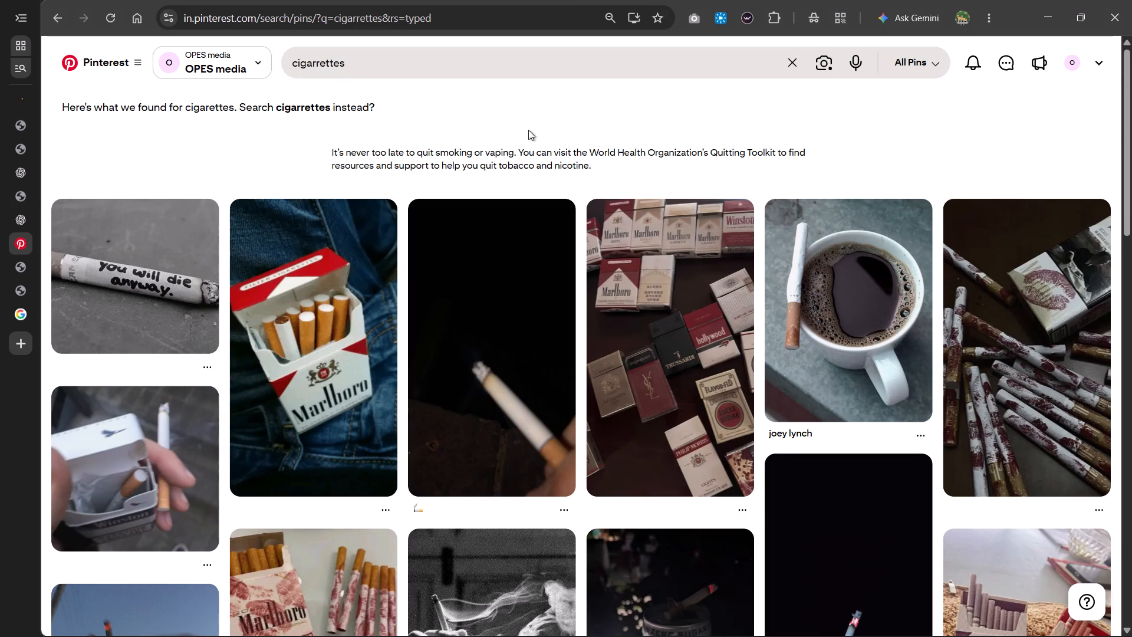
Look through the cigarette image results for a cigarette or cigarette pack that suits the post.
scroll(528, 129, down, 6)
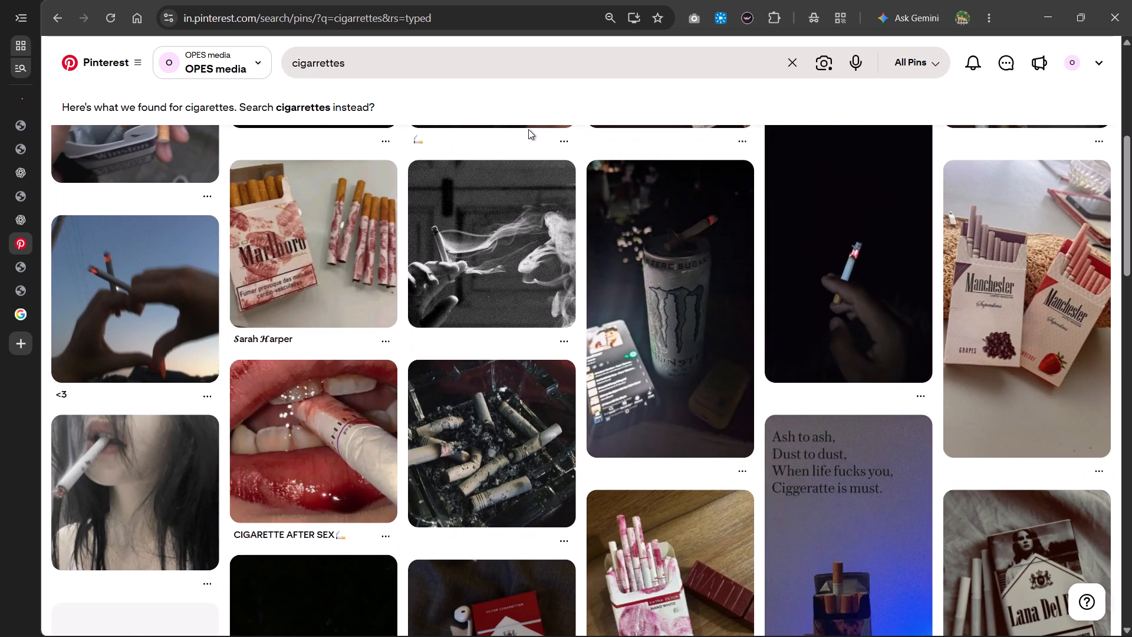
scroll(528, 129, down, 6)
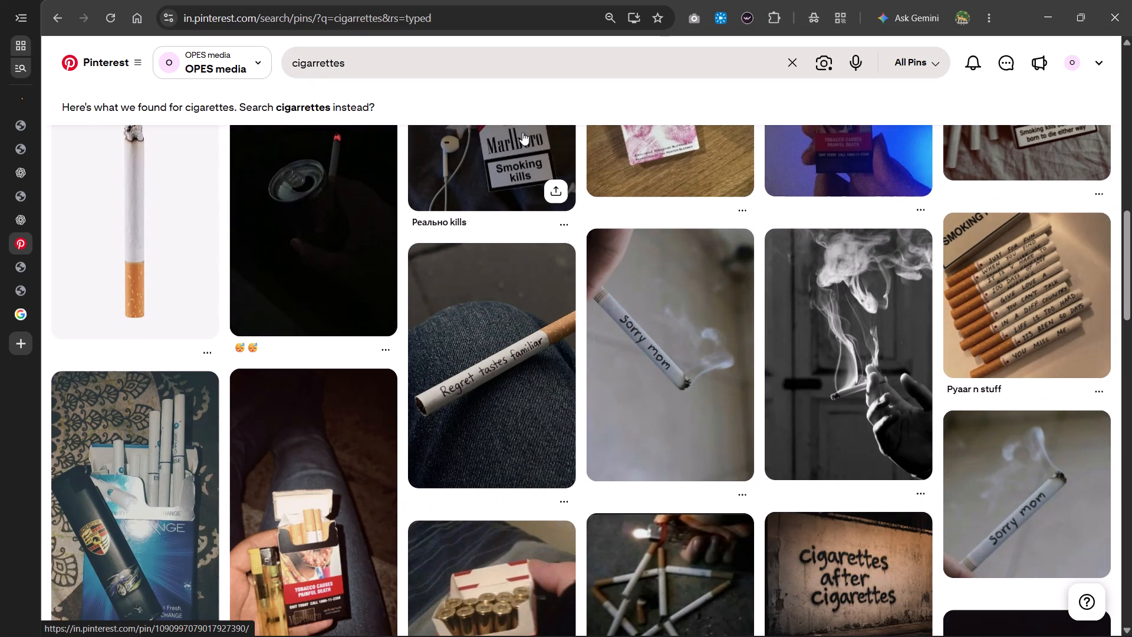
scroll(521, 130, up, 1)
scroll(528, 127, down, 3)
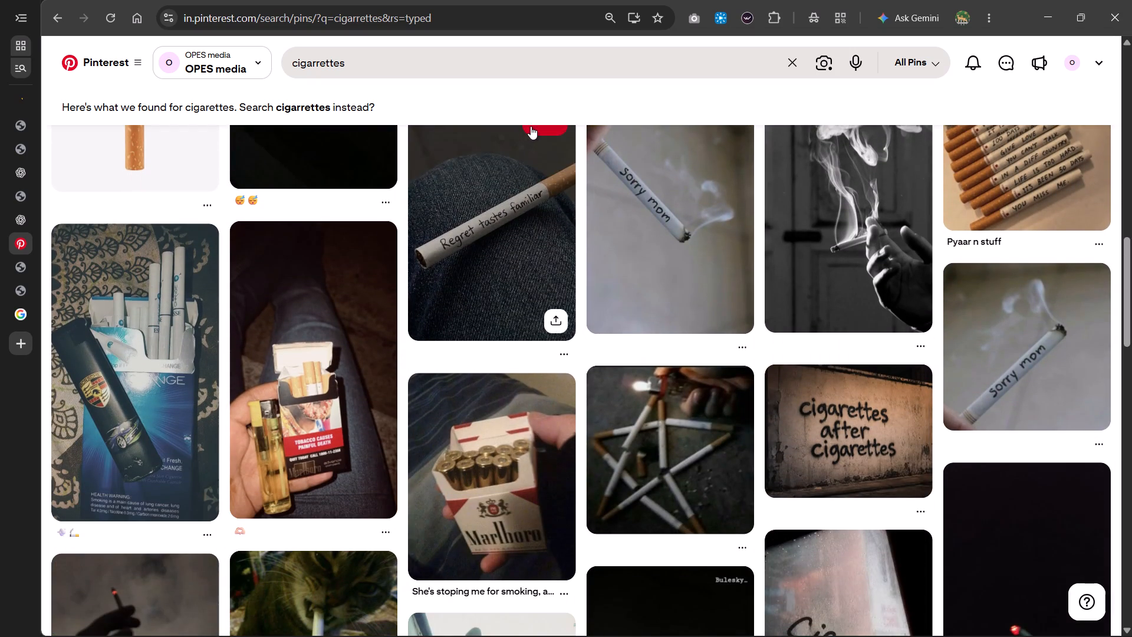
scroll(531, 126, down, 3)
scroll(531, 126, up, 6)
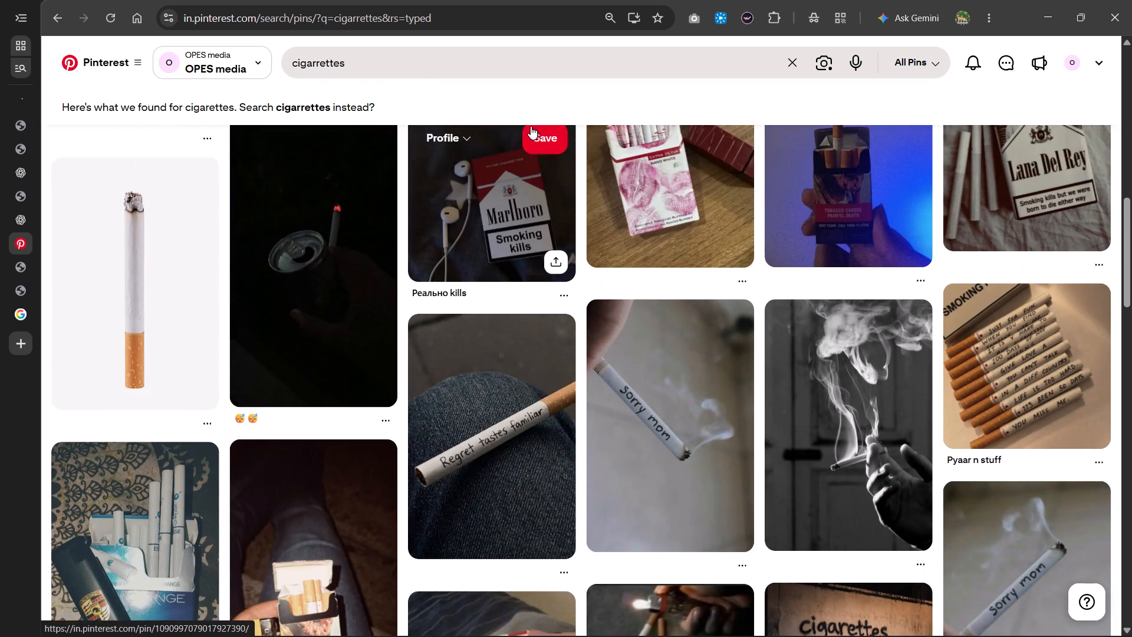
scroll(531, 126, down, 3)
scroll(712, 296, down, 3)
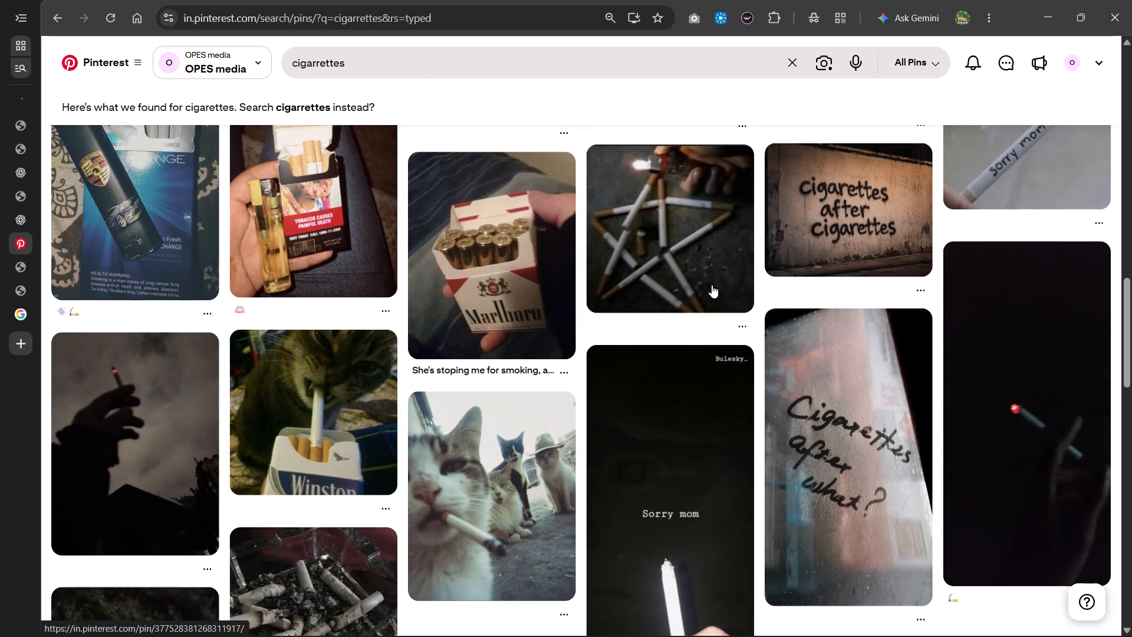
scroll(713, 281, down, 5)
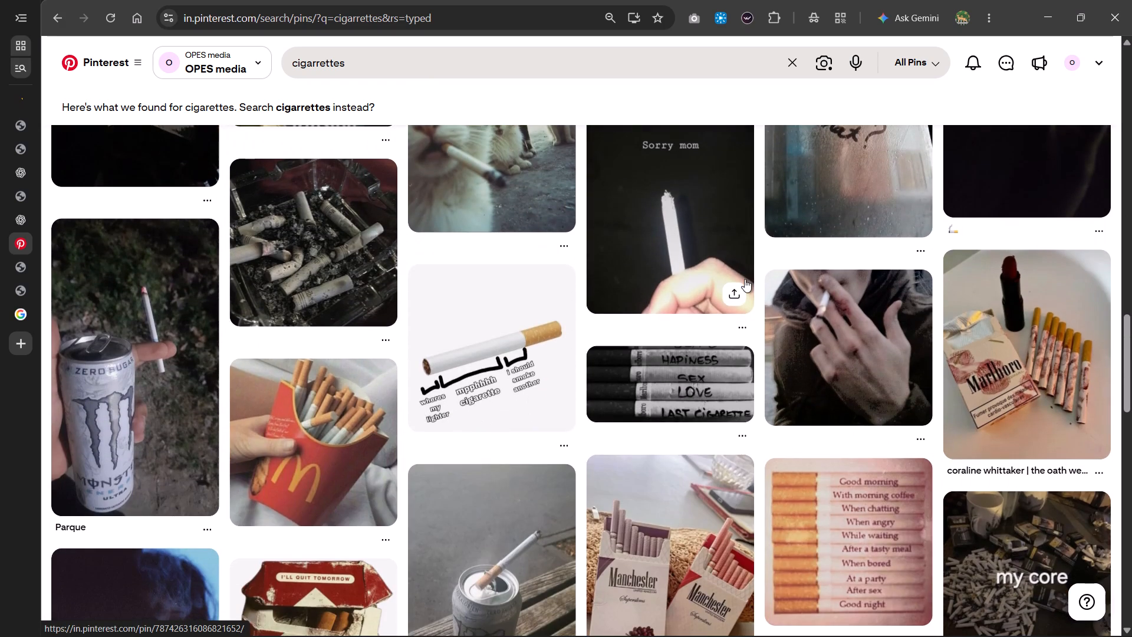
scroll(745, 279, down, 5)
scroll(731, 269, up, 2)
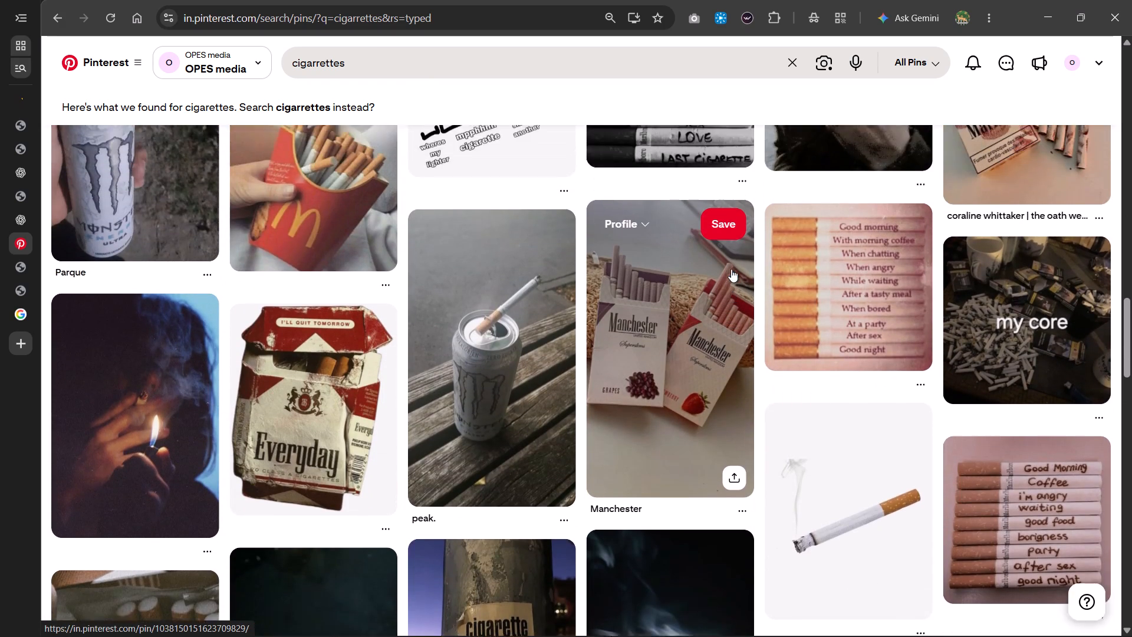
scroll(731, 269, down, 5)
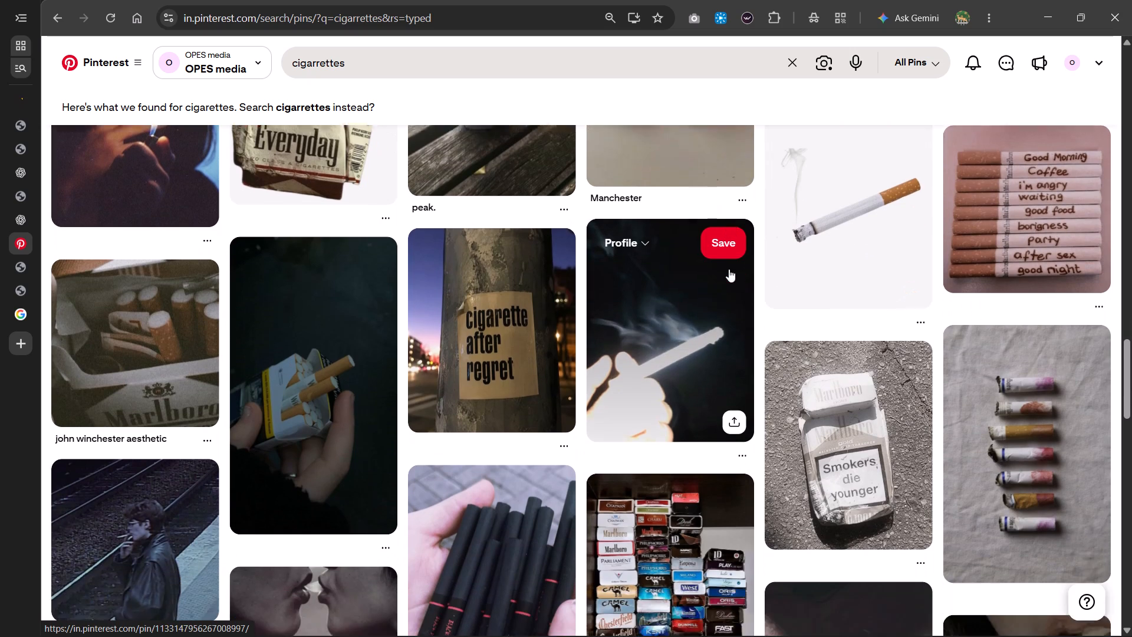
scroll(729, 269, down, 3)
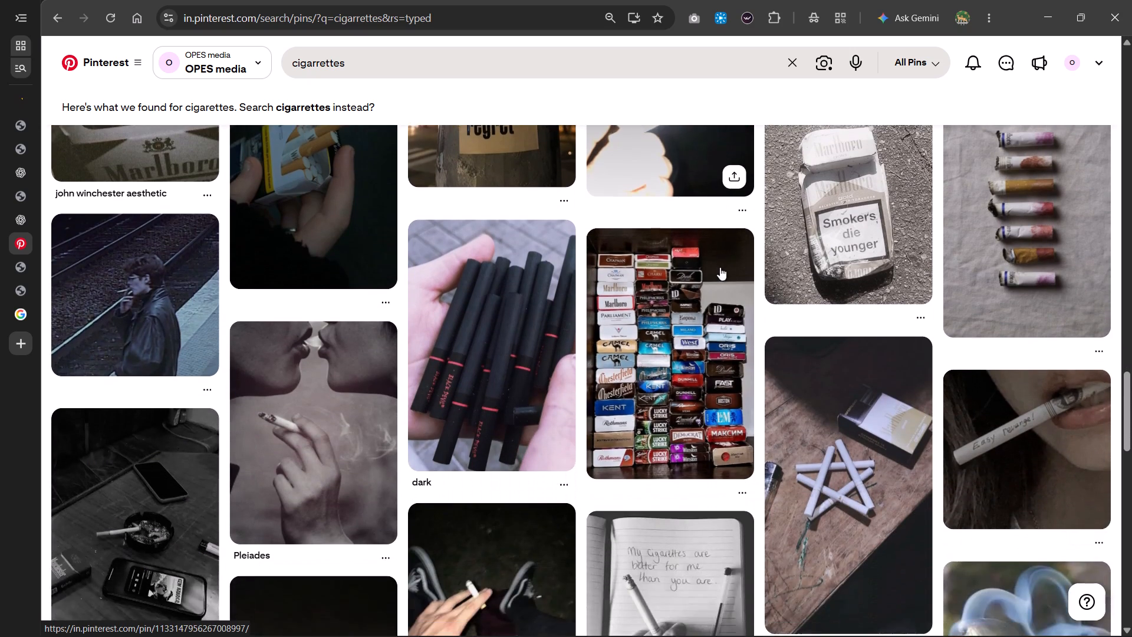
scroll(718, 267, up, 1)
scroll(718, 267, down, 4)
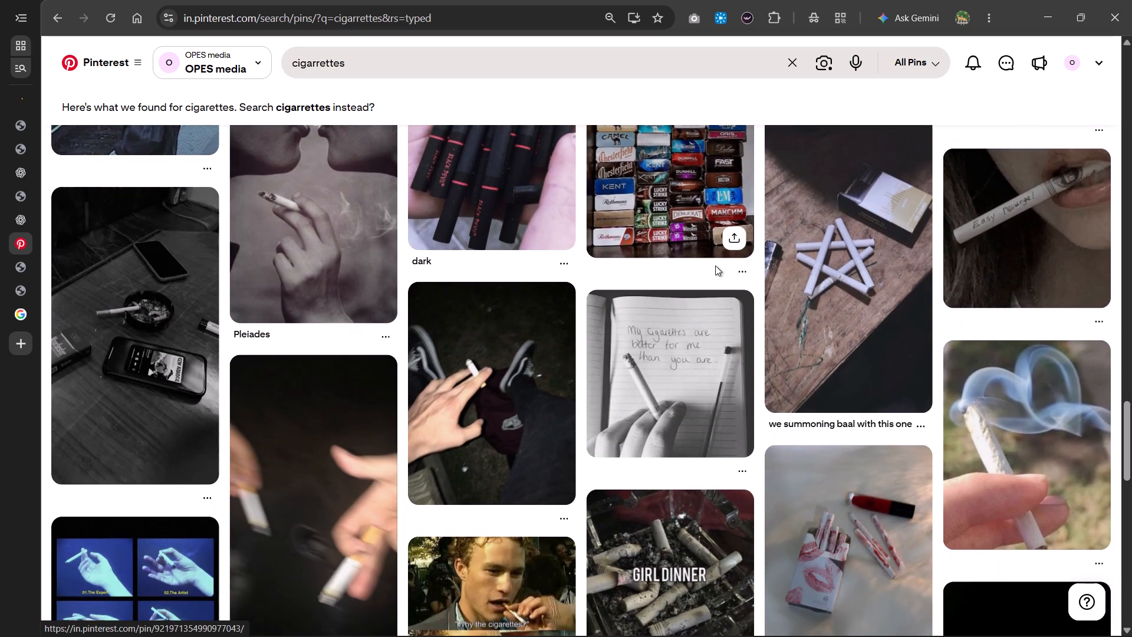
scroll(714, 265, down, 6)
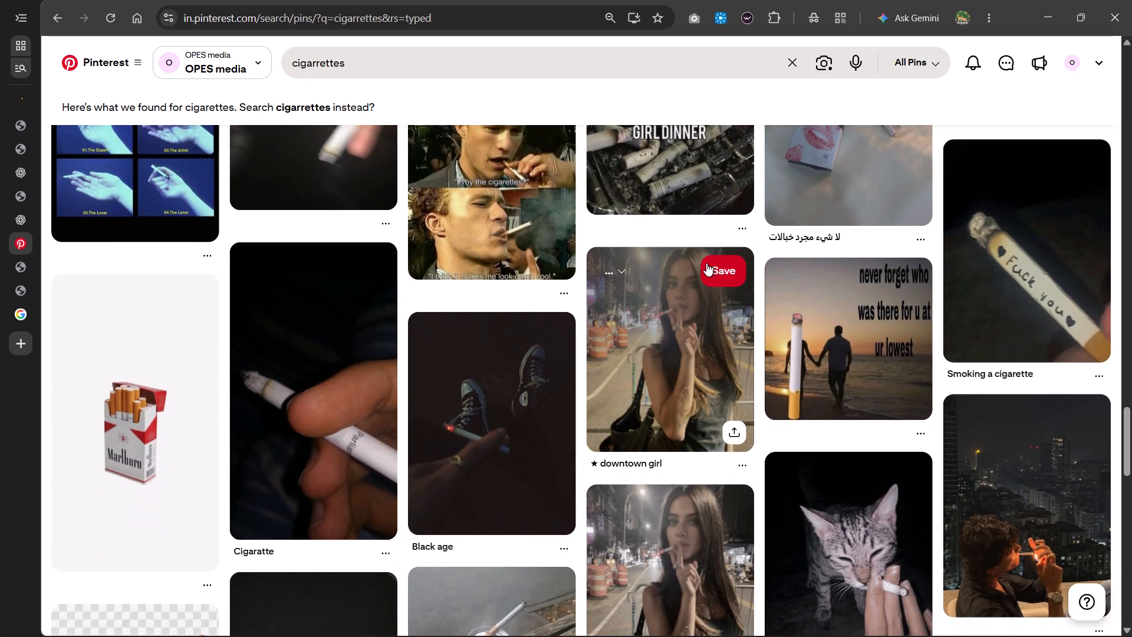
scroll(738, 240, down, 2)
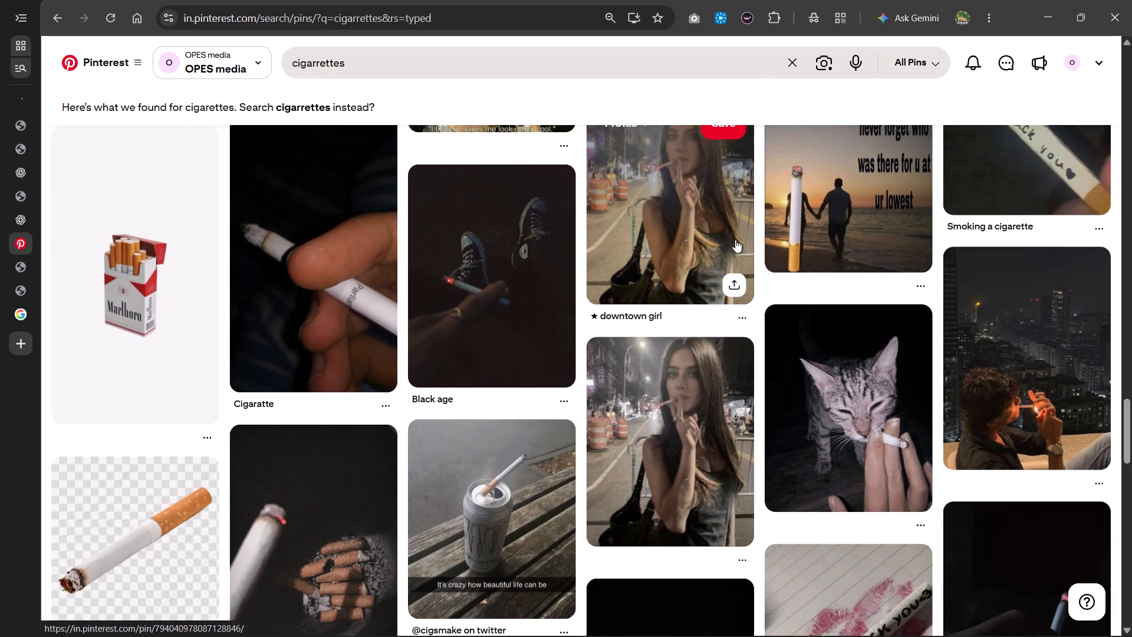
scroll(735, 239, up, 1)
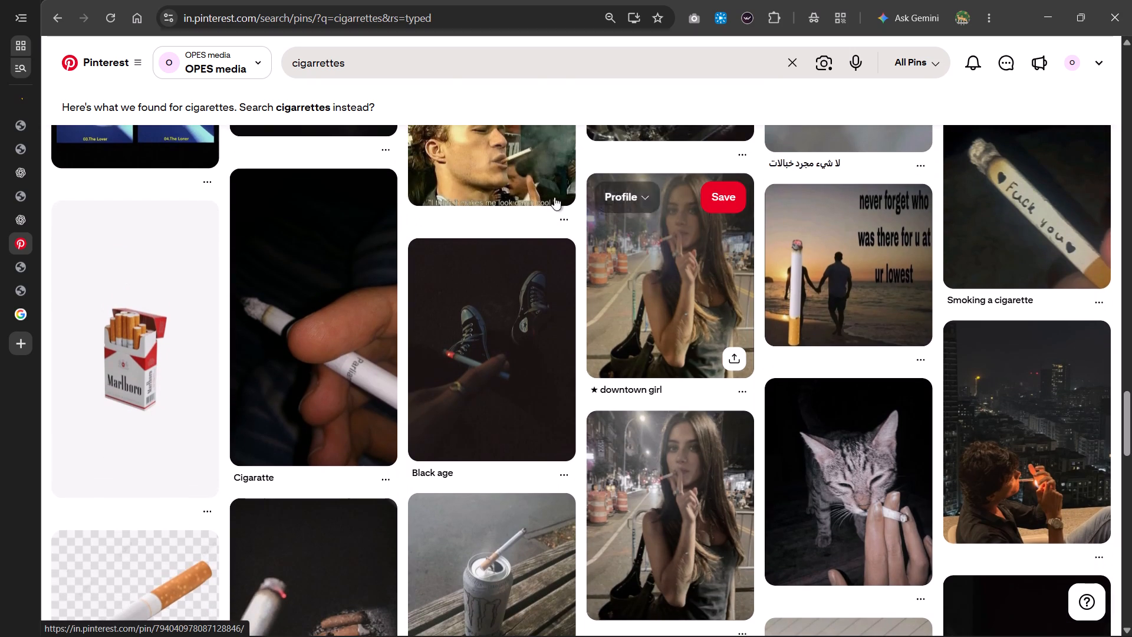
Rerun the Pinterest search with the exact spelling "cigarrettes" instead of the corrected one.
click(308, 113)
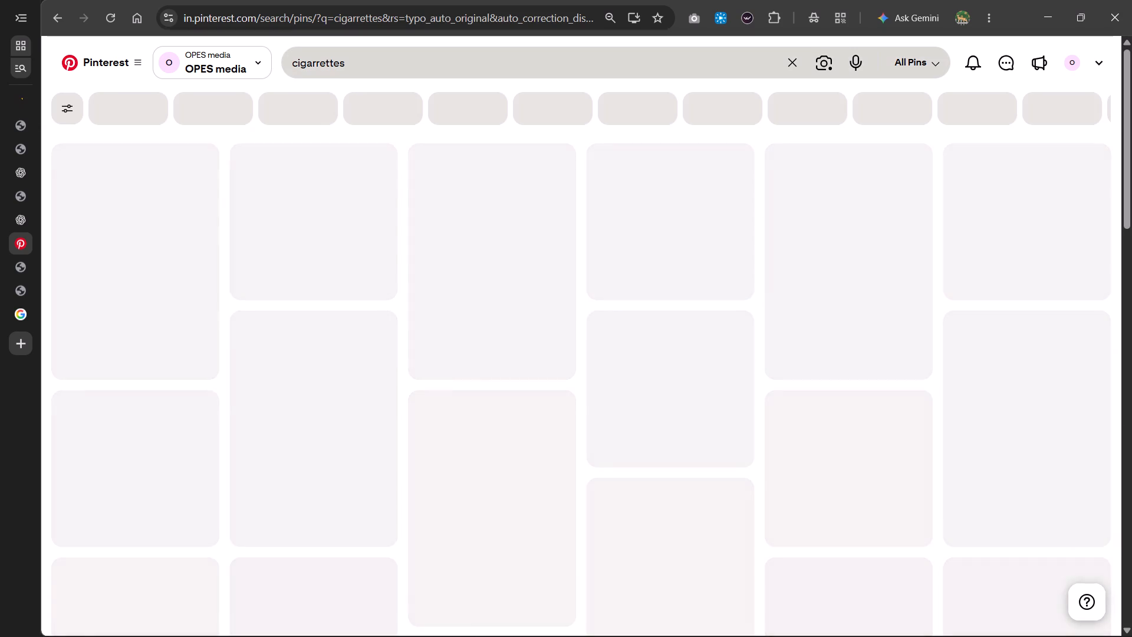
click(376, 71)
Open the diagonal cigarette with the burnt tip from the Pinterest results and bring its image into the Canva post.
click(227, 239)
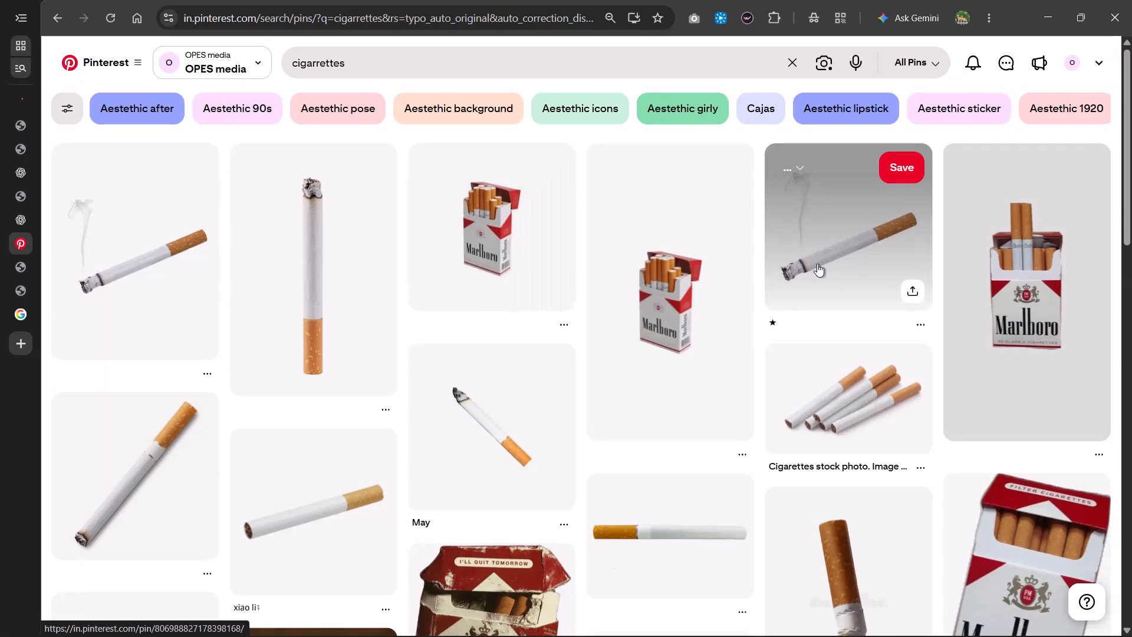
click(314, 265)
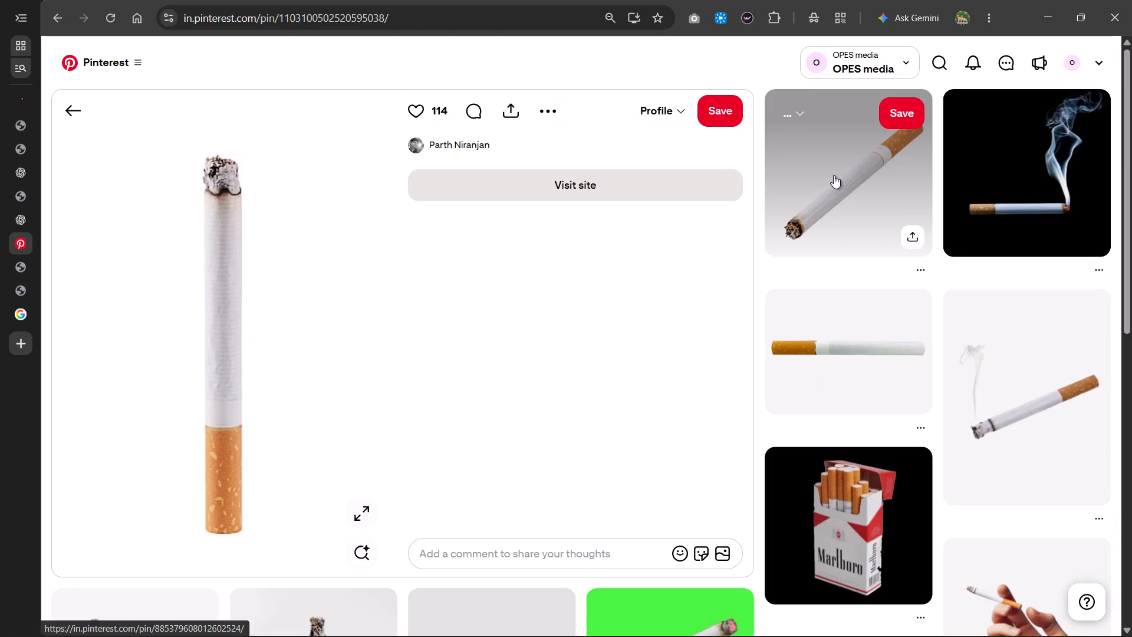
click(834, 175)
drag(275, 293, 281, 293)
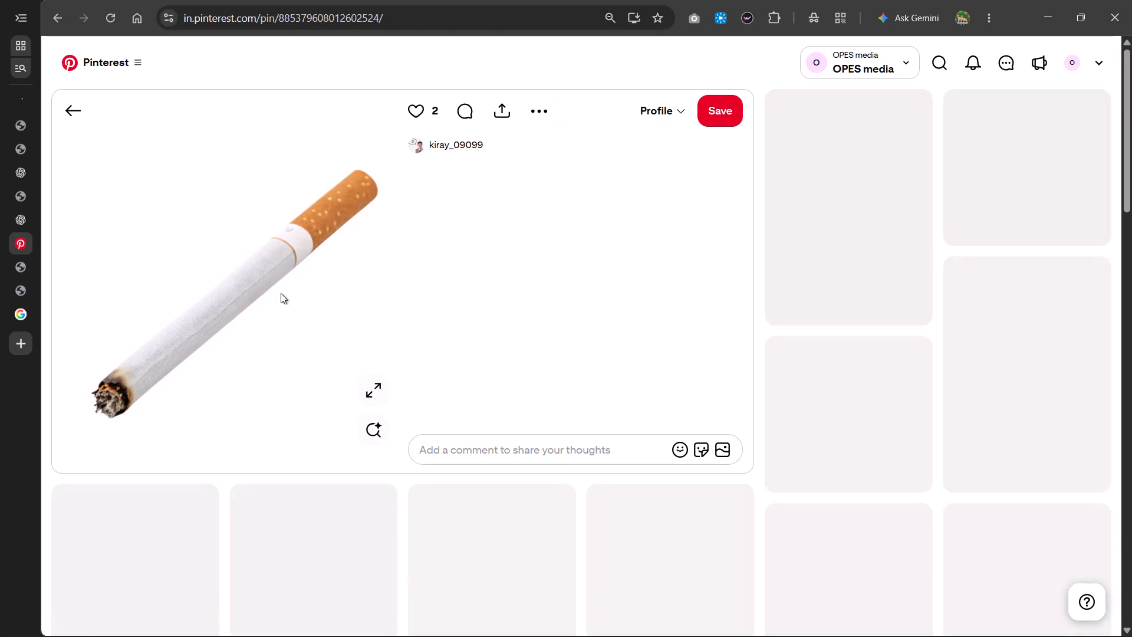
drag(281, 293, 634, 613)
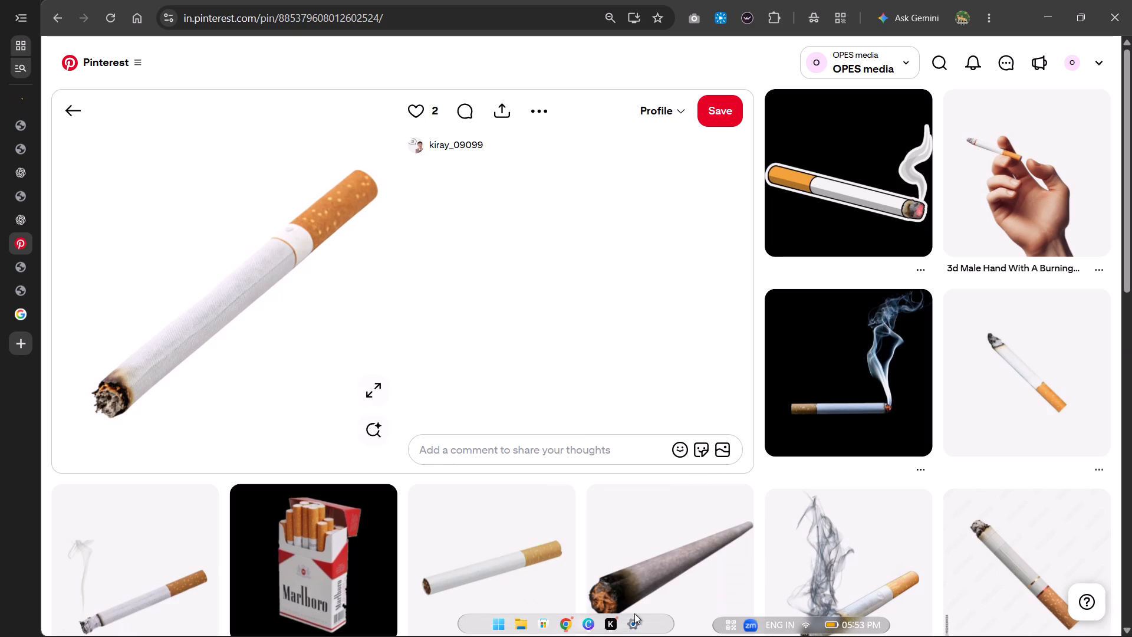
drag(634, 613, 700, 350)
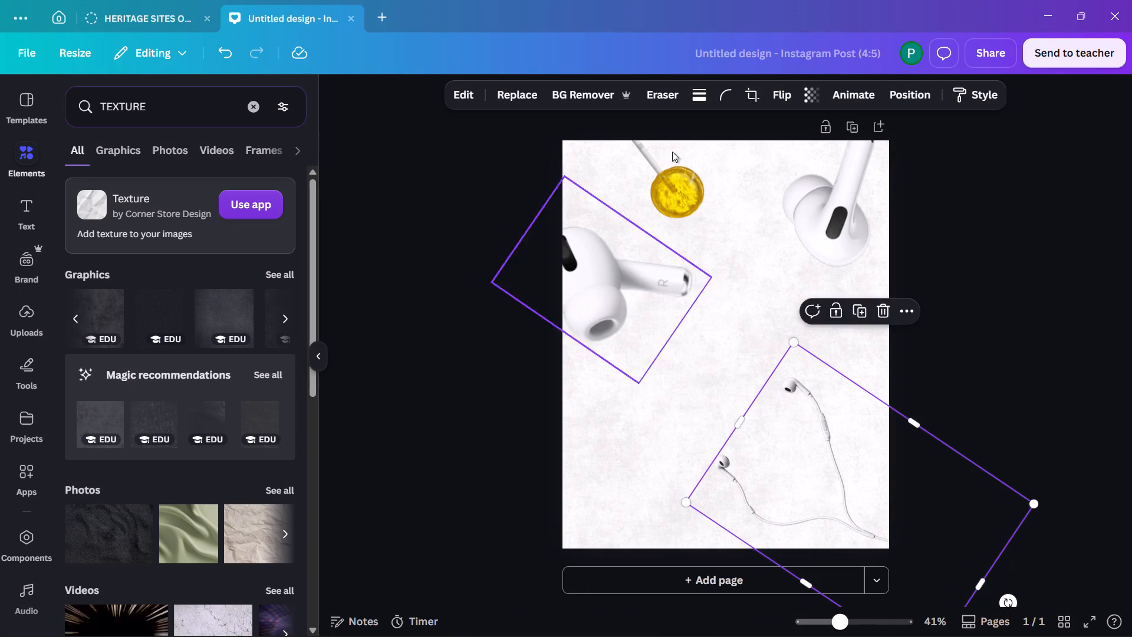
Remove the cigarette image's background, rotate it so the burnt tip points inward, and place it in the page's lower-left corner.
click(594, 82)
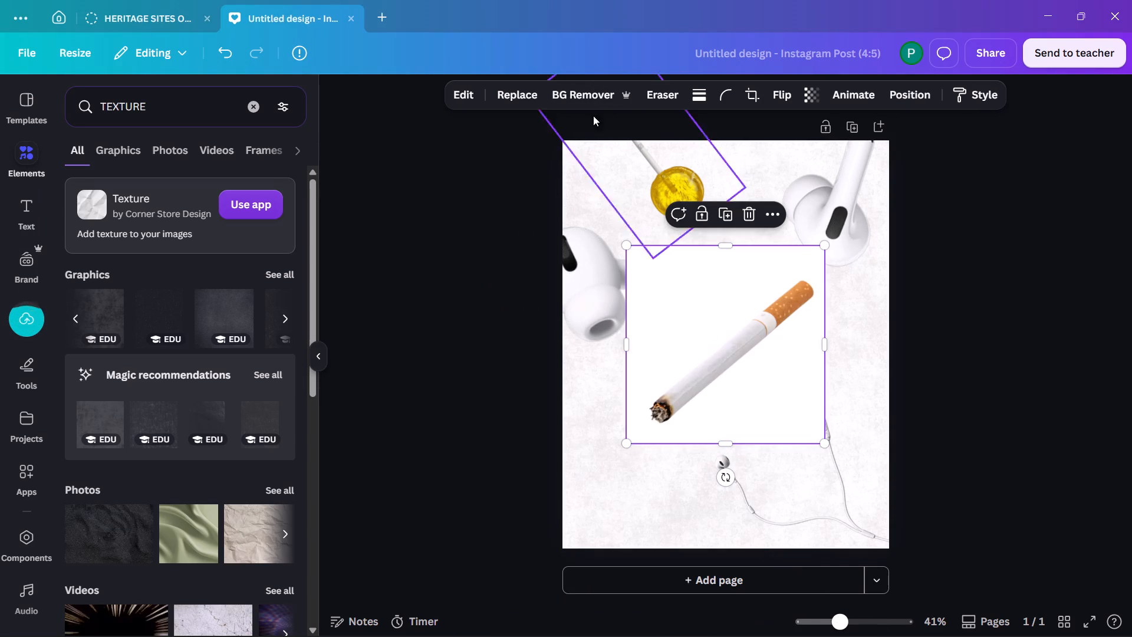
click(591, 100)
drag(749, 333, 704, 412)
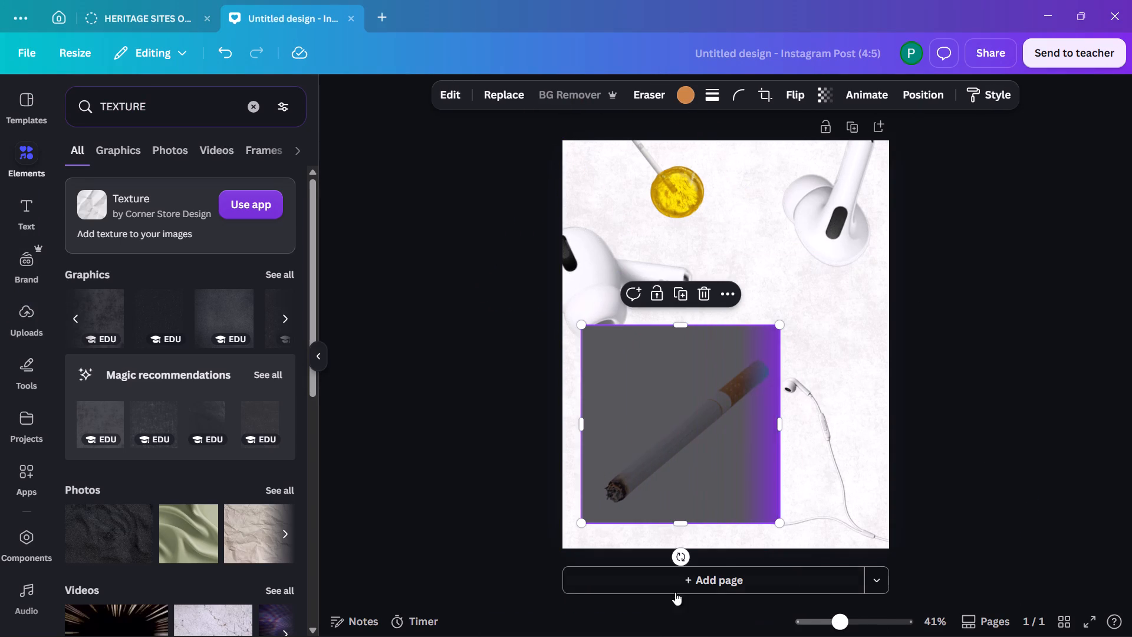
drag(685, 555, 661, 182)
drag(681, 421, 608, 507)
double_click(942, 294)
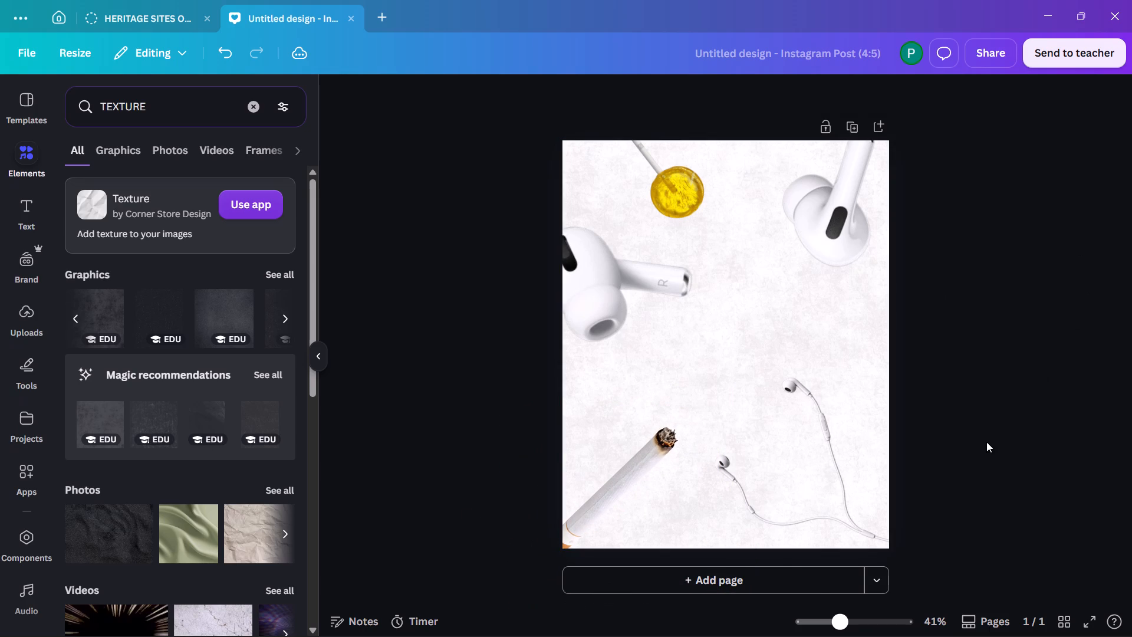
Shift the wired earphones outward so their cable runs off the page's right edge.
click(858, 540)
drag(907, 507, 952, 514)
Rotate the AirPod at the page's left edge slightly counter-clockwise and move it a little lower.
click(577, 324)
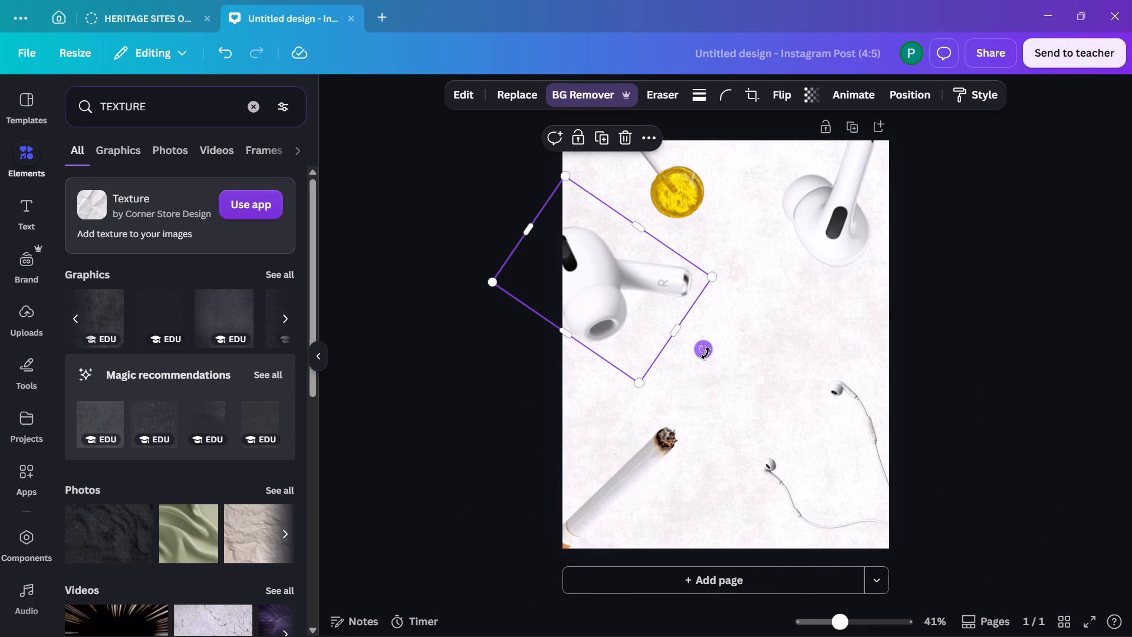
drag(706, 353, 719, 332)
drag(627, 277, 620, 325)
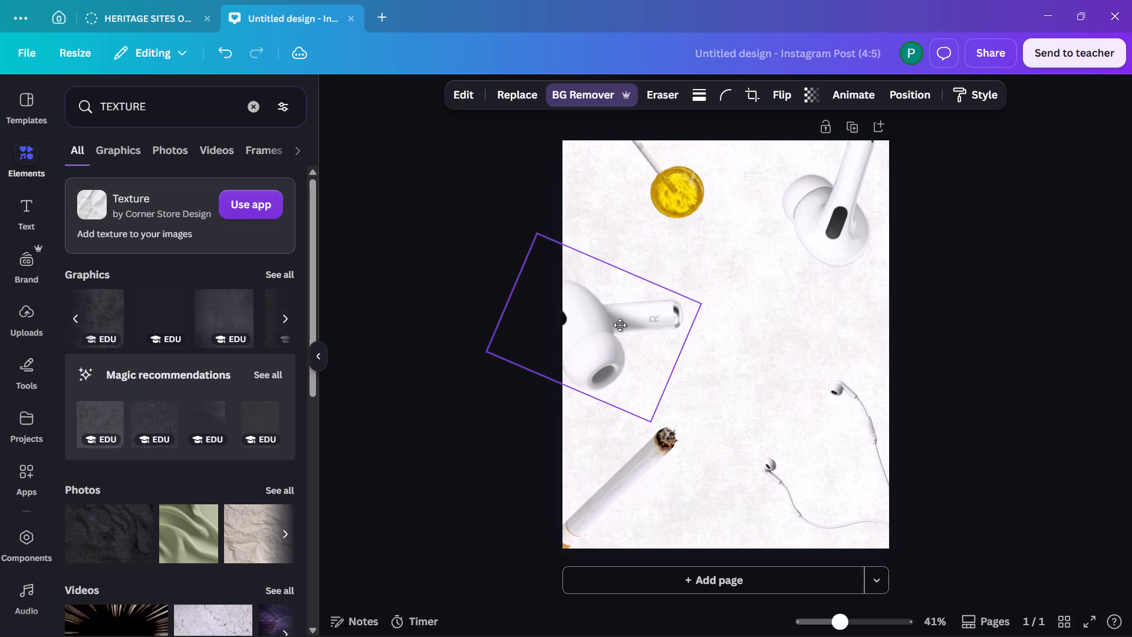
drag(620, 325, 617, 312)
Move the upper-right AirPod lower and slightly outward against the page's right edge.
click(809, 197)
drag(848, 214, 856, 265)
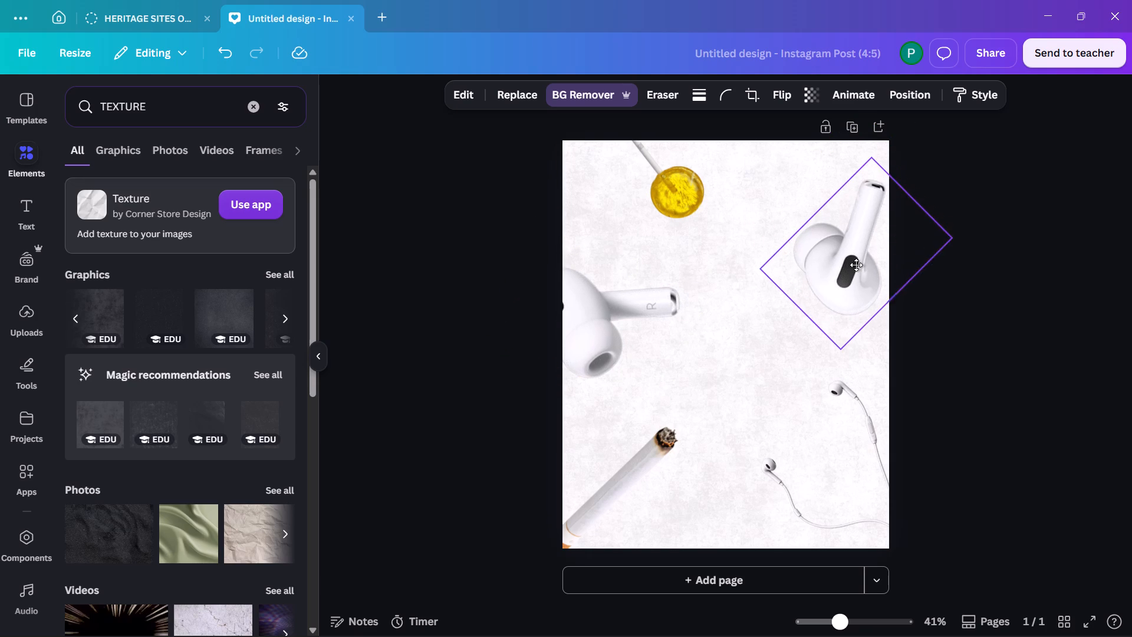
drag(856, 265, 863, 252)
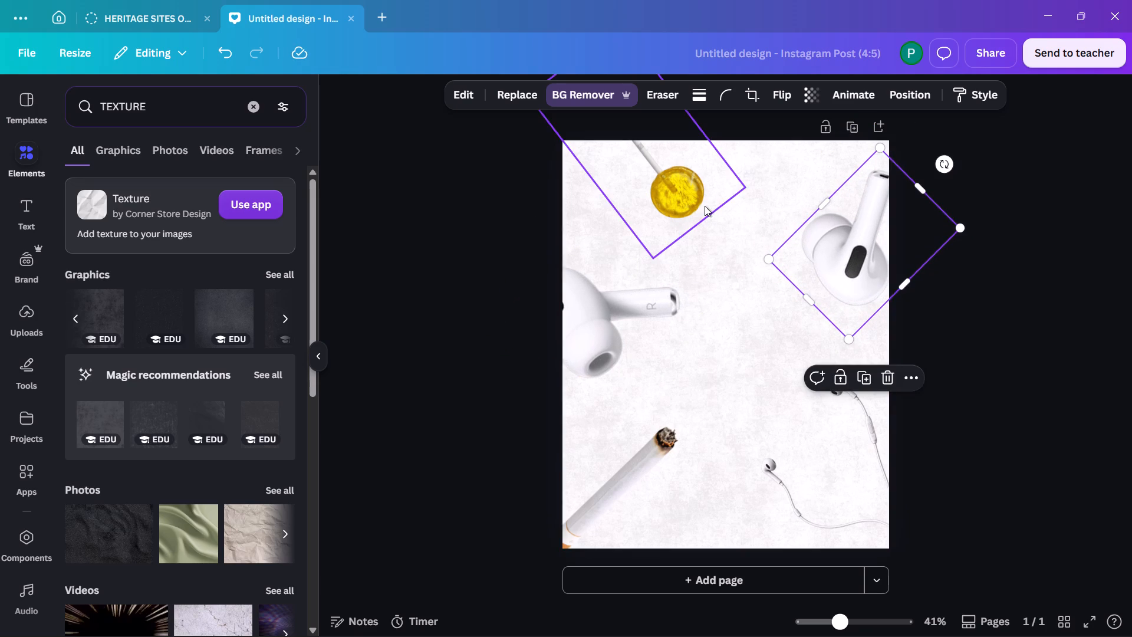
click(940, 295)
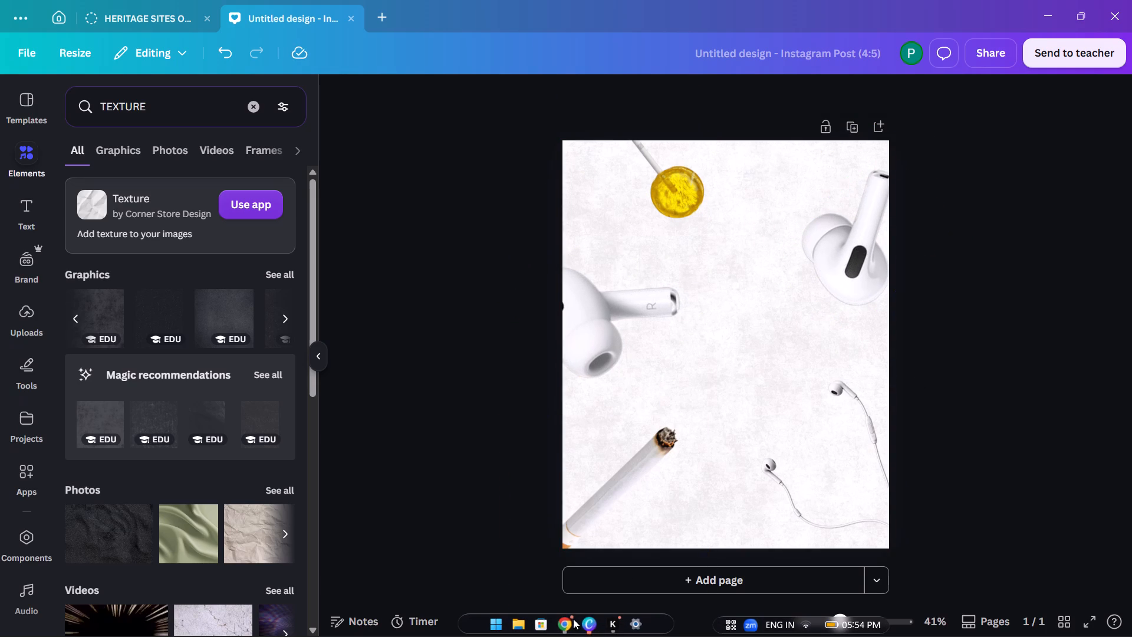
Switch to Chrome and search Google Images for "scene title png" in a new tab.
click(573, 619)
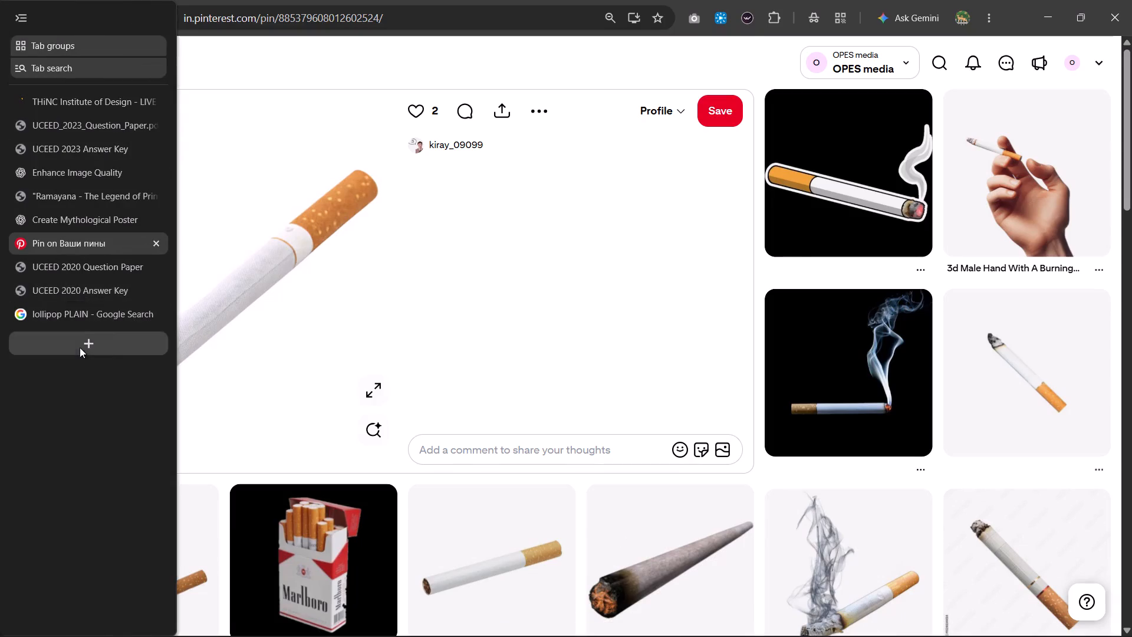
click(80, 347)
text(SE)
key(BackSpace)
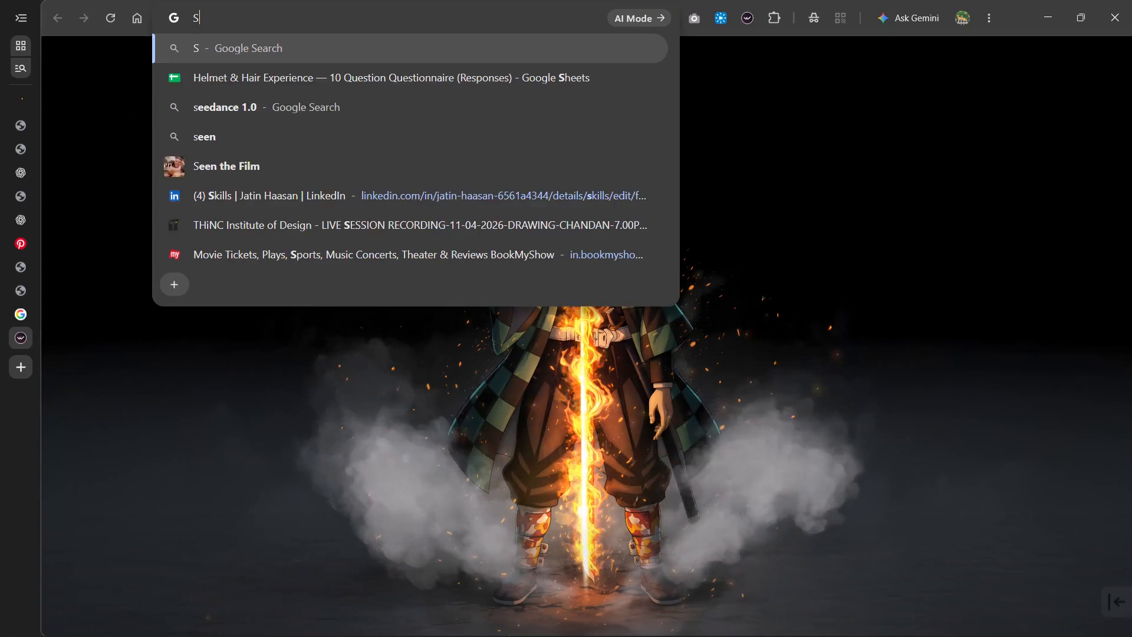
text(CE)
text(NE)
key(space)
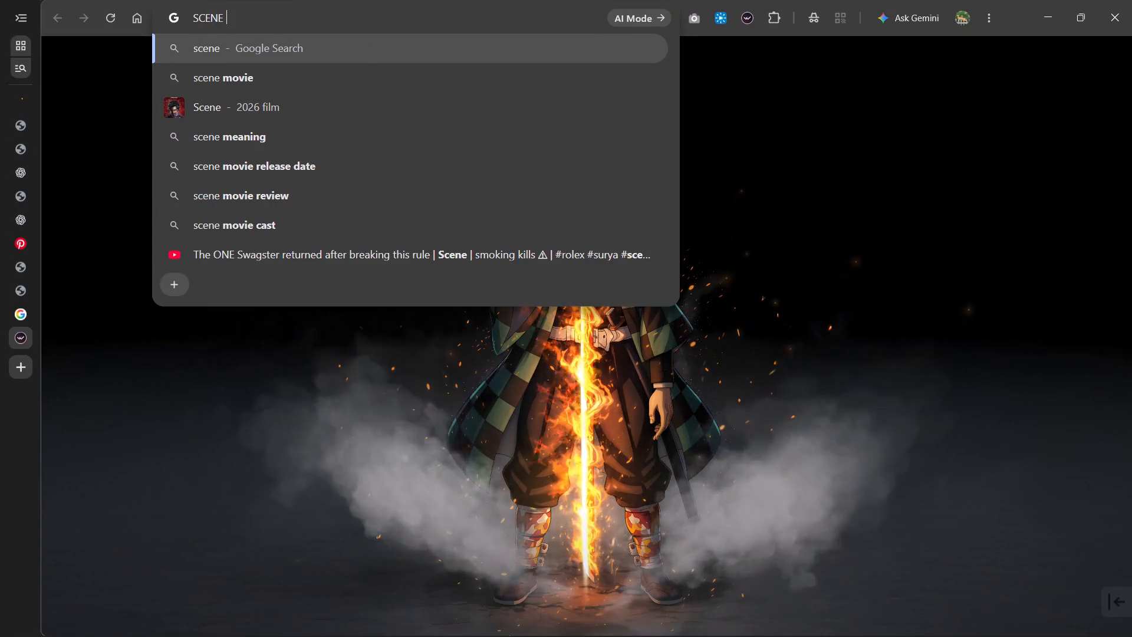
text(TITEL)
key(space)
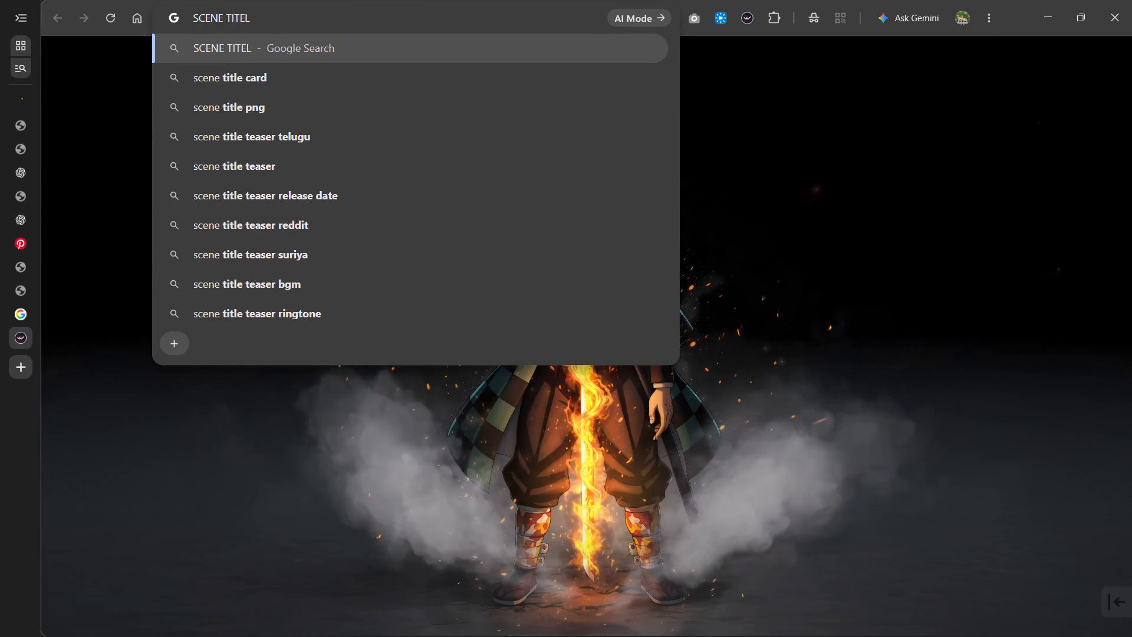
click(355, 103)
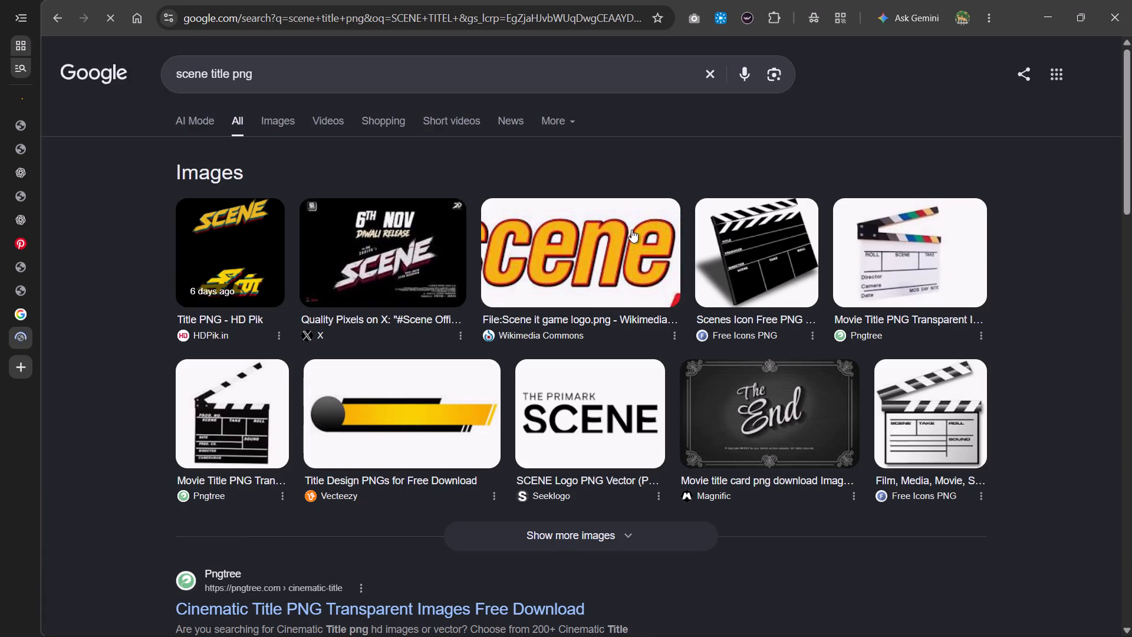
click(284, 120)
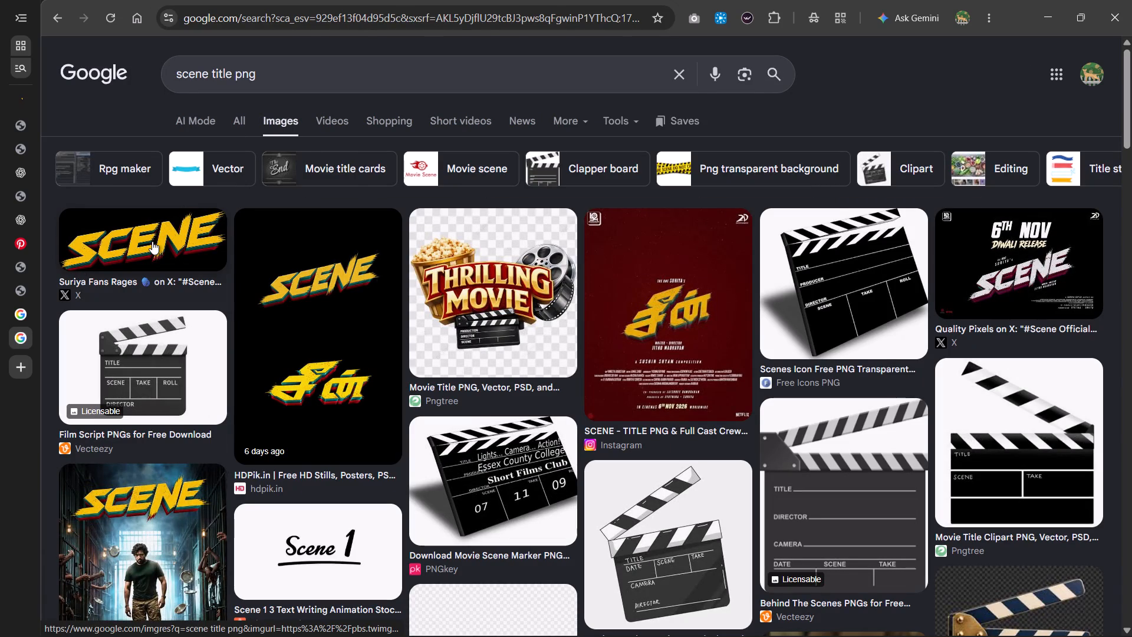
Open the Plex version of the yellow SCENE title on a light background and bring it into the Canva post.
click(152, 241)
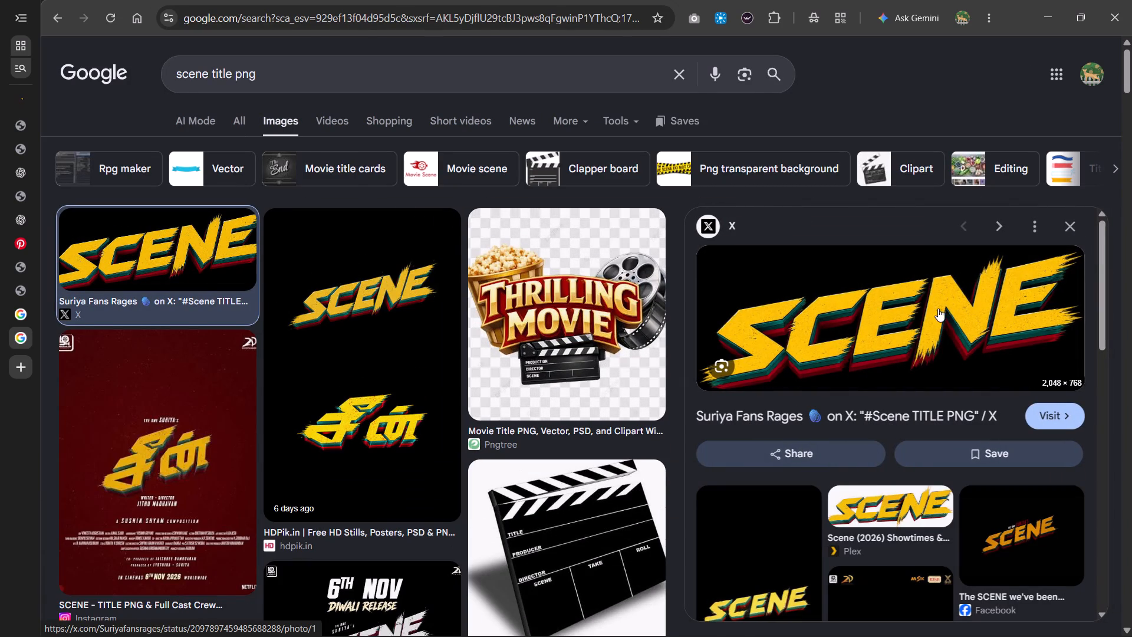
scroll(904, 344, down, 1)
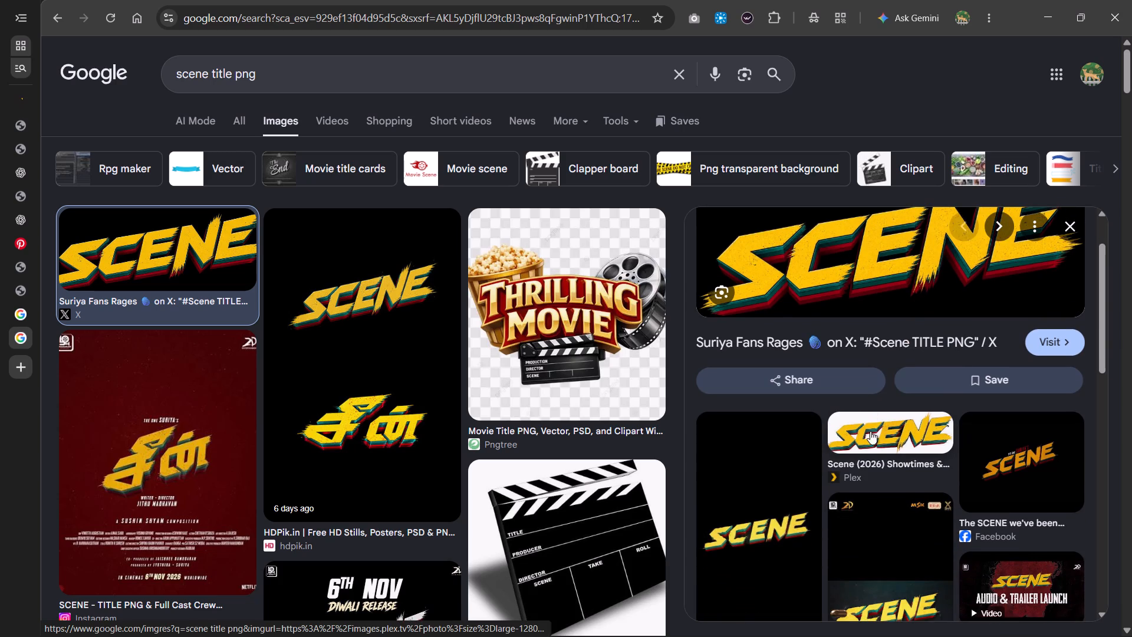
click(870, 434)
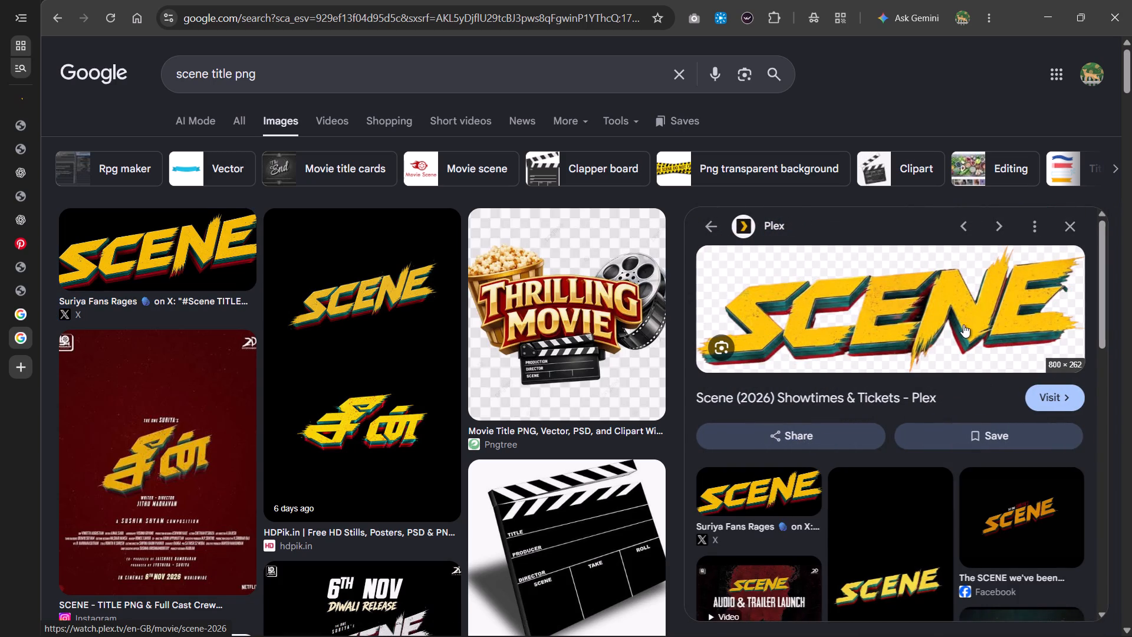
drag(962, 325, 761, 364)
Remove the SCENE title image's background and position it just beside the page centre.
click(591, 97)
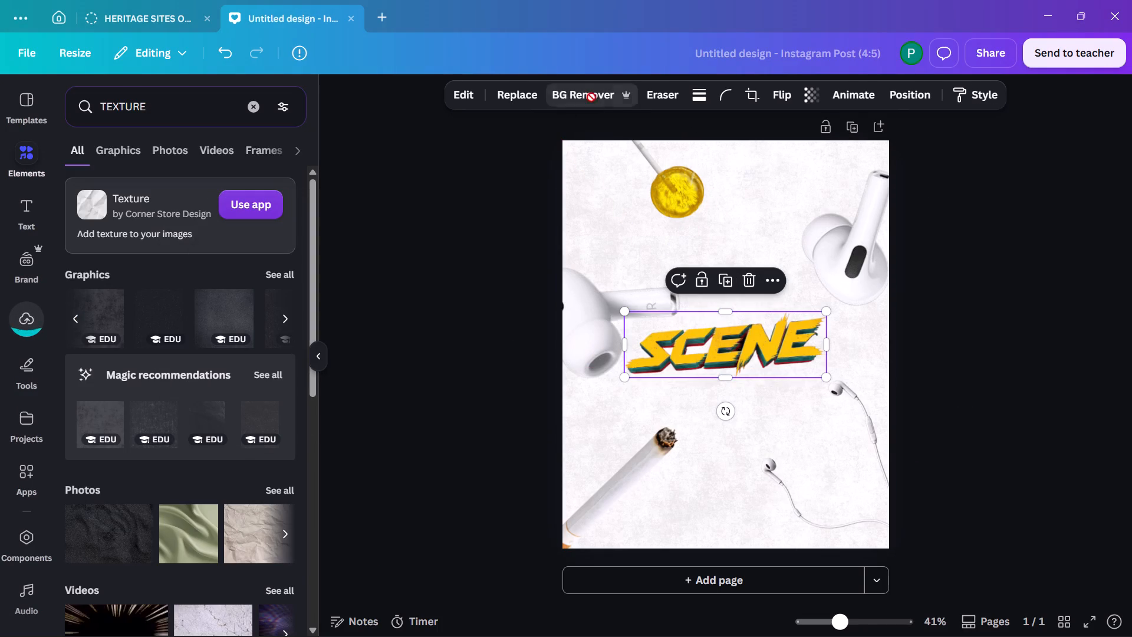
drag(755, 351, 761, 353)
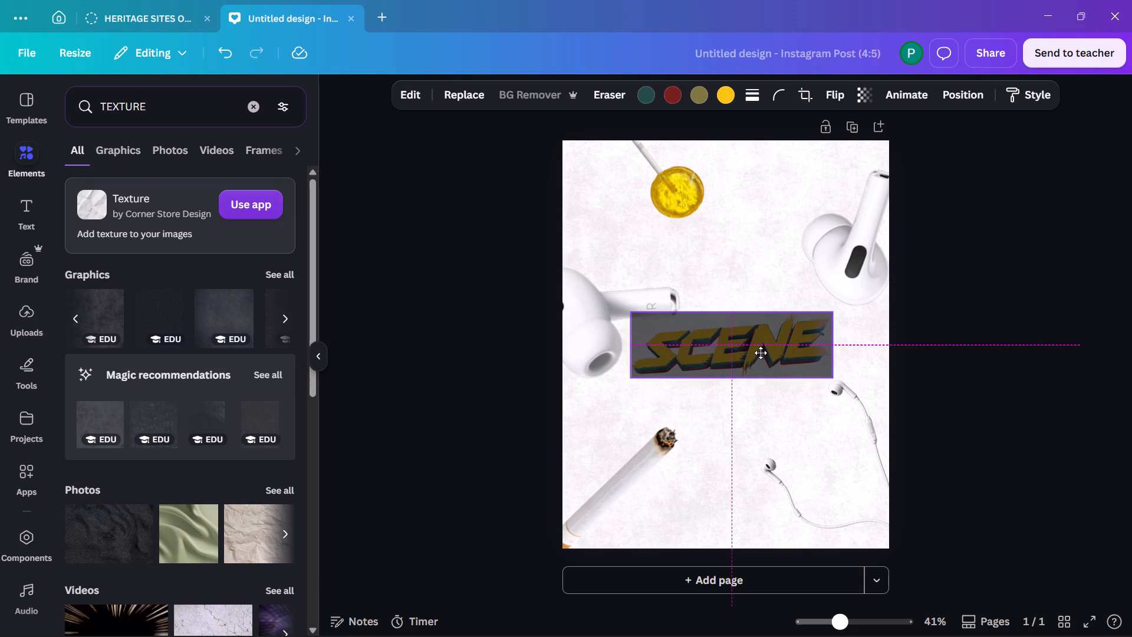
drag(761, 353, 762, 354)
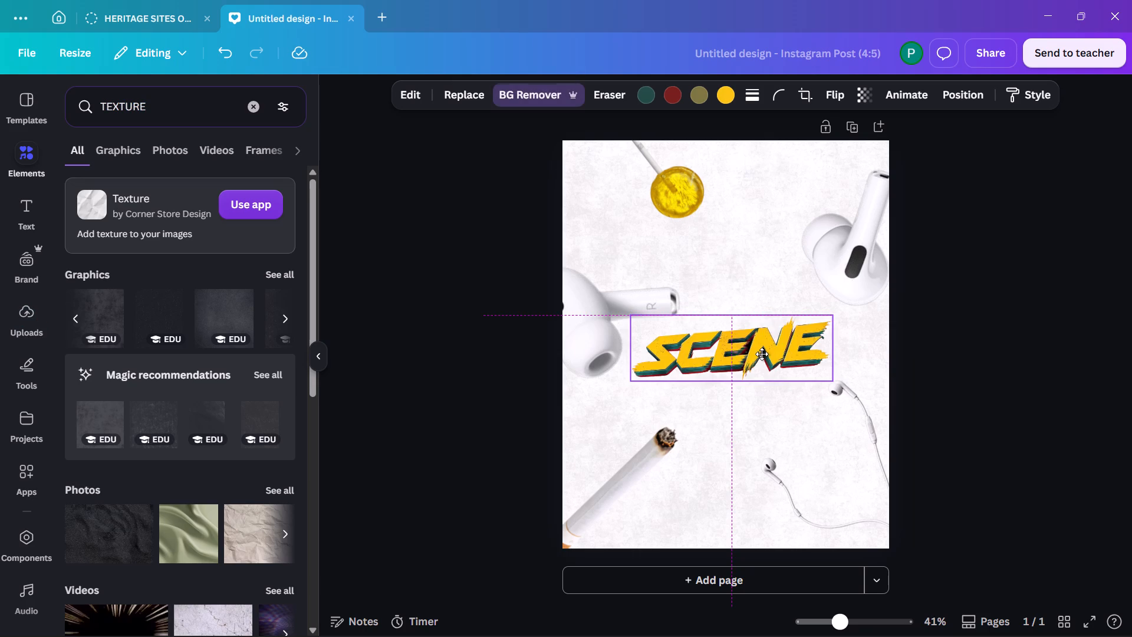
drag(762, 354, 762, 353)
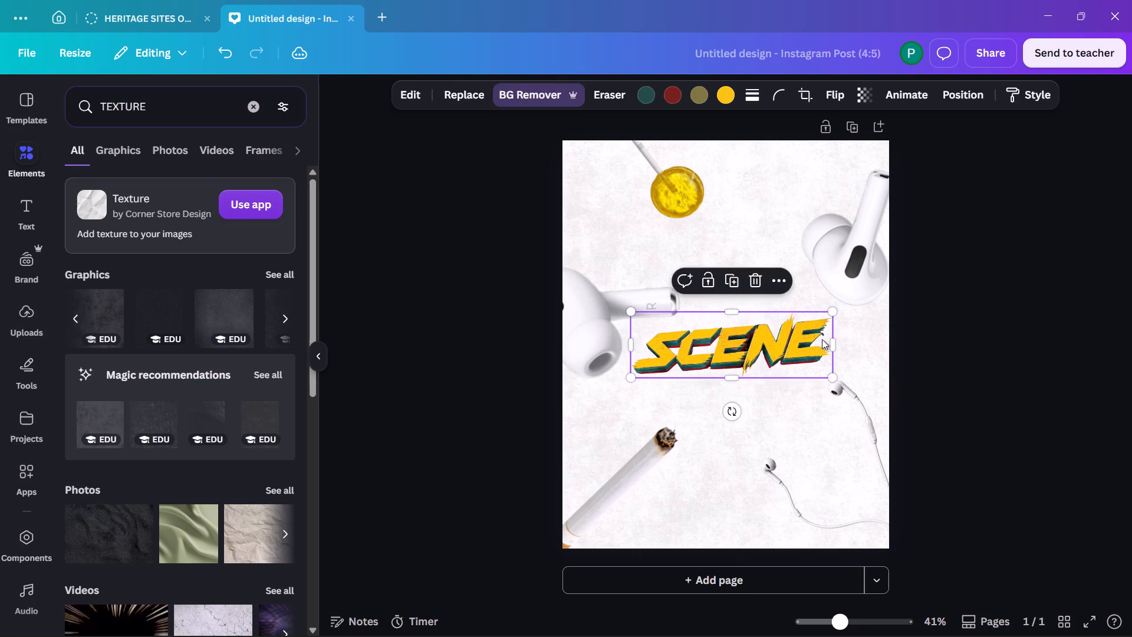
click(940, 304)
Nudge the AirPod at the page's left edge slightly upward and the cigarette slightly downward, giving the SCENE title more room.
drag(630, 310, 627, 290)
double_click(981, 319)
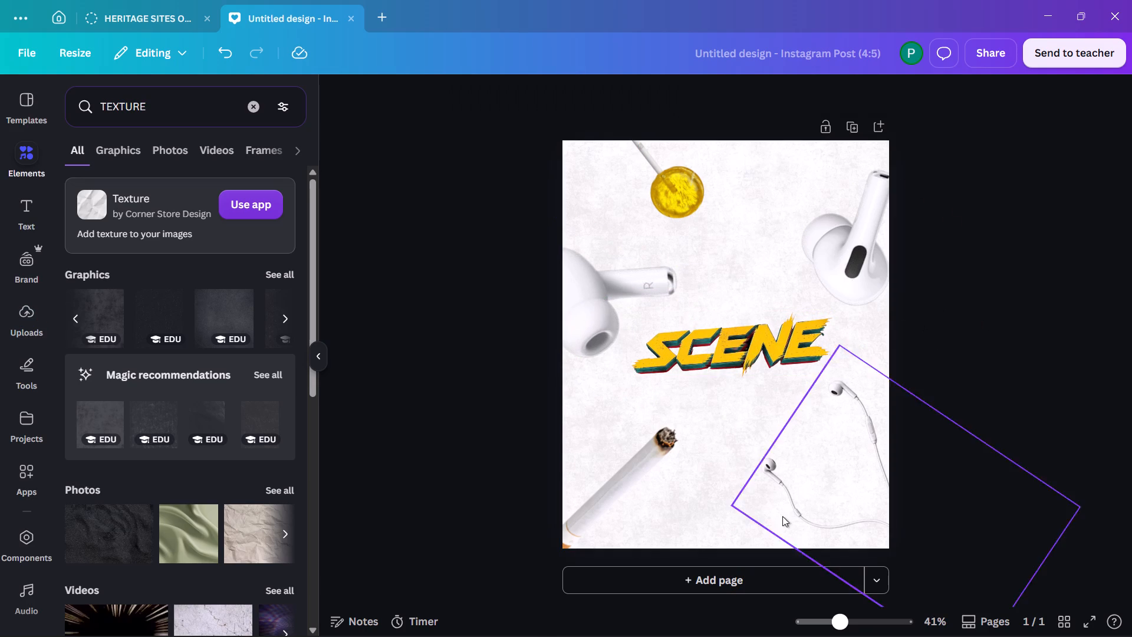
drag(649, 503, 646, 515)
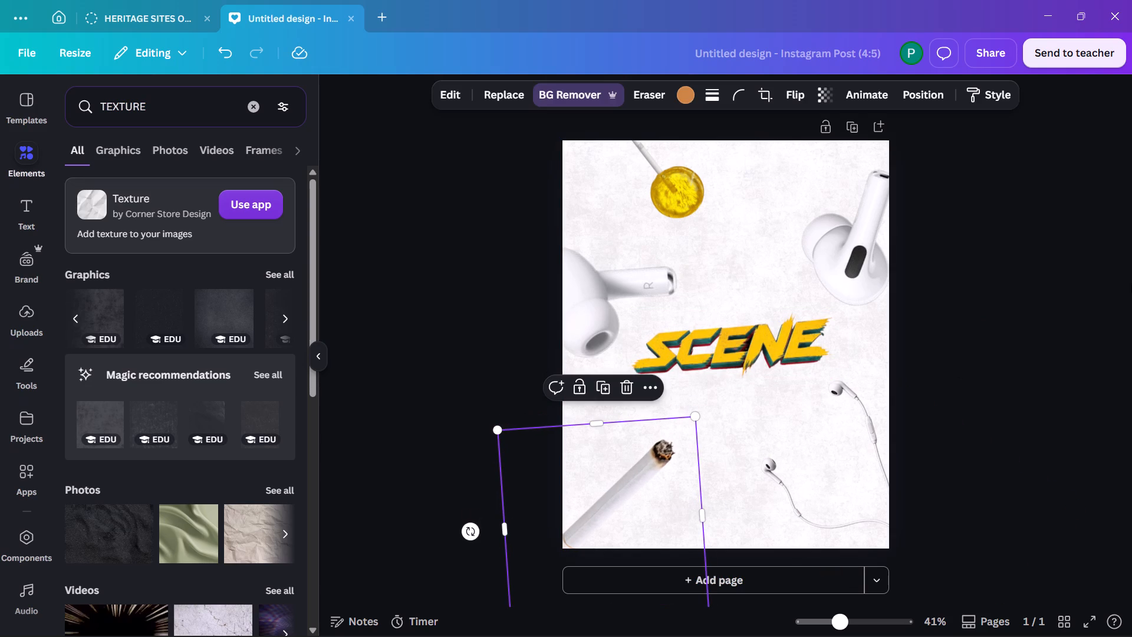
click(1011, 351)
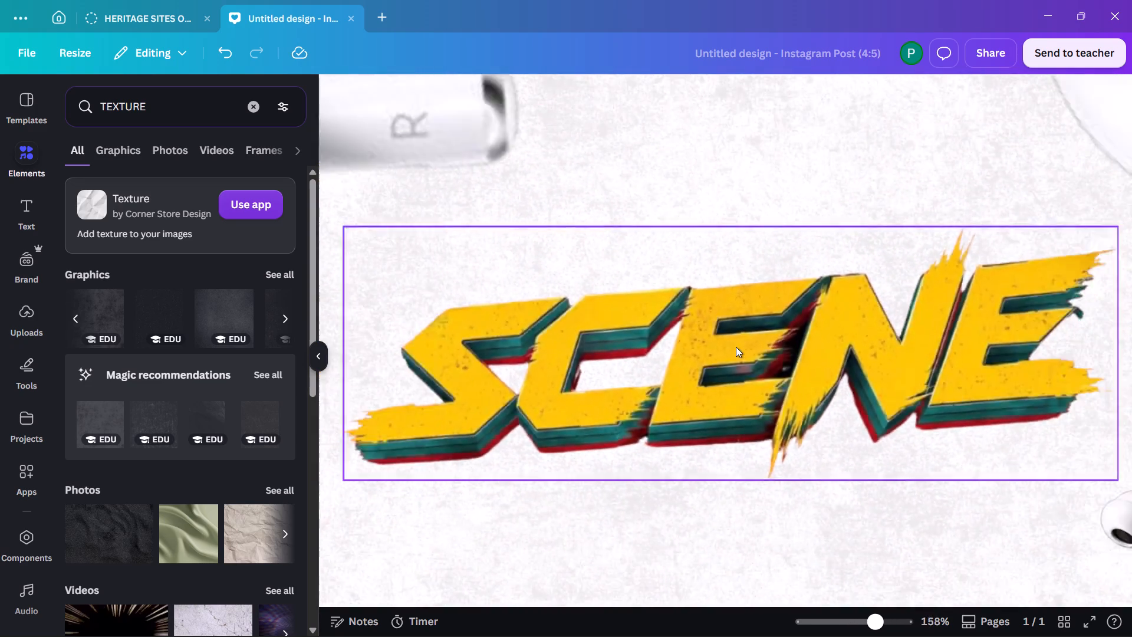
Bring the 2,048 × 768 SCENE title on black, from the X result in Google Images, into the Canva post.
click(572, 623)
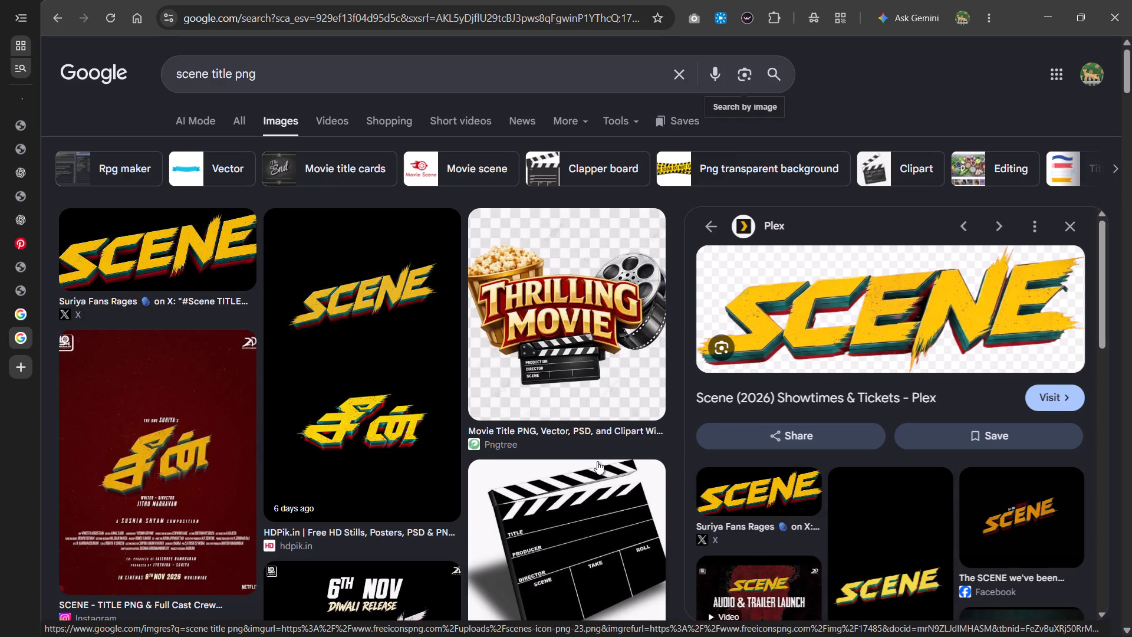
click(140, 251)
drag(955, 340, 780, 358)
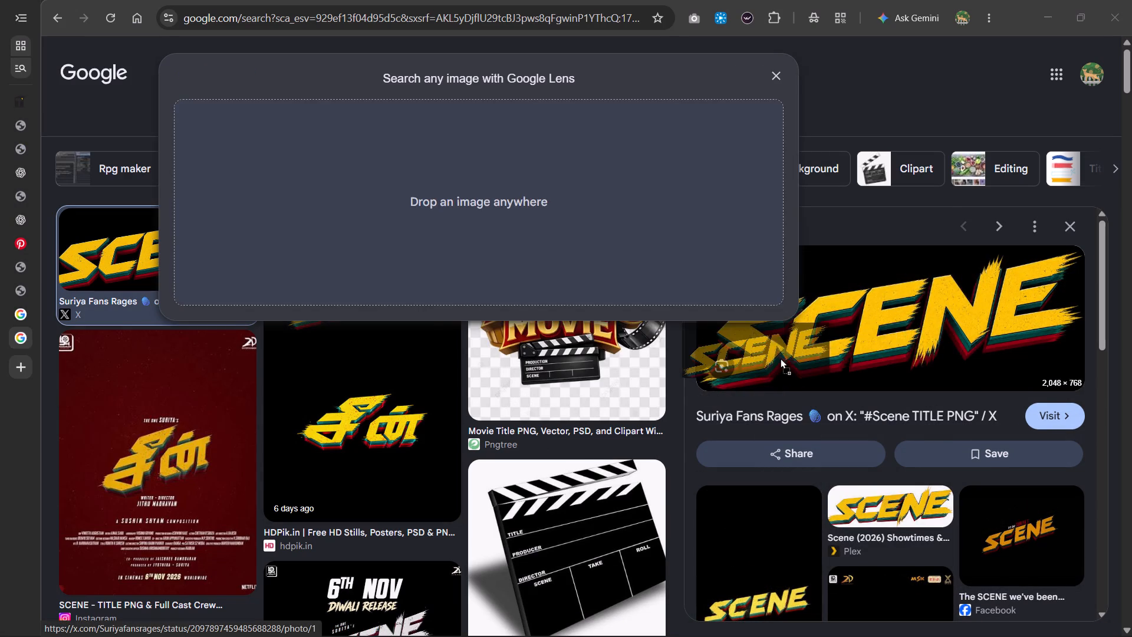
drag(780, 358, 778, 359)
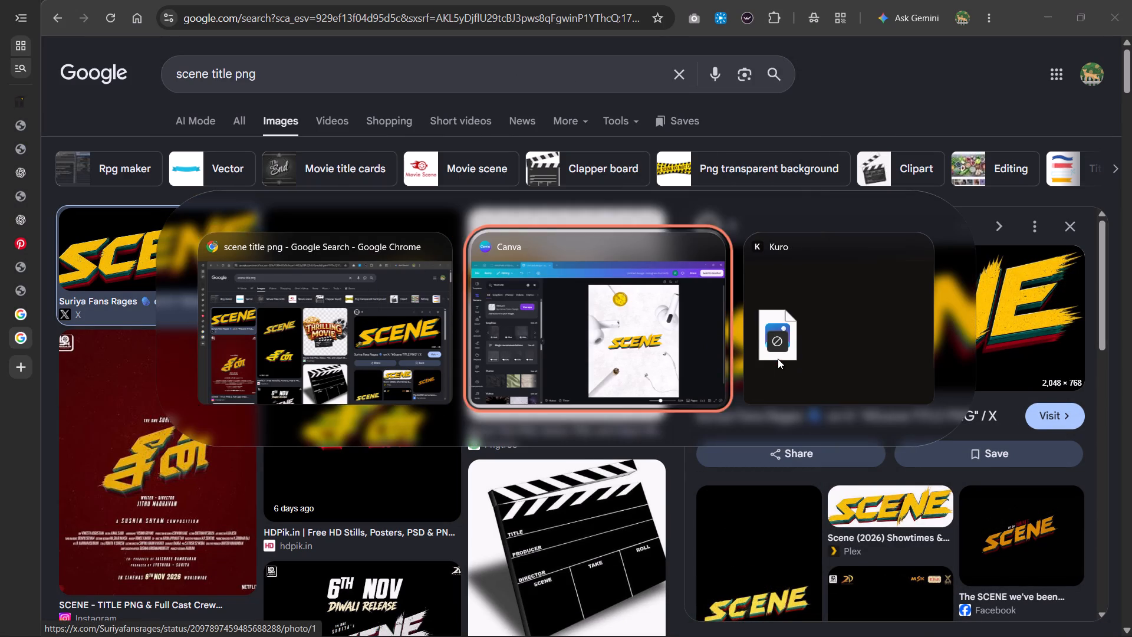
drag(778, 359, 756, 363)
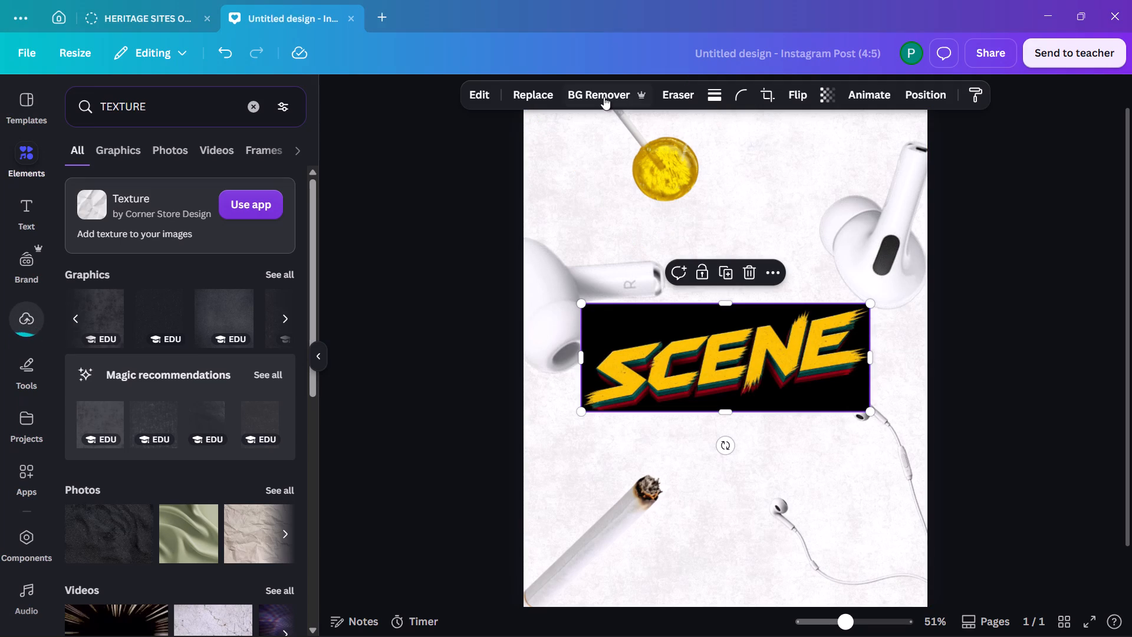
Remove the black background from the new SCENE title image and place it just below the existing SCENE title.
click(604, 97)
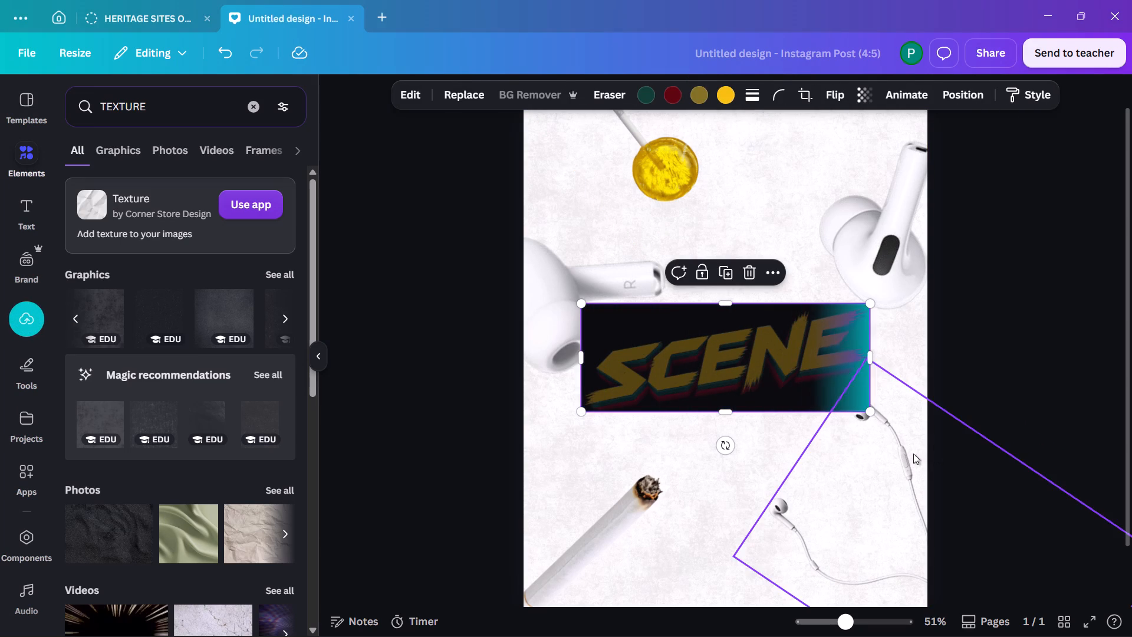
drag(768, 356, 768, 406)
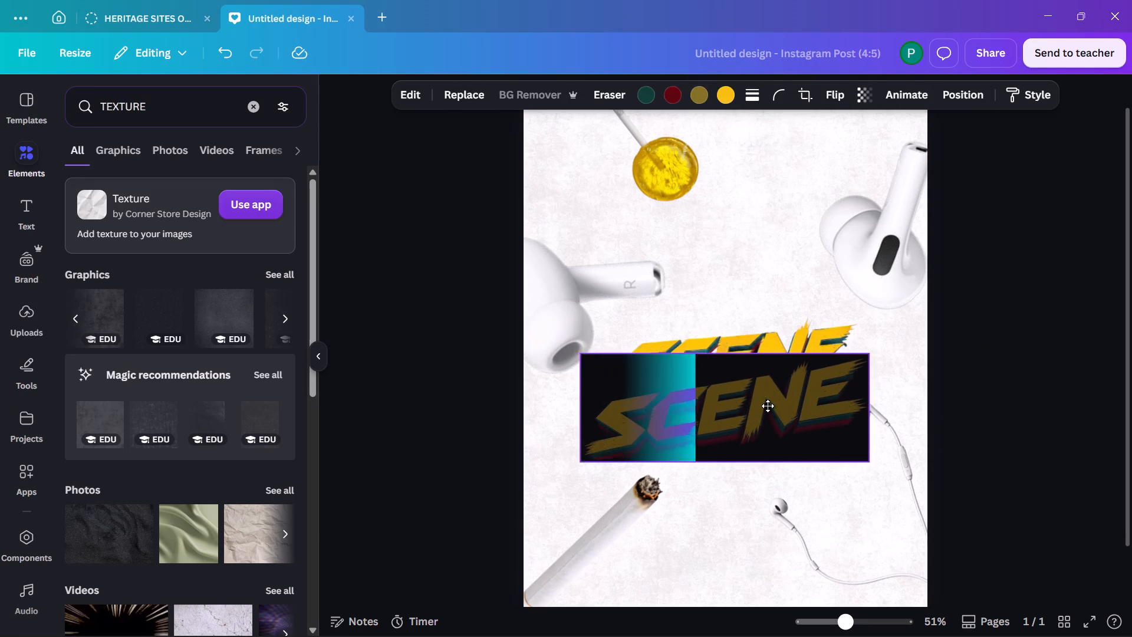
drag(768, 406, 781, 419)
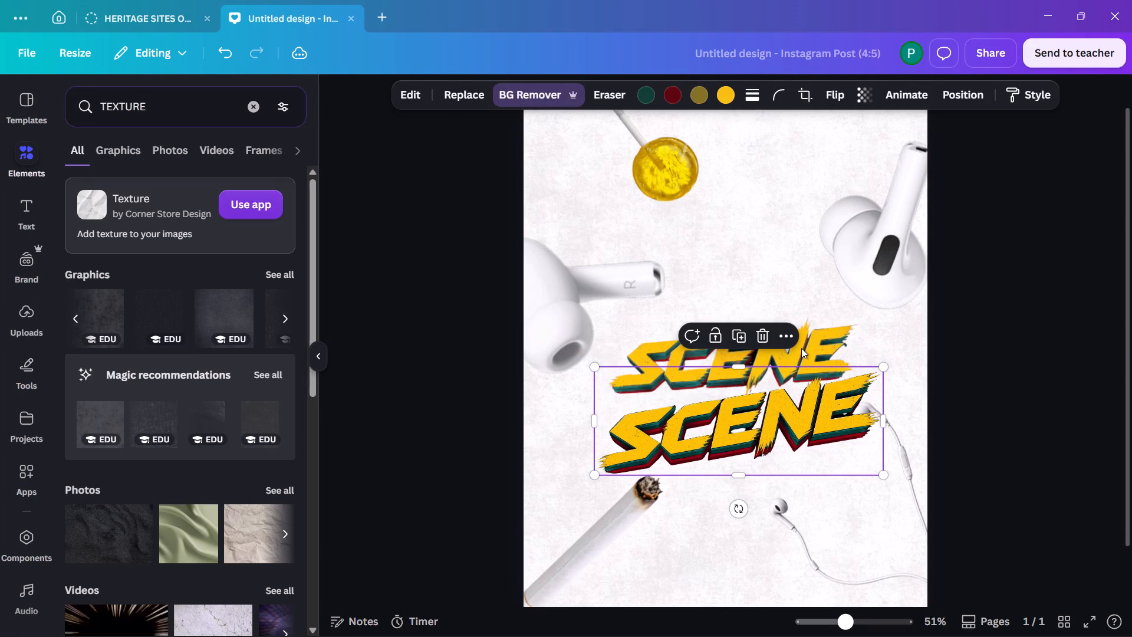
Delete the older SCENE title behind the new one.
click(810, 342)
click(754, 285)
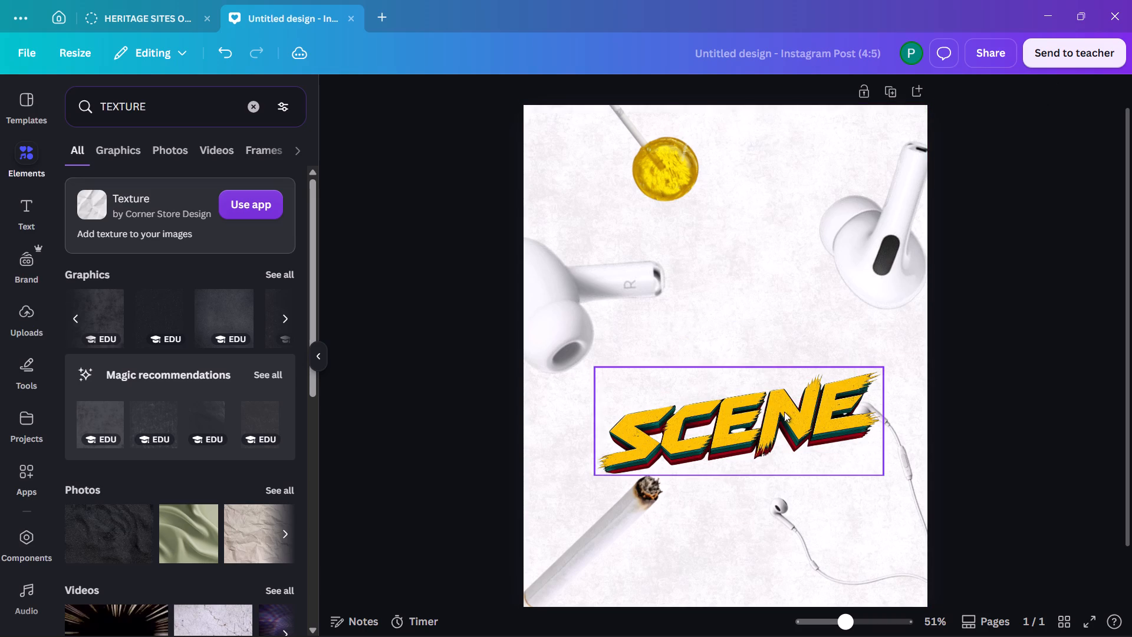
Move the SCENE title up to the middle of the page between the AirPods and the cigarette, and scale it down.
drag(785, 422, 779, 367)
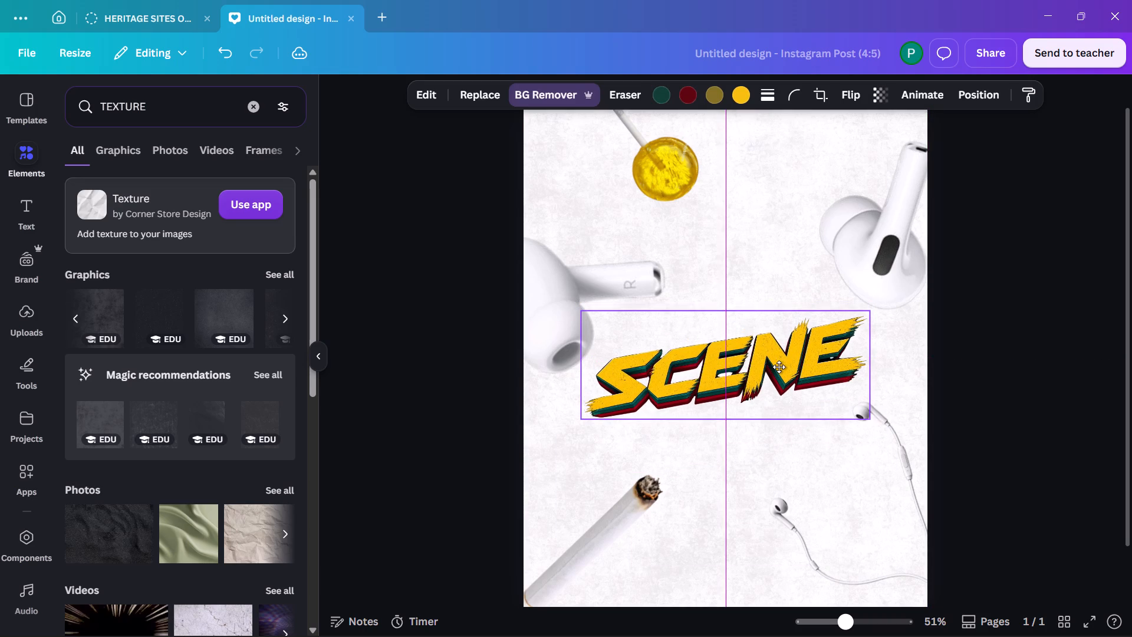
drag(779, 367, 780, 362)
click(999, 347)
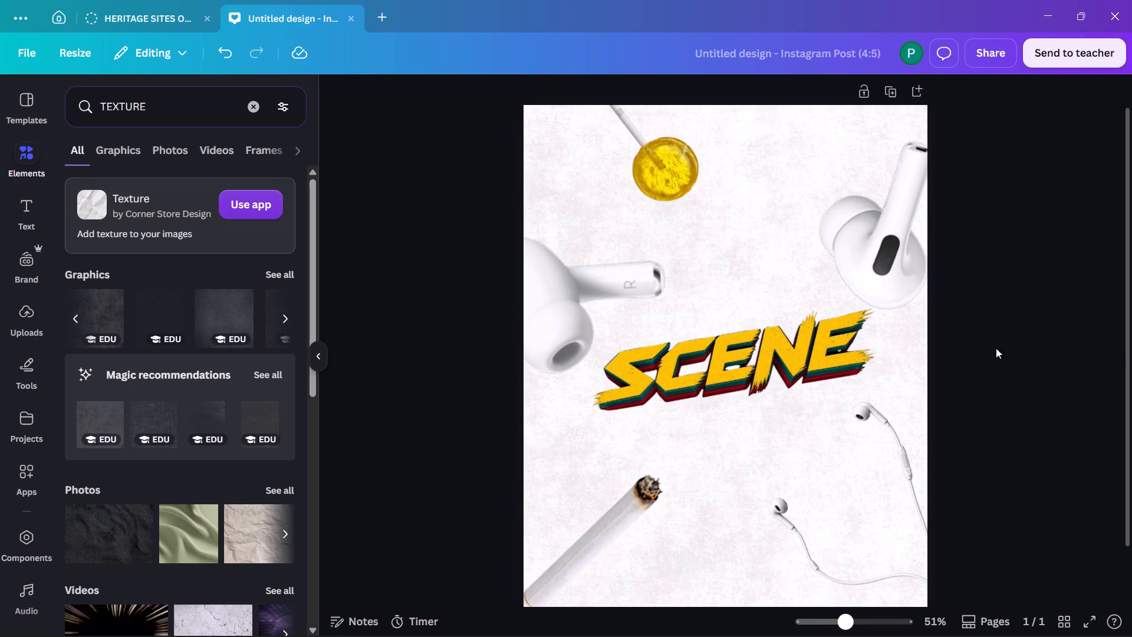
click(781, 344)
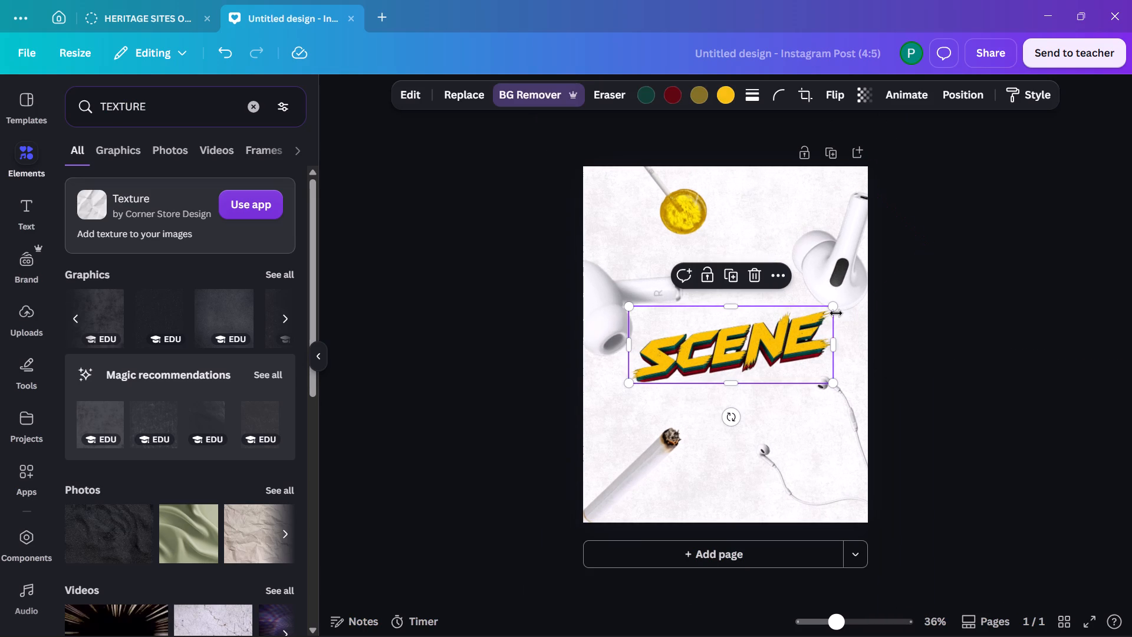
alt+drag(834, 309, 808, 319)
alt+click(958, 301)
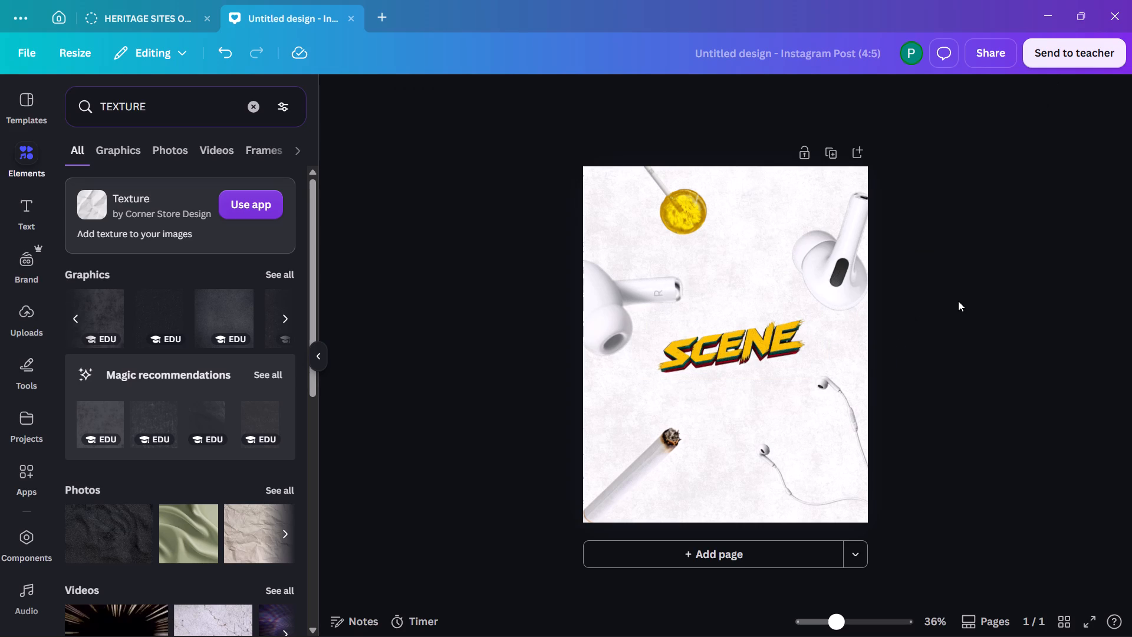
Blur the whole wired earphones image at an intensity of 20.
click(838, 481)
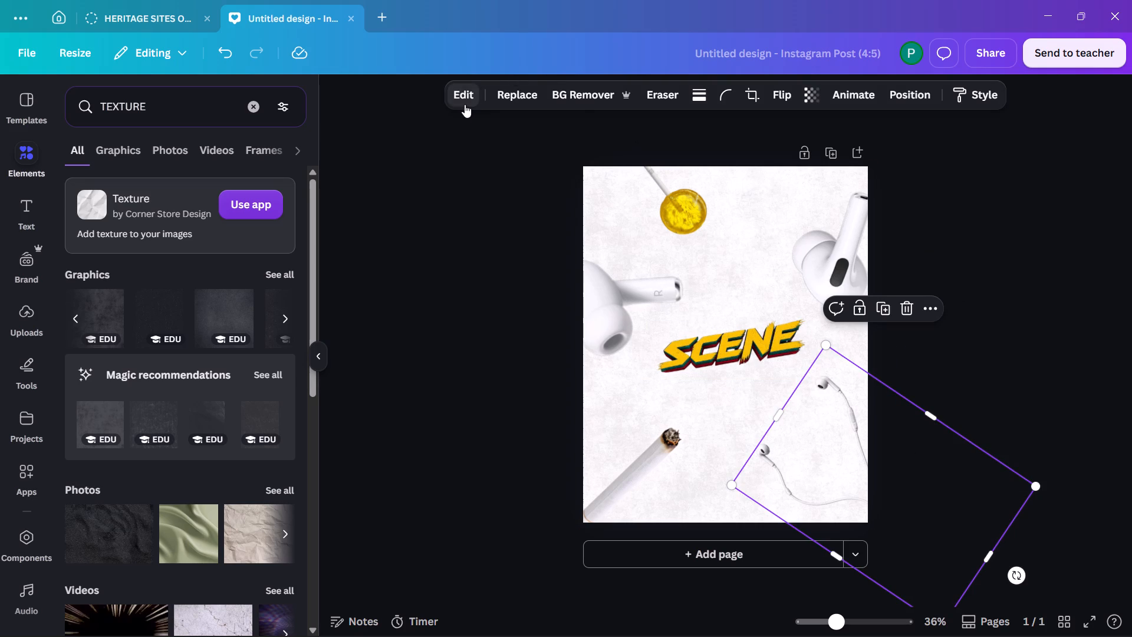
click(463, 106)
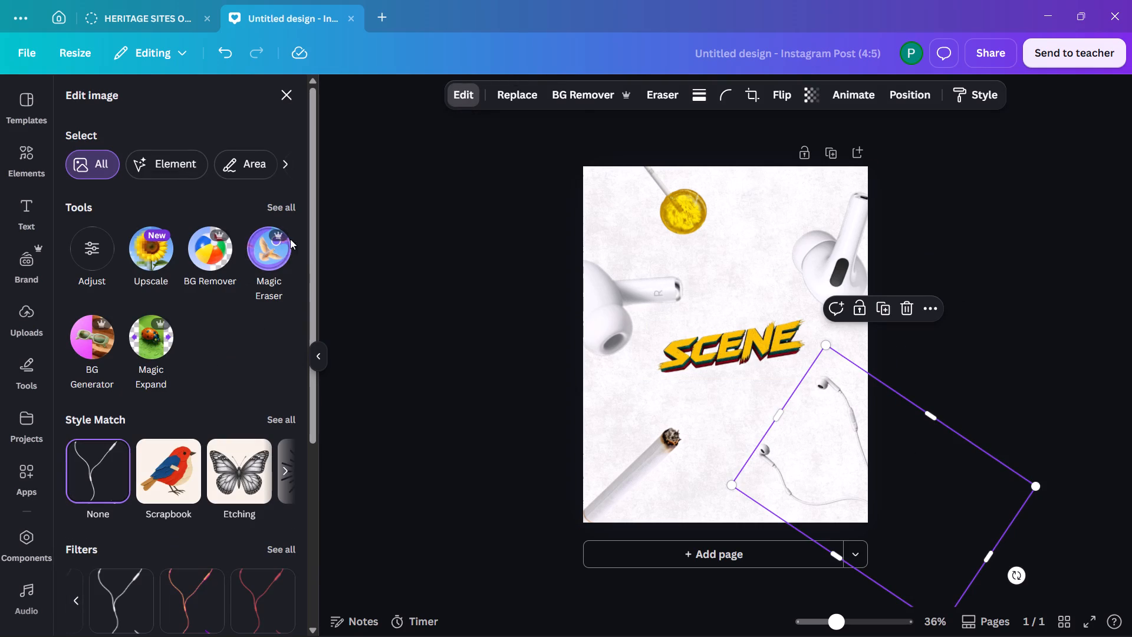
click(282, 205)
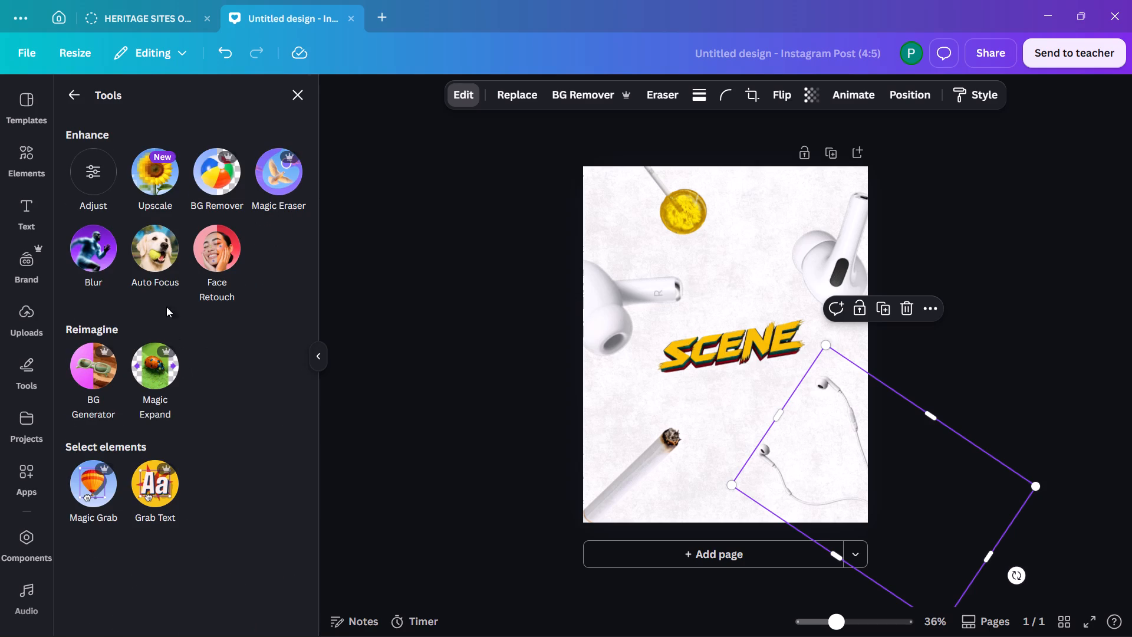
click(73, 252)
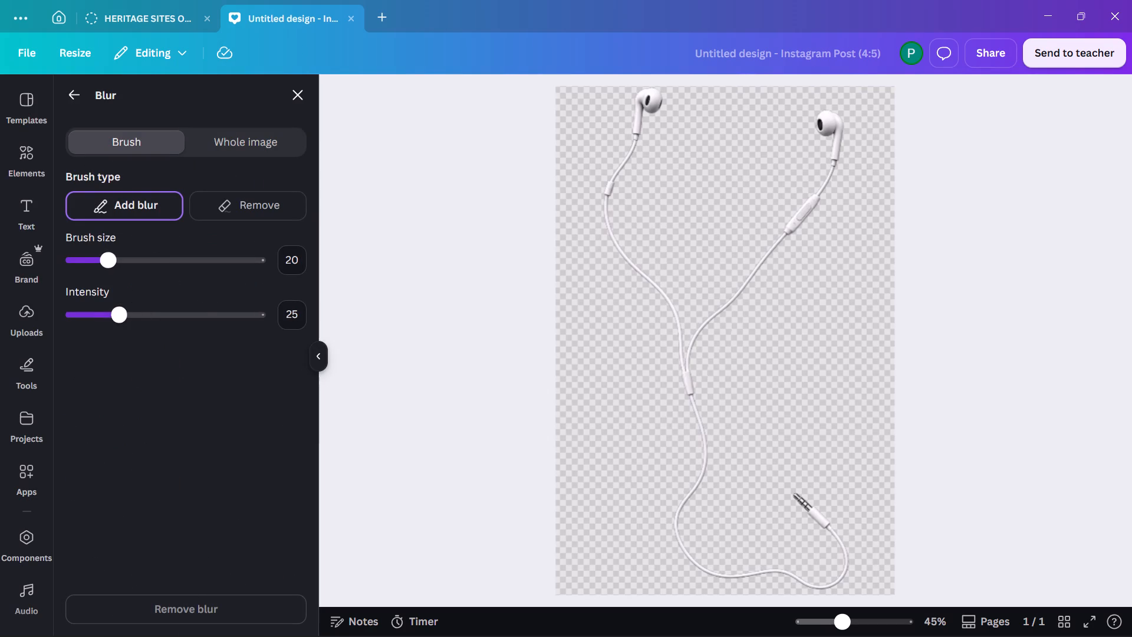
drag(119, 325, 195, 322)
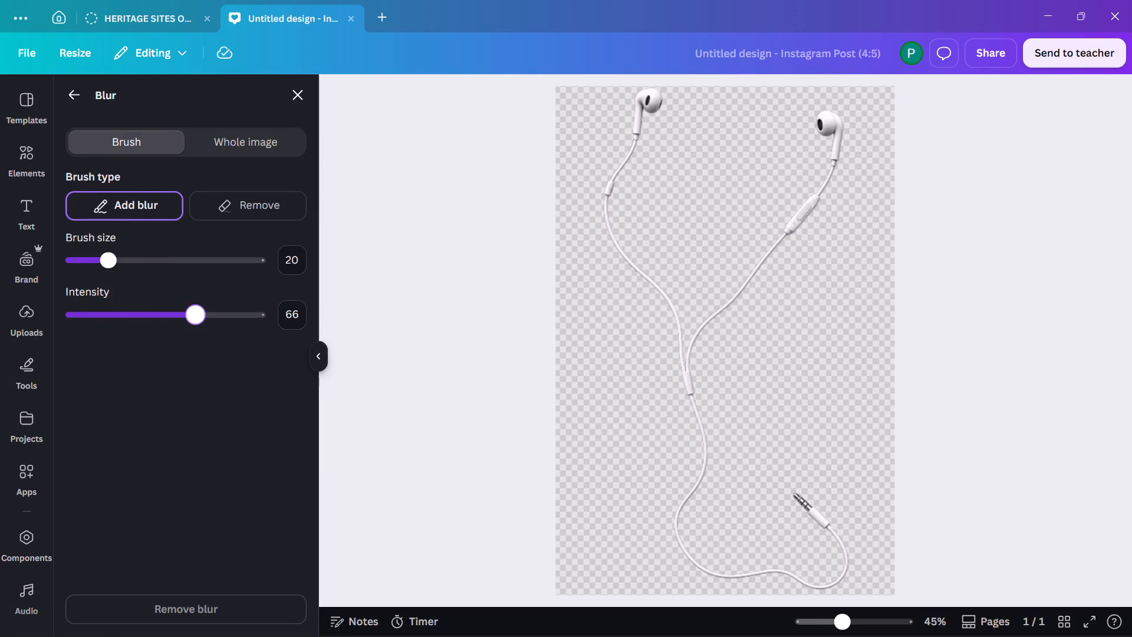
drag(193, 326, 179, 330)
click(241, 139)
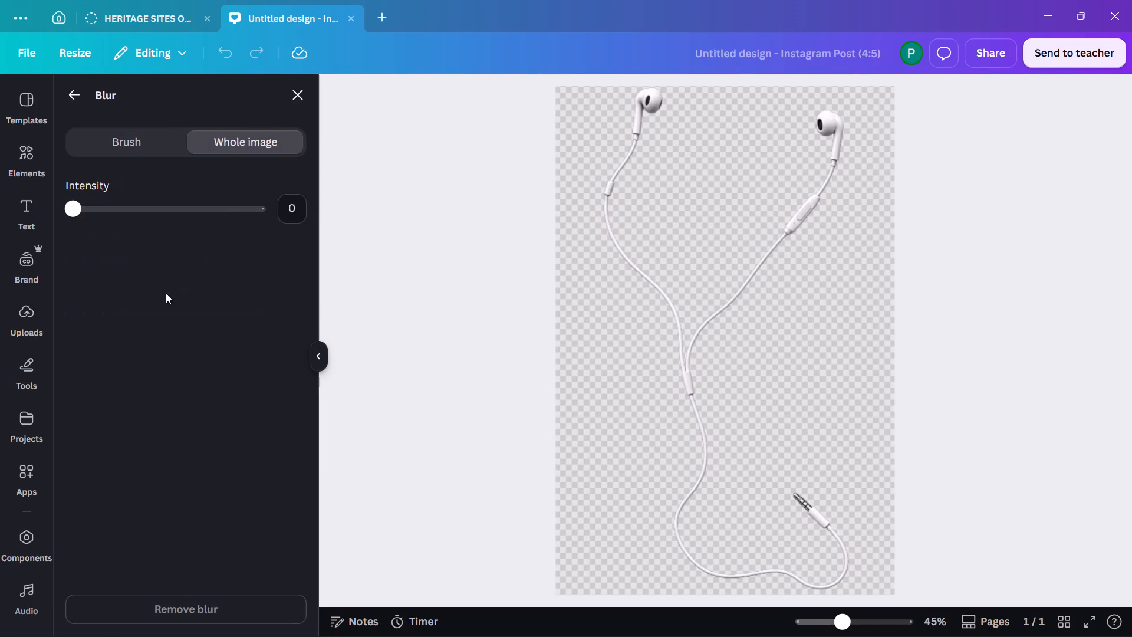
drag(81, 215, 135, 215)
drag(129, 201, 124, 202)
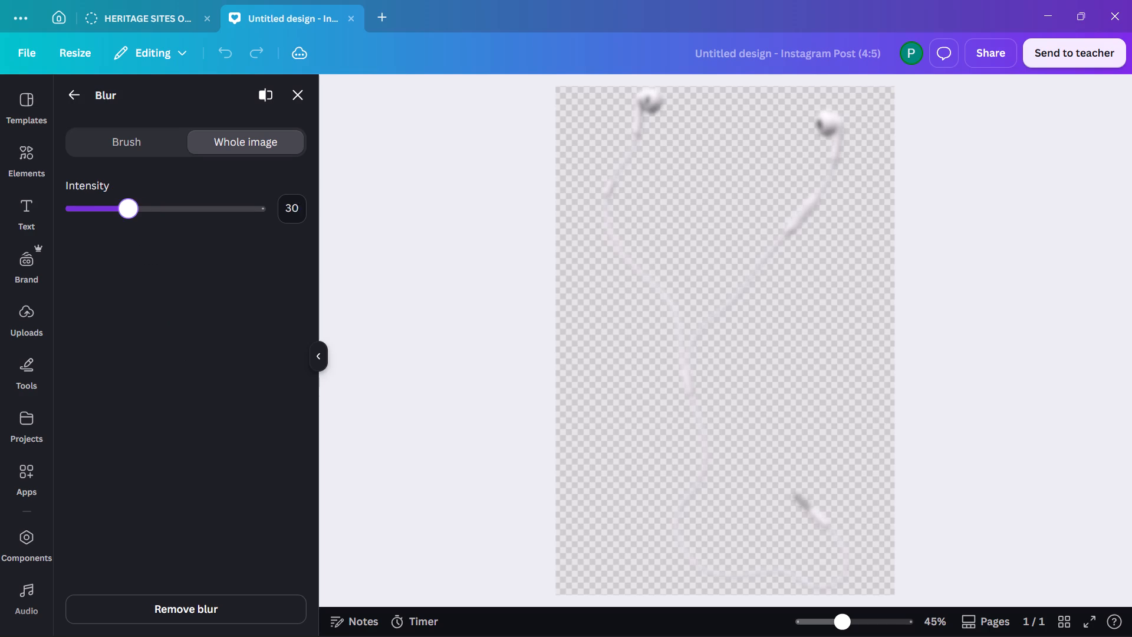
drag(124, 202, 108, 205)
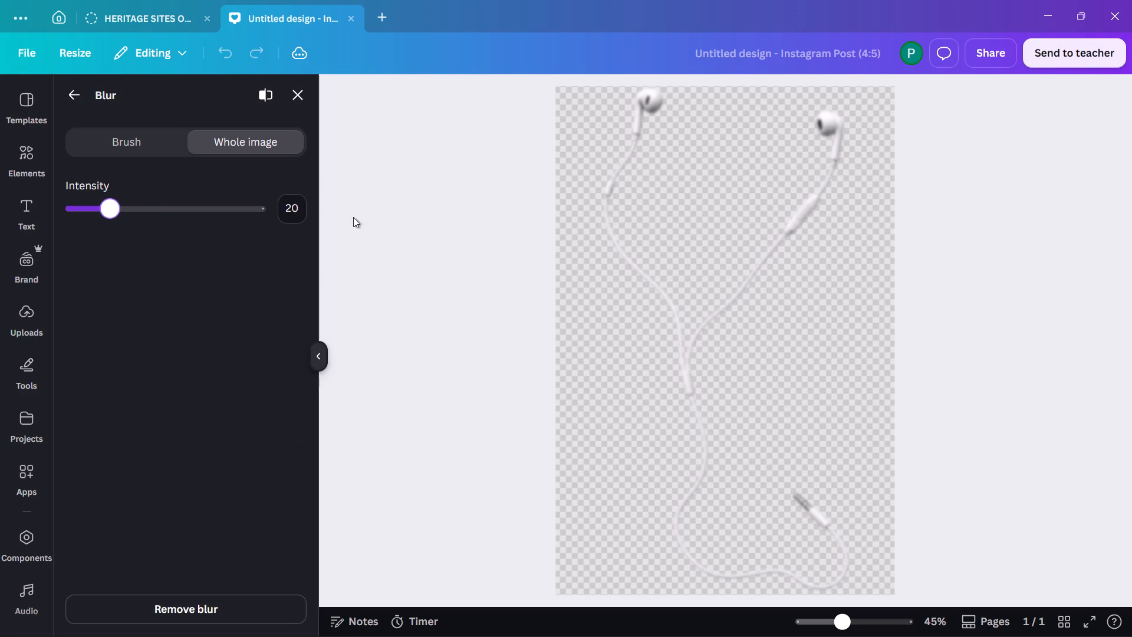
click(302, 104)
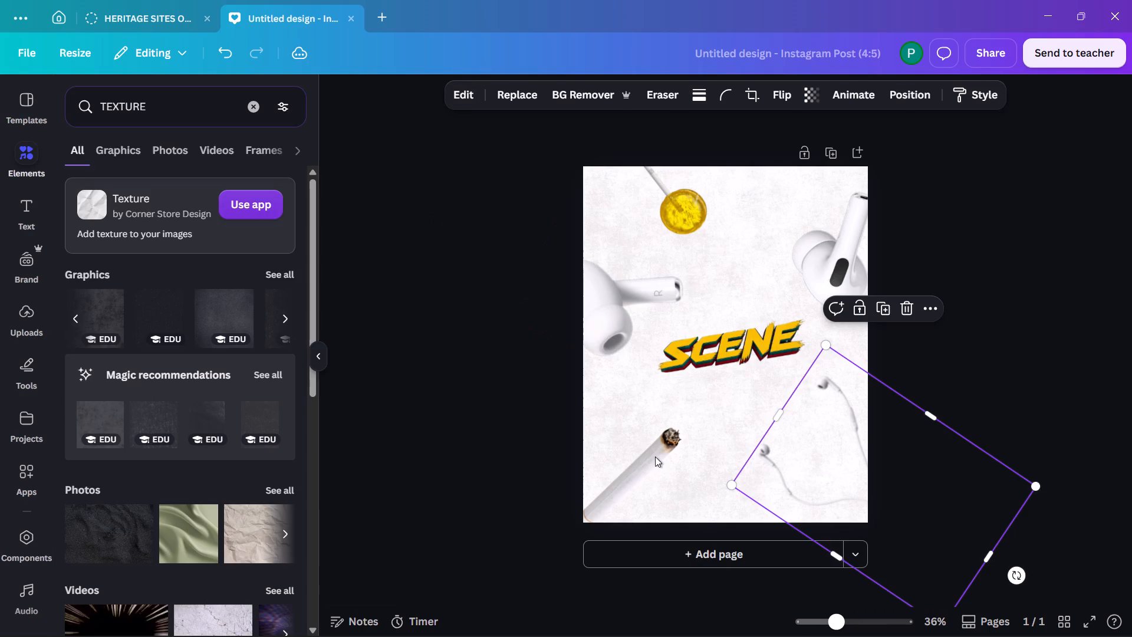
Copy the blurred earphones' style onto the cigarette and remove the cigarette's white background.
click(655, 457)
right_click(828, 442)
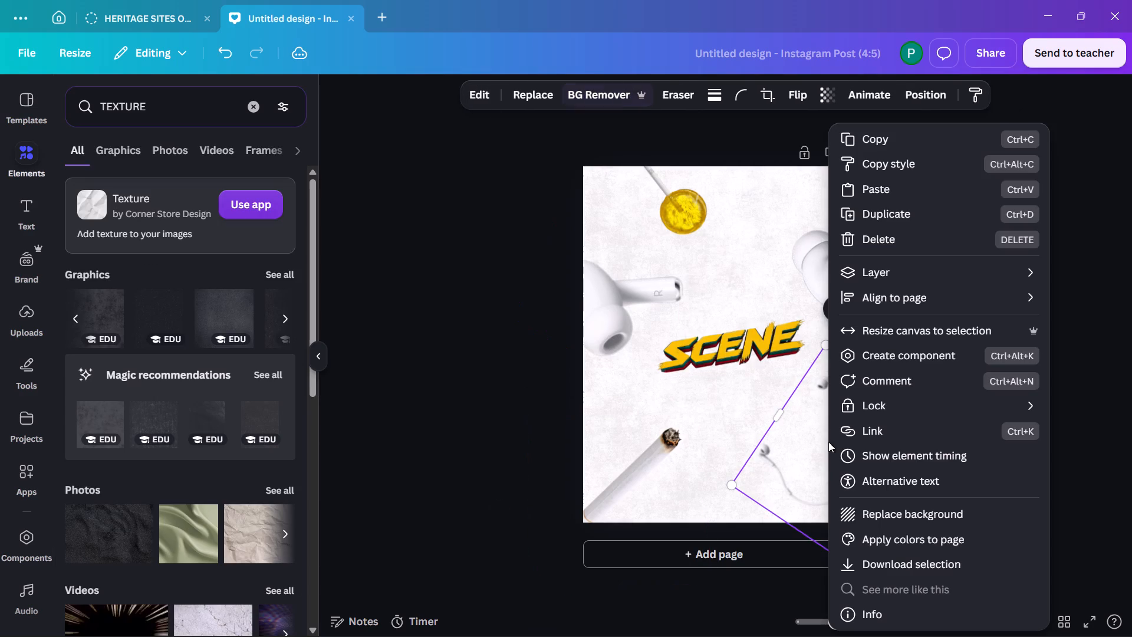
click(885, 165)
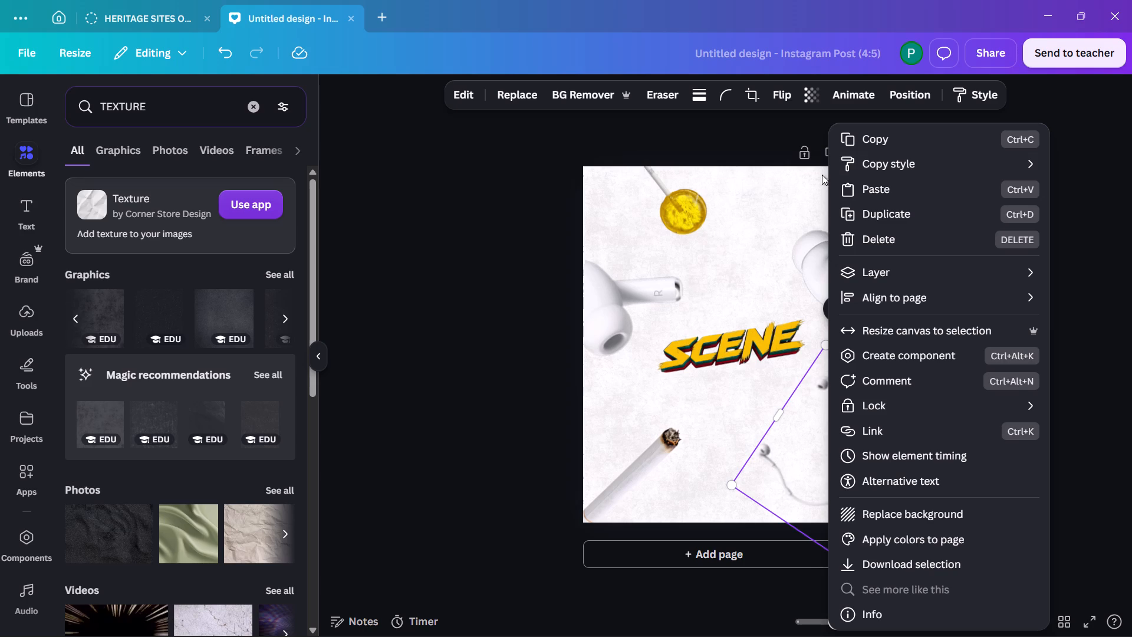
click(742, 170)
click(633, 449)
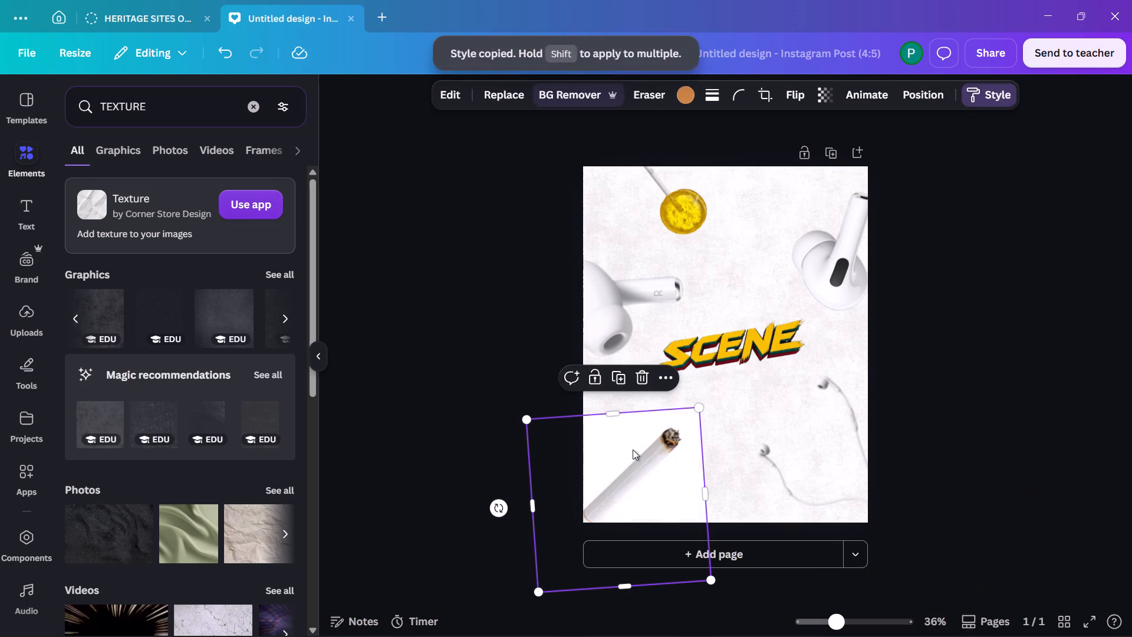
click(594, 102)
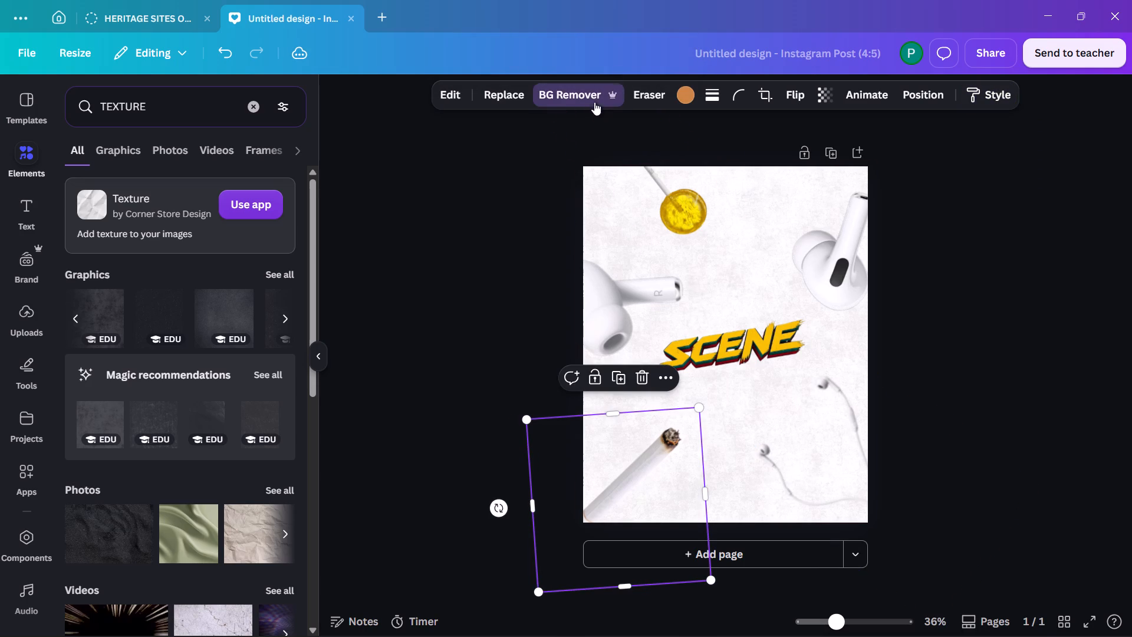
Reposition the cigarette in the page's lower-left corner with part of its orange filter showing, and scale it down.
drag(669, 474, 682, 474)
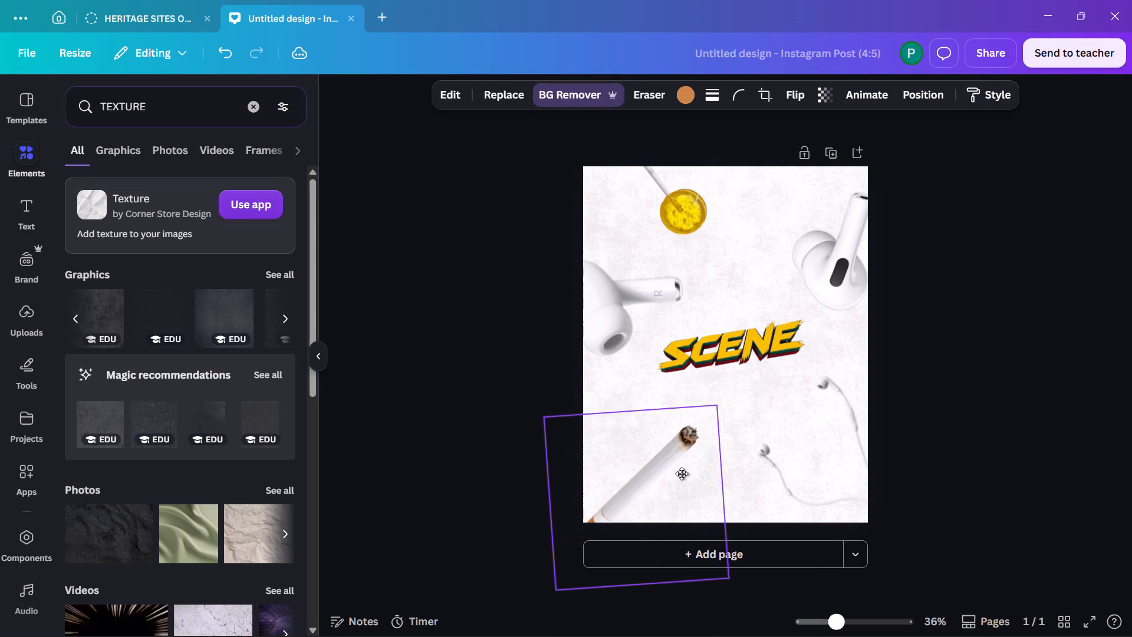
drag(682, 474, 693, 458)
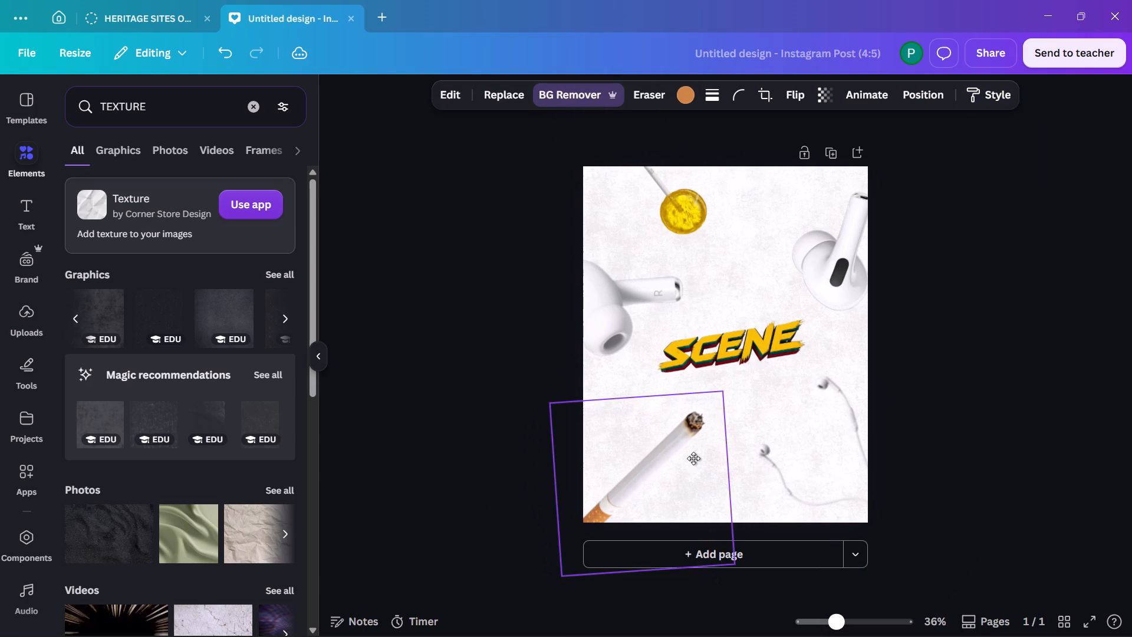
drag(693, 458, 694, 438)
drag(722, 364, 717, 367)
key(ctrl+z)
Scale the cigarette down and move it into the page's lower-left corner with its filter end running off the page.
click(672, 442)
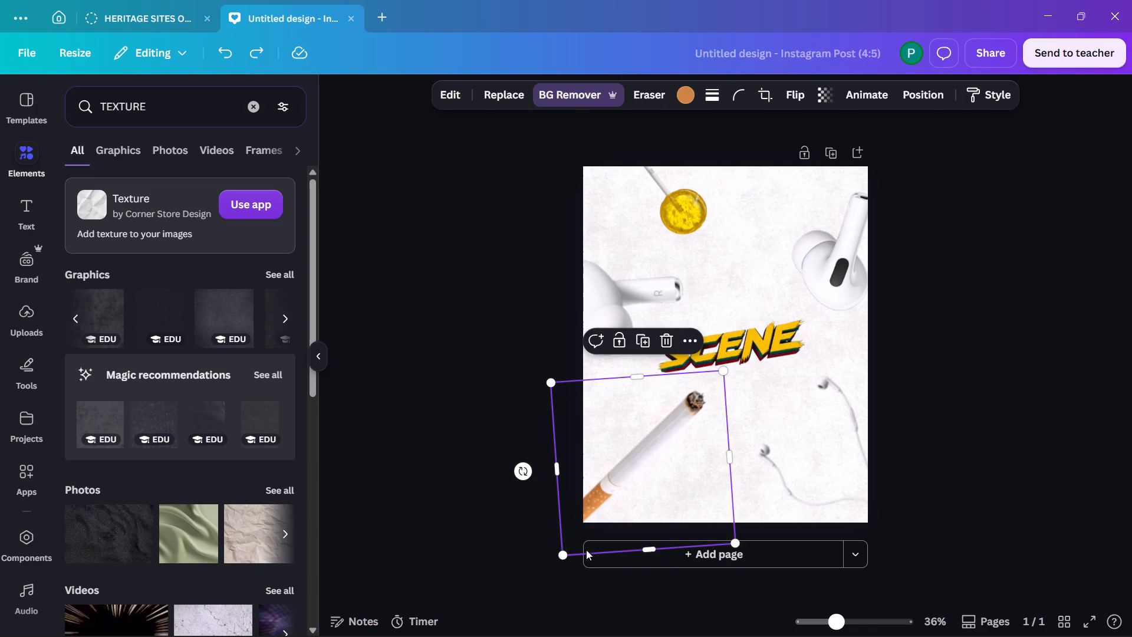
drag(567, 557, 631, 485)
drag(678, 425, 659, 471)
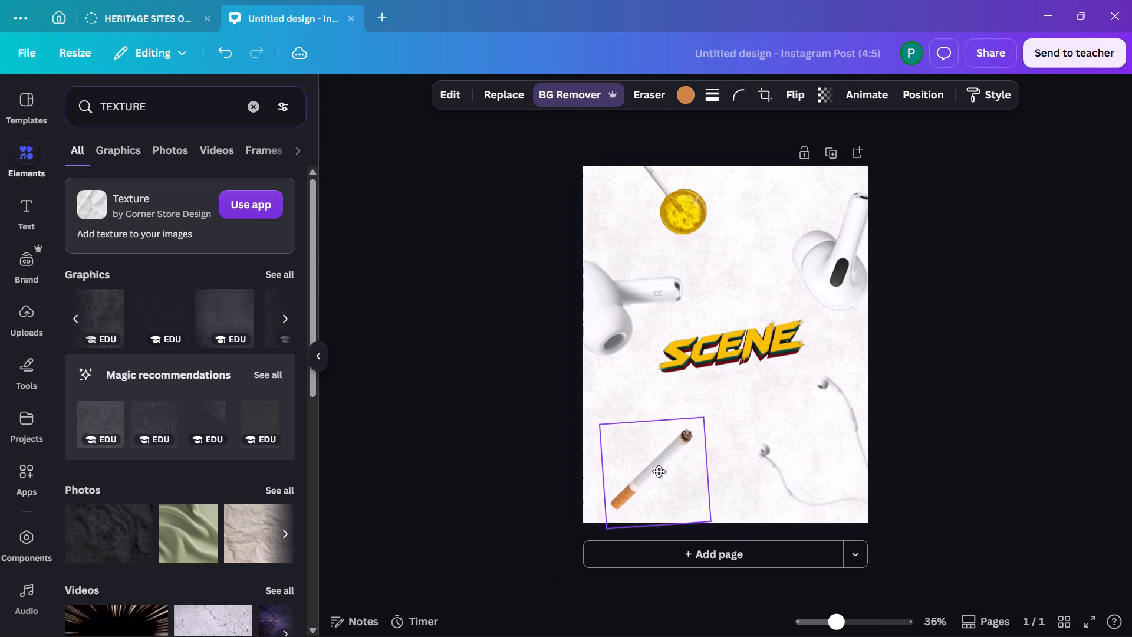
drag(659, 471, 622, 488)
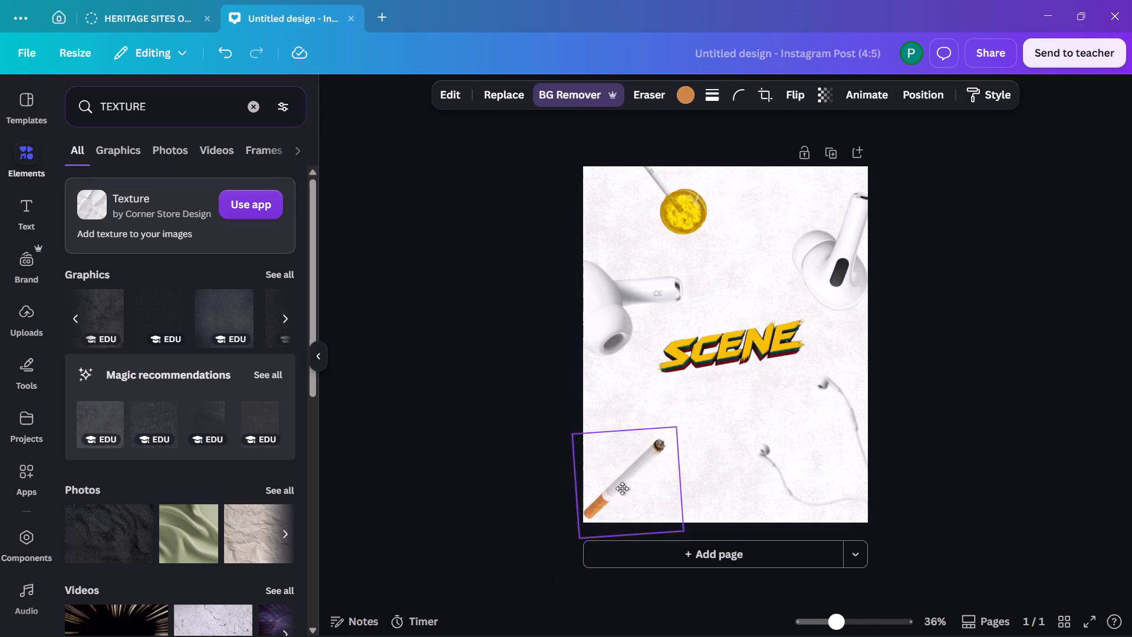
drag(622, 488, 624, 501)
Copy the wired earphones' basic style onto the AirPod at the page's left edge and remove that AirPod's black background.
right_click(784, 430)
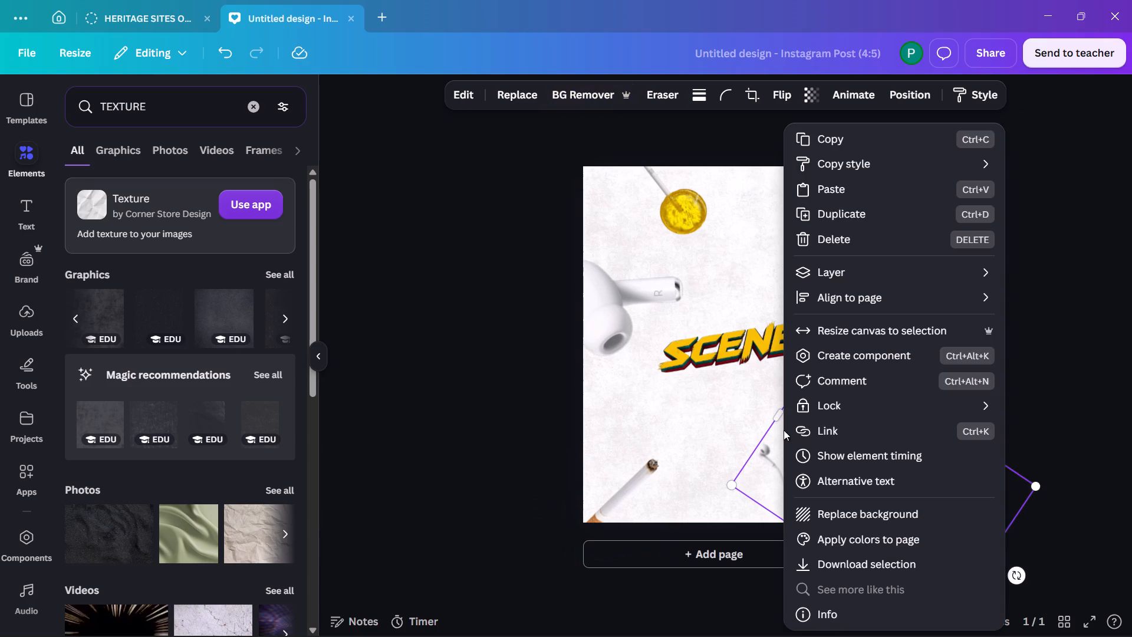
click(844, 163)
click(747, 170)
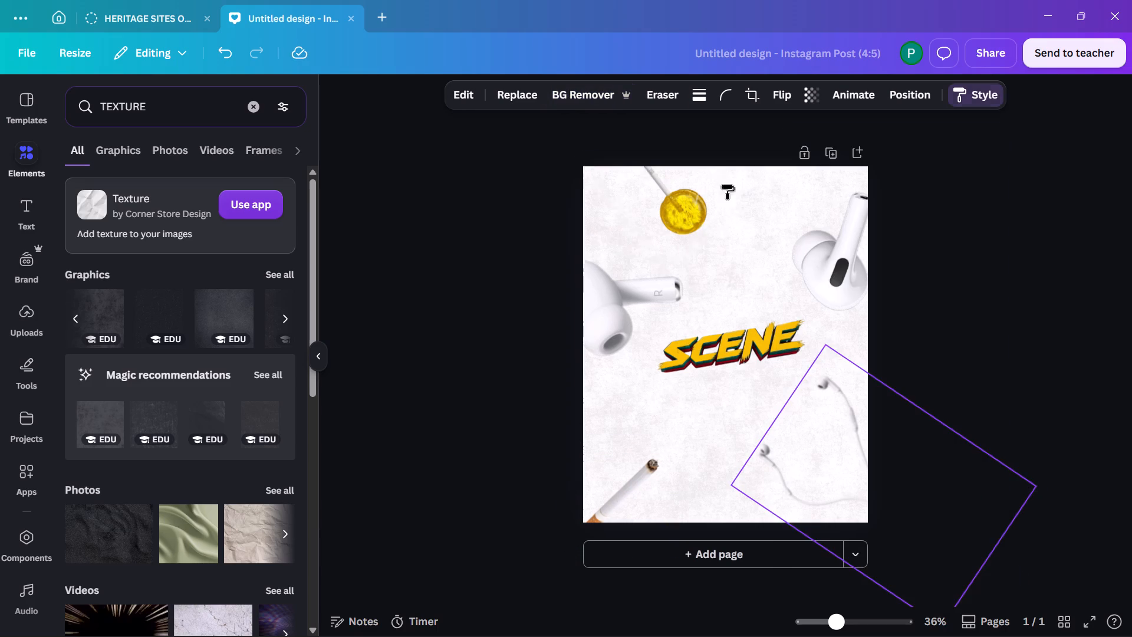
click(643, 285)
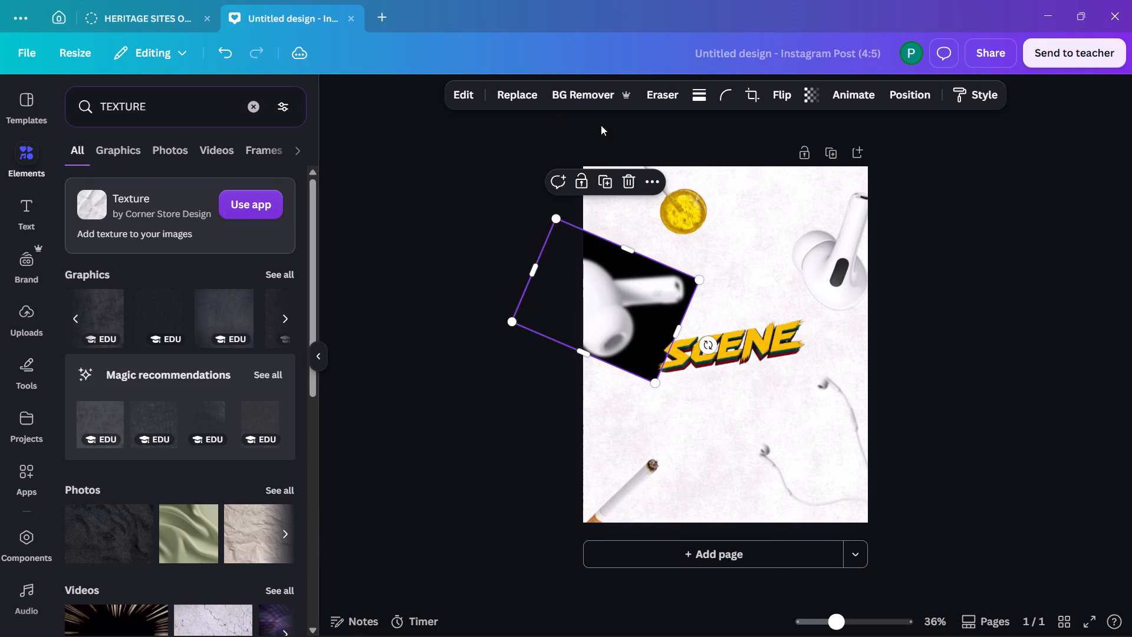
click(588, 100)
Copy the left AirPod's basic style onto the yellow lollipop.
right_click(634, 281)
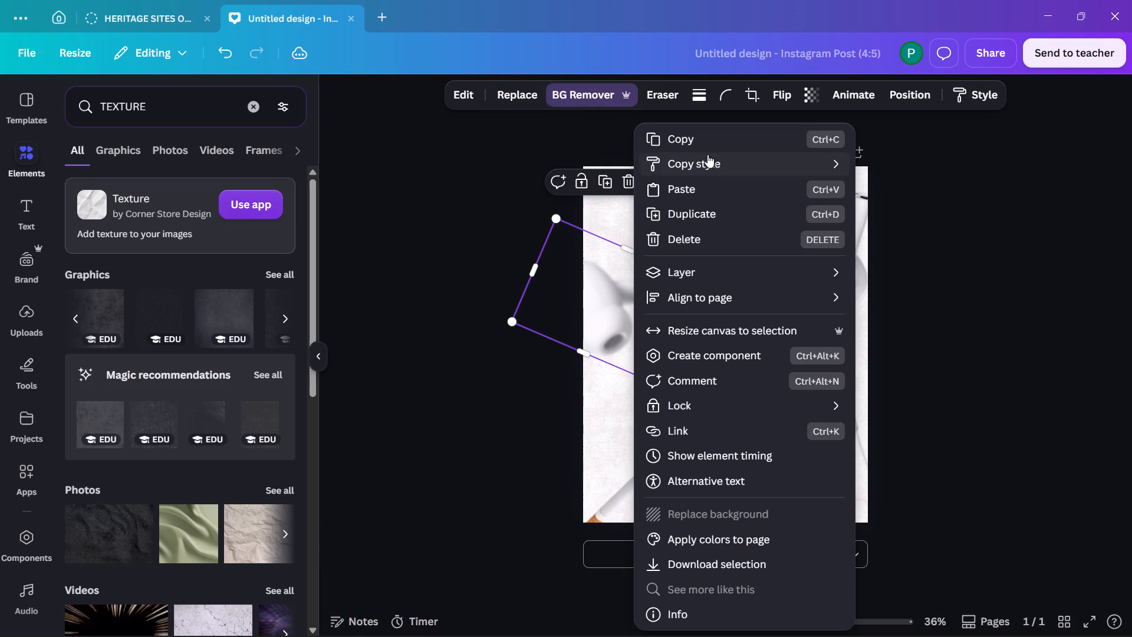
click(700, 163)
click(697, 166)
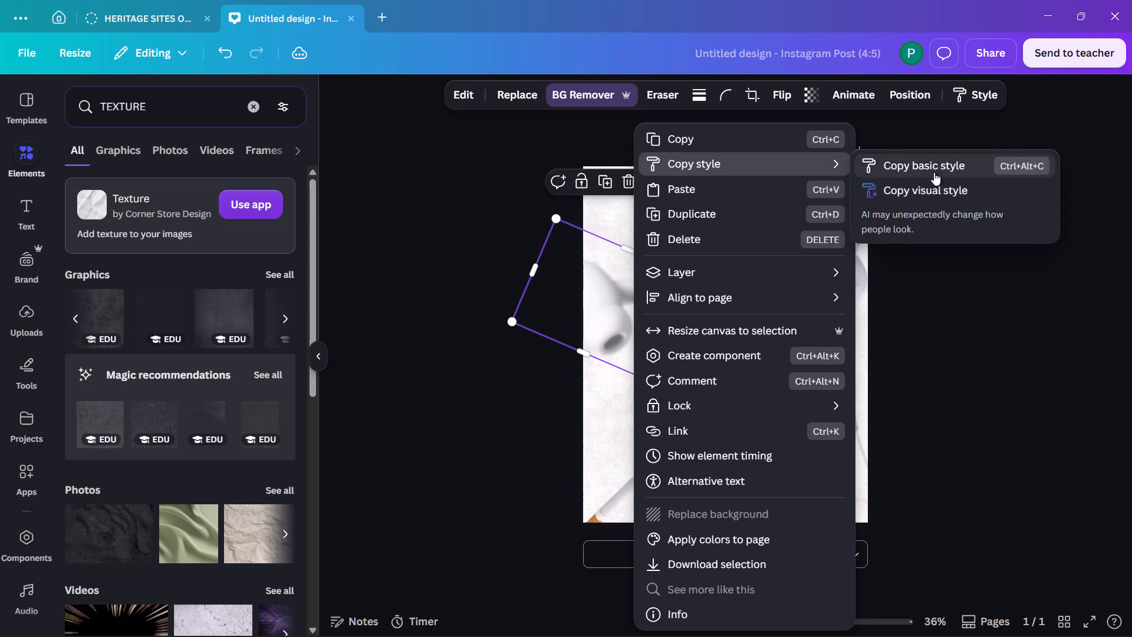
click(934, 172)
click(677, 195)
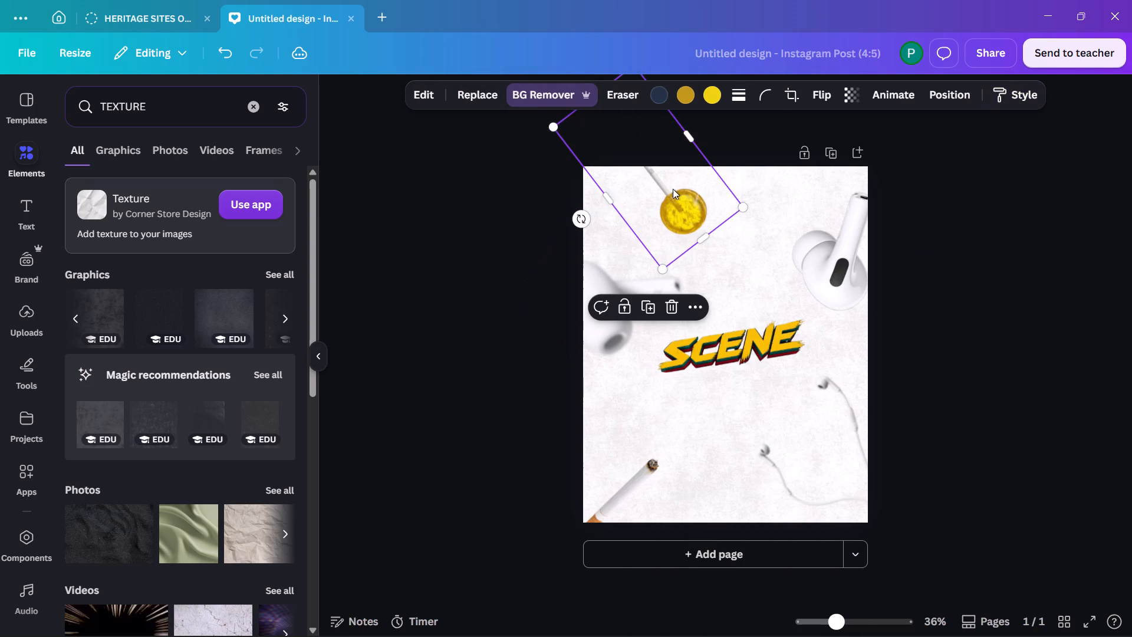
Copy the lollipop's basic style onto the AirPod at the page's upper right.
right_click(669, 198)
click(735, 163)
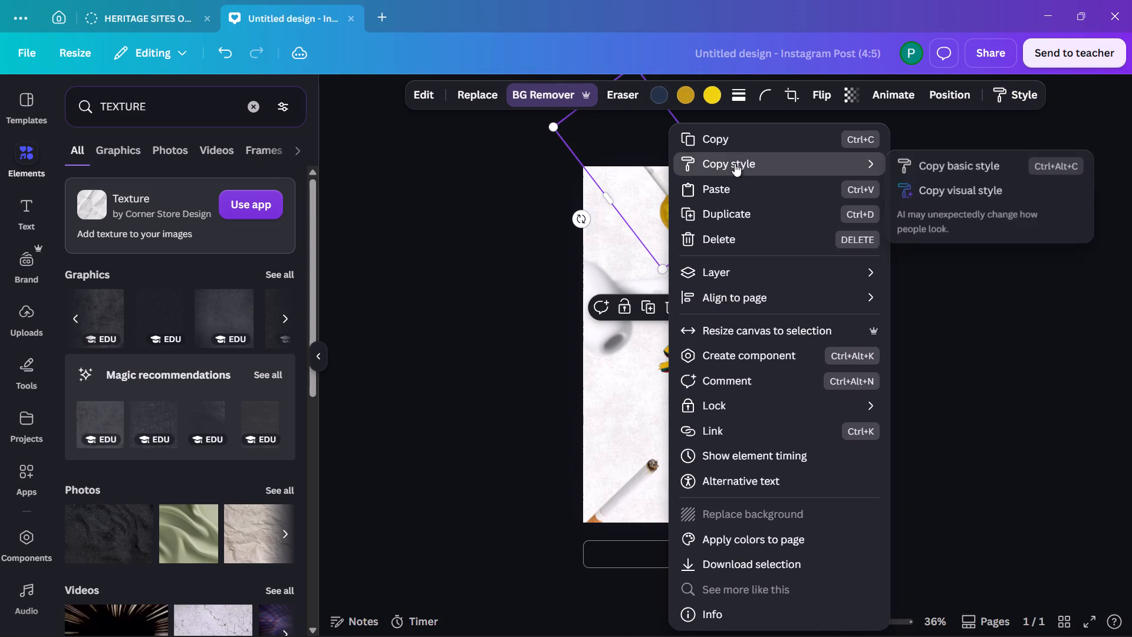
click(936, 165)
click(828, 255)
click(945, 339)
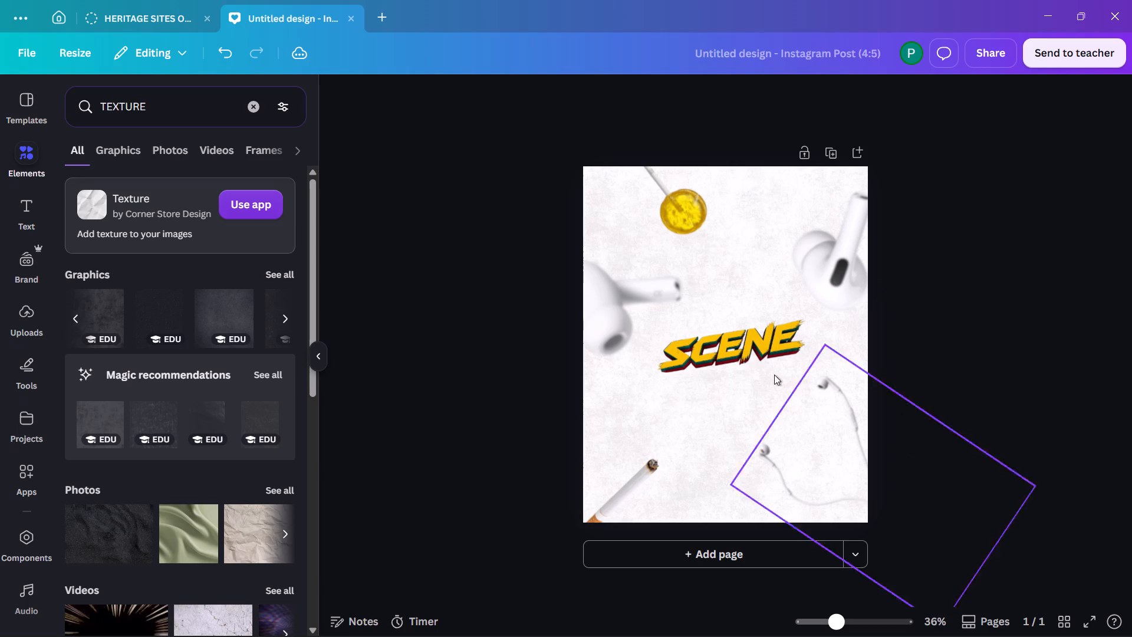
Copy the wired earphones' basic style onto the cigarette and remove the cigarette's white background.
right_click(813, 415)
click(893, 153)
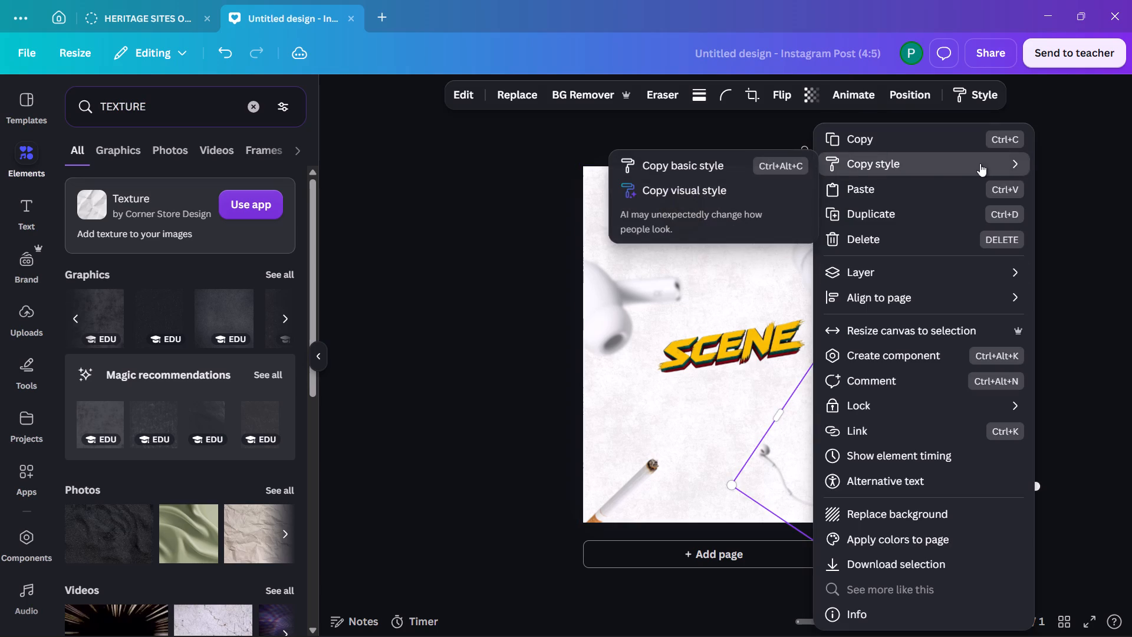
click(736, 173)
click(636, 498)
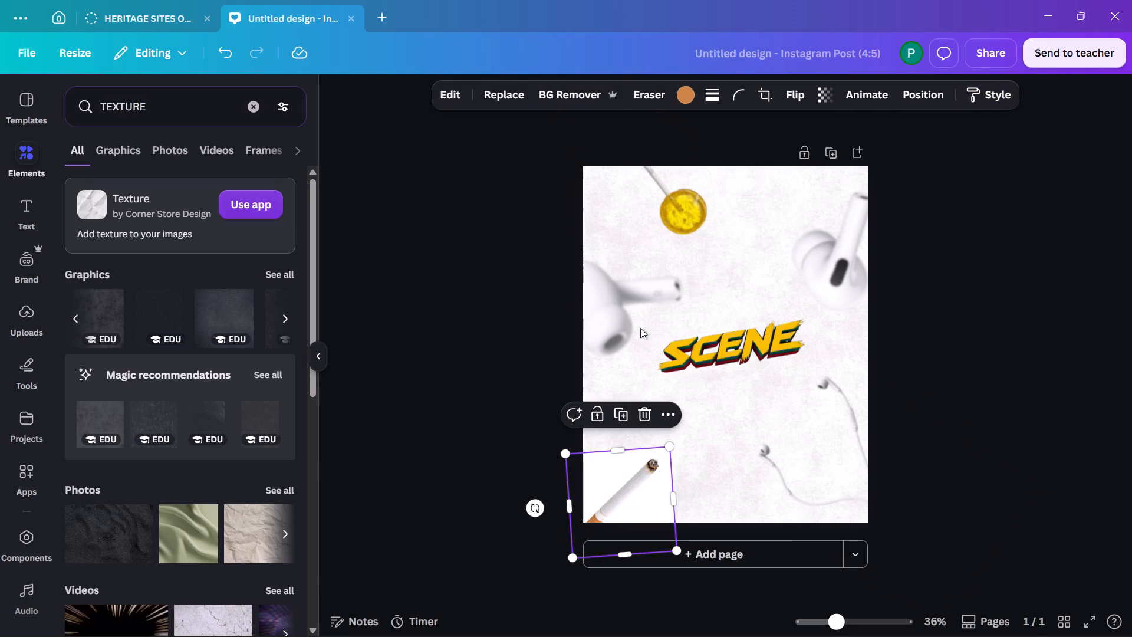
click(595, 91)
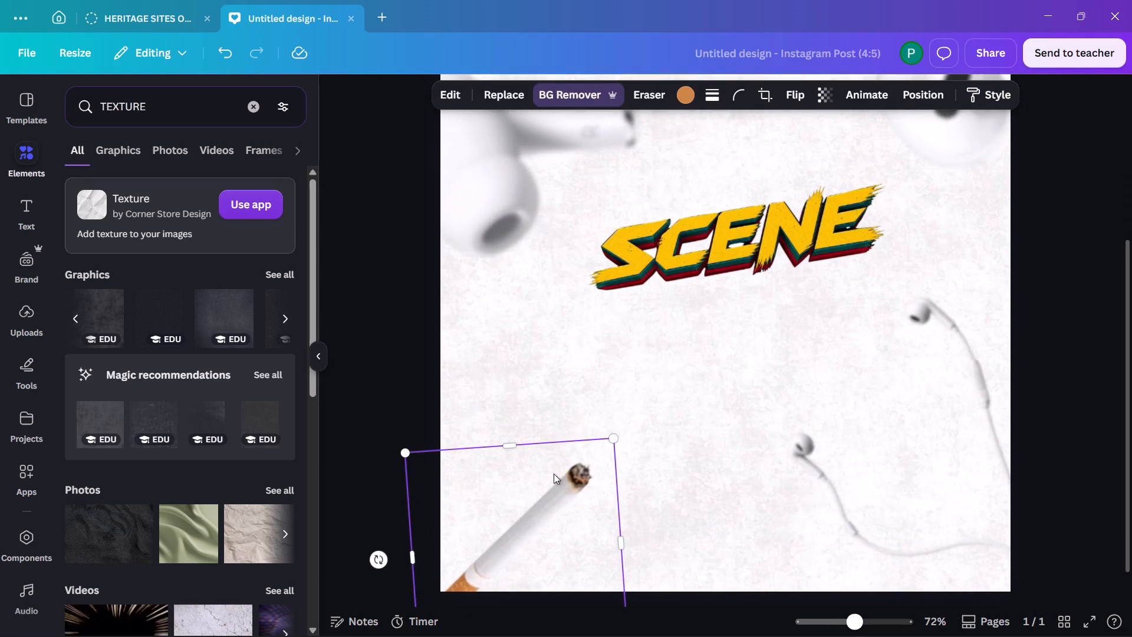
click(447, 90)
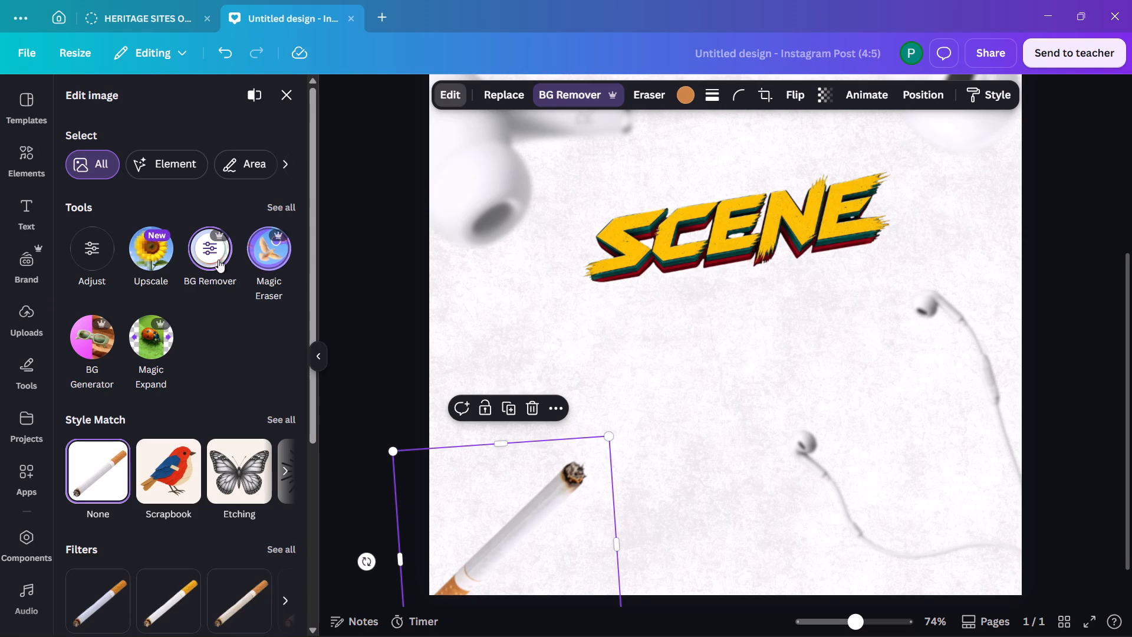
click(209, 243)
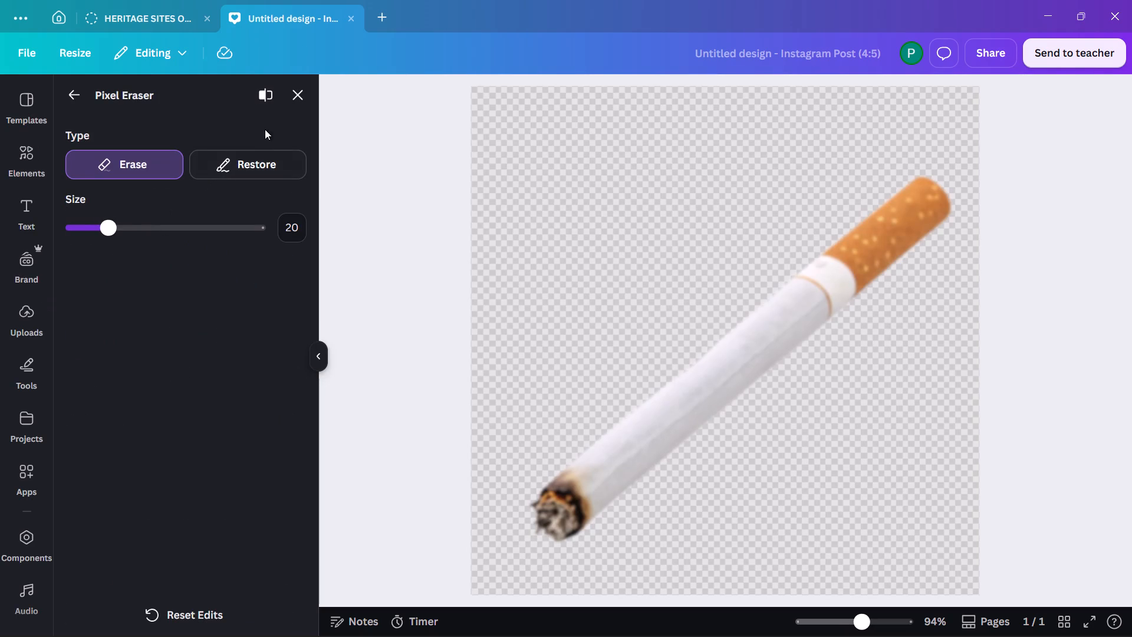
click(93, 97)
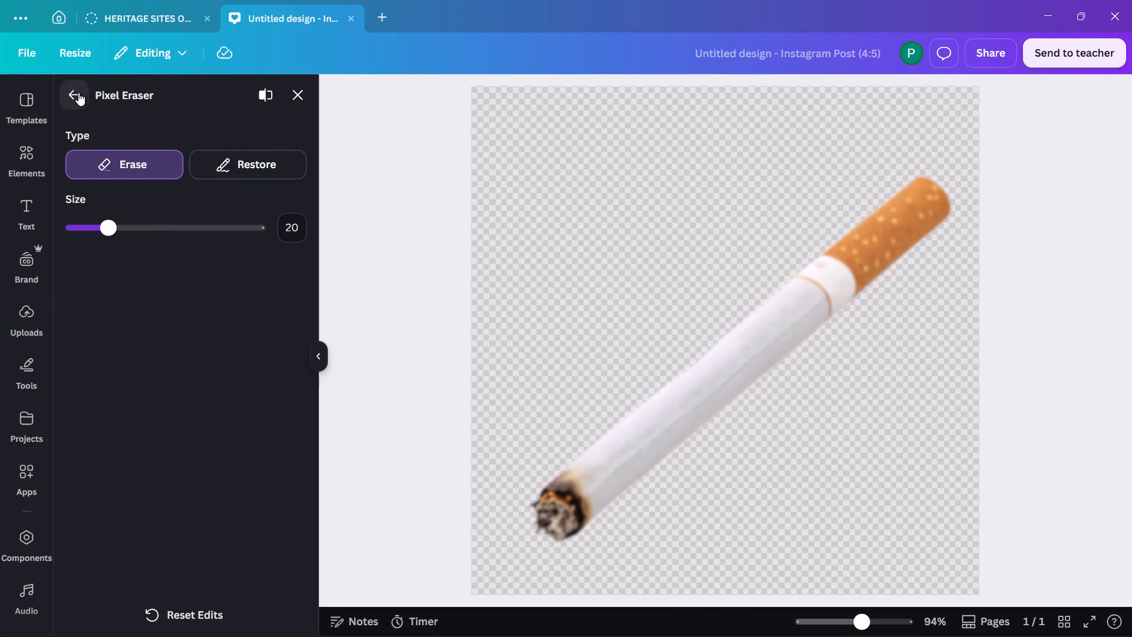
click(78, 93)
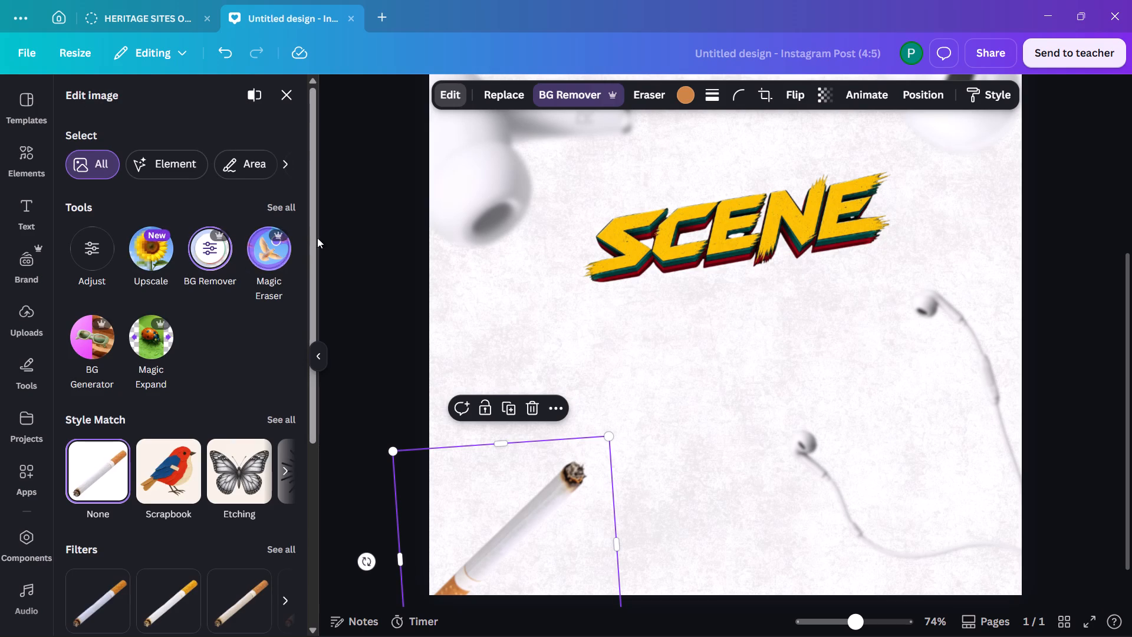
Increase the blur intensity on the cigarette image slightly.
click(287, 202)
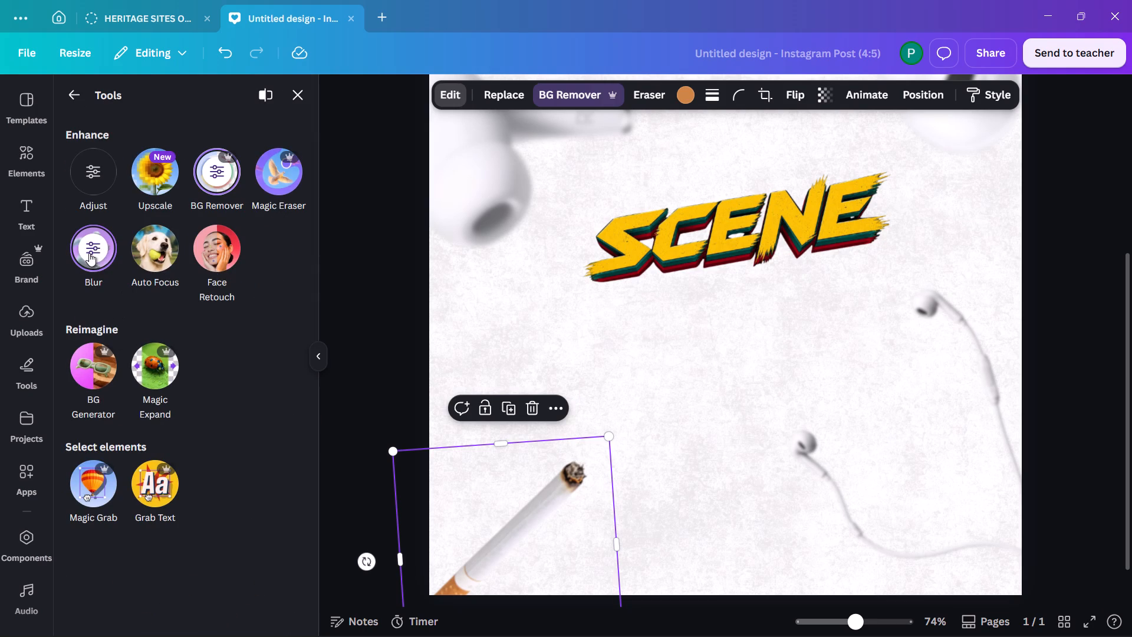
click(89, 253)
drag(117, 213, 166, 215)
drag(152, 208, 131, 209)
click(285, 100)
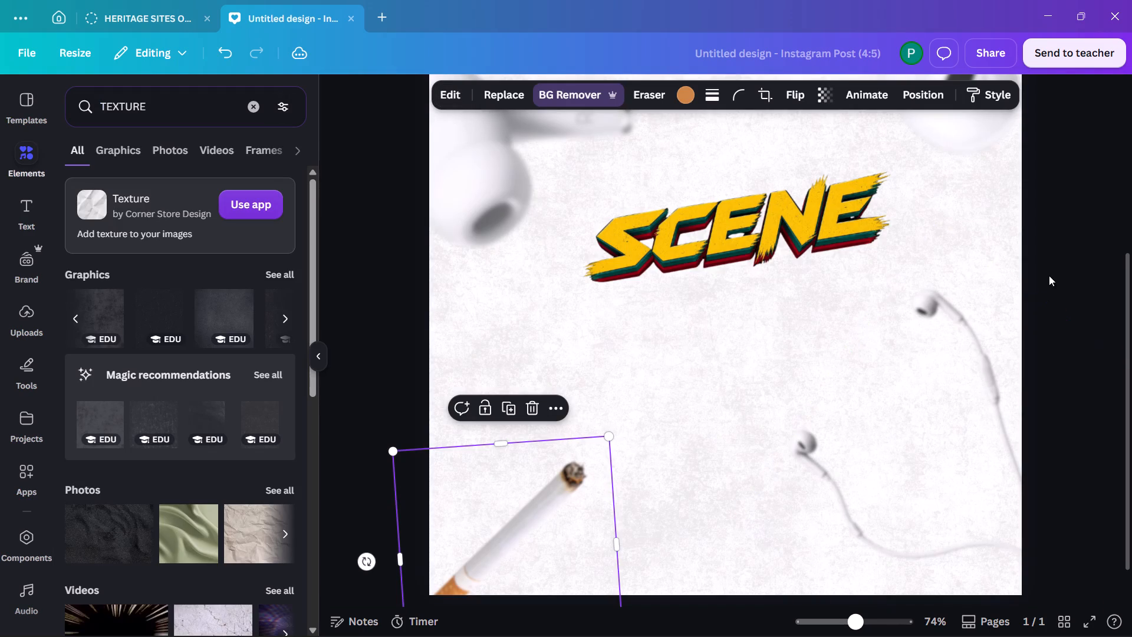
click(1071, 219)
Select the SCENE title in the middle of the page.
scroll(1066, 225, up, 1)
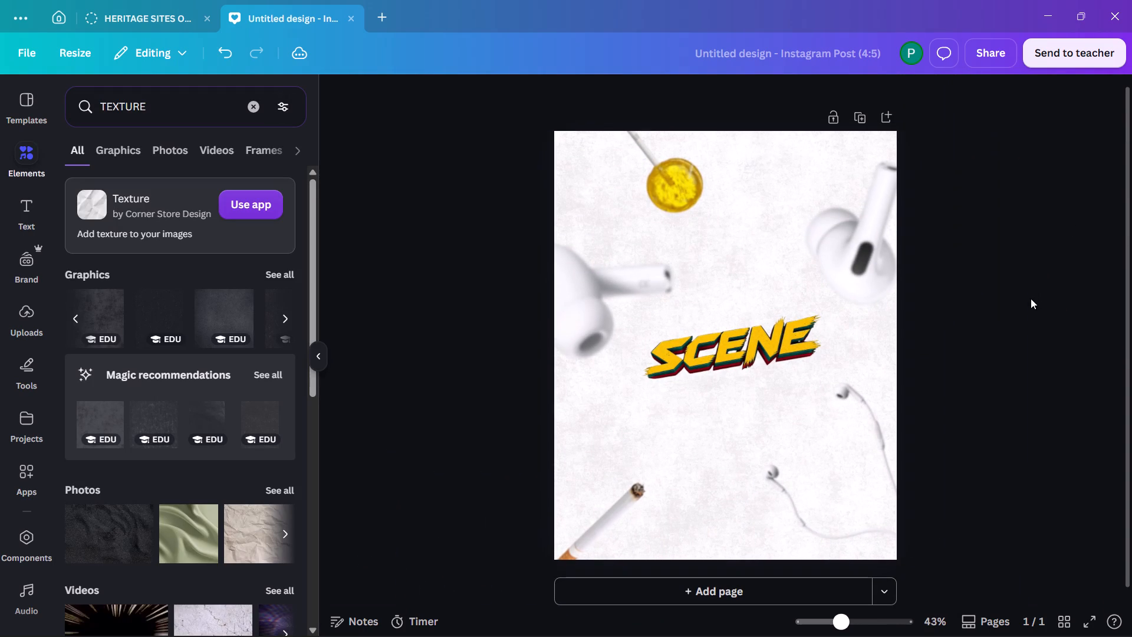
click(747, 344)
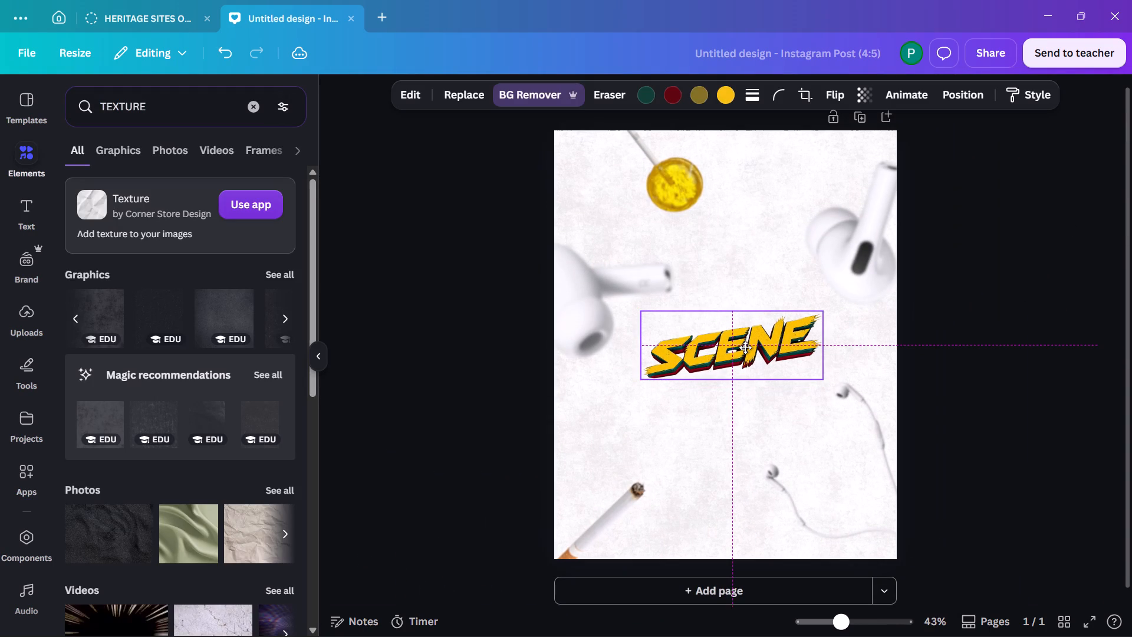
Switch to Chrome, search Pinterest for "red checks background" and browse the patterns.
click(564, 625)
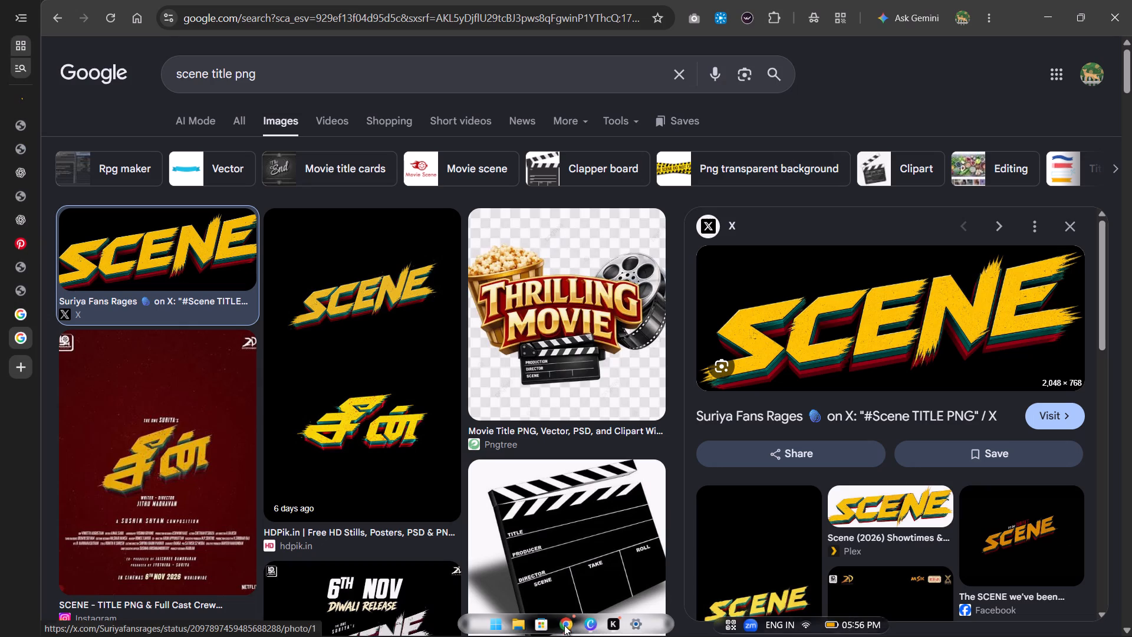
click(25, 239)
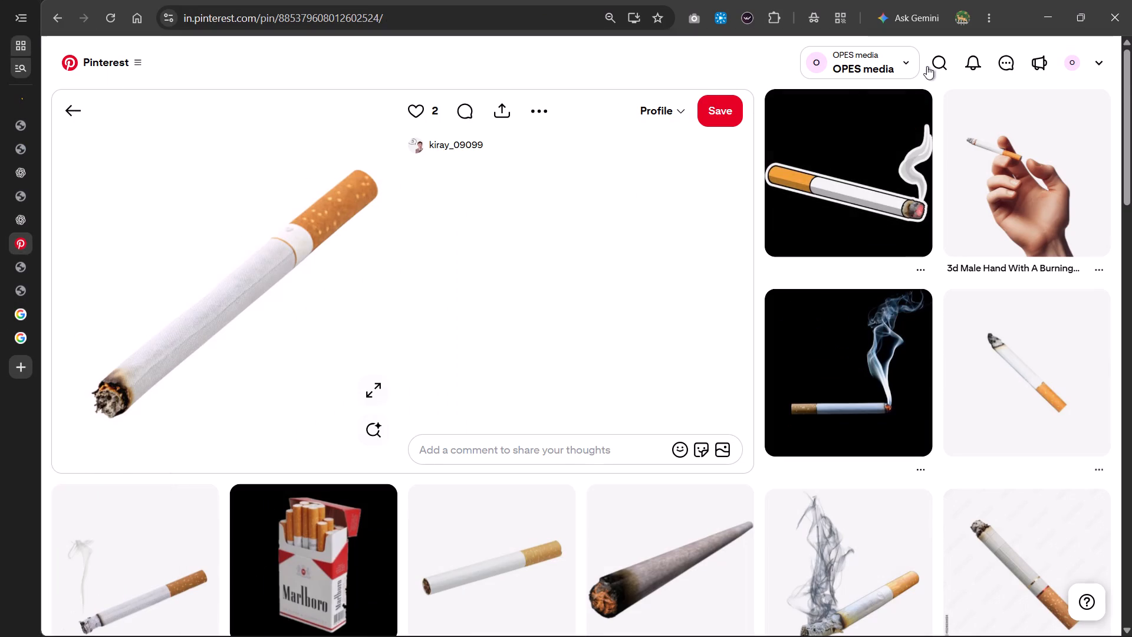
click(927, 66)
text(RED)
key(space)
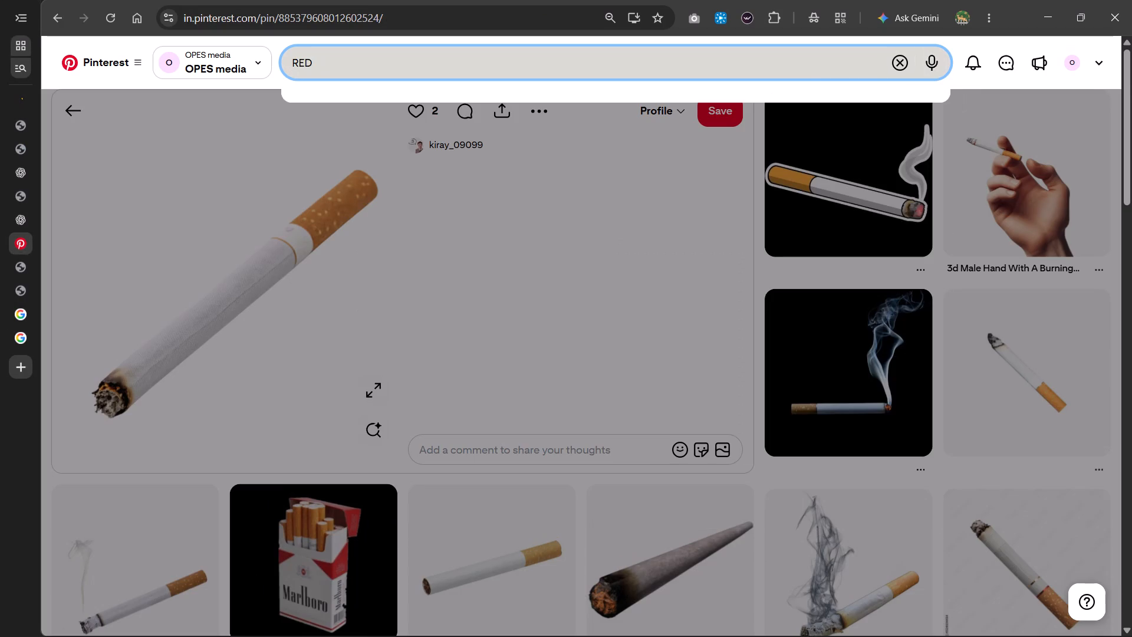
text(CHECLS)
key(space)
key(BackSpace)
key(BackSpace)
key(BackSpace)
key(BackSpace)
text(CKS)
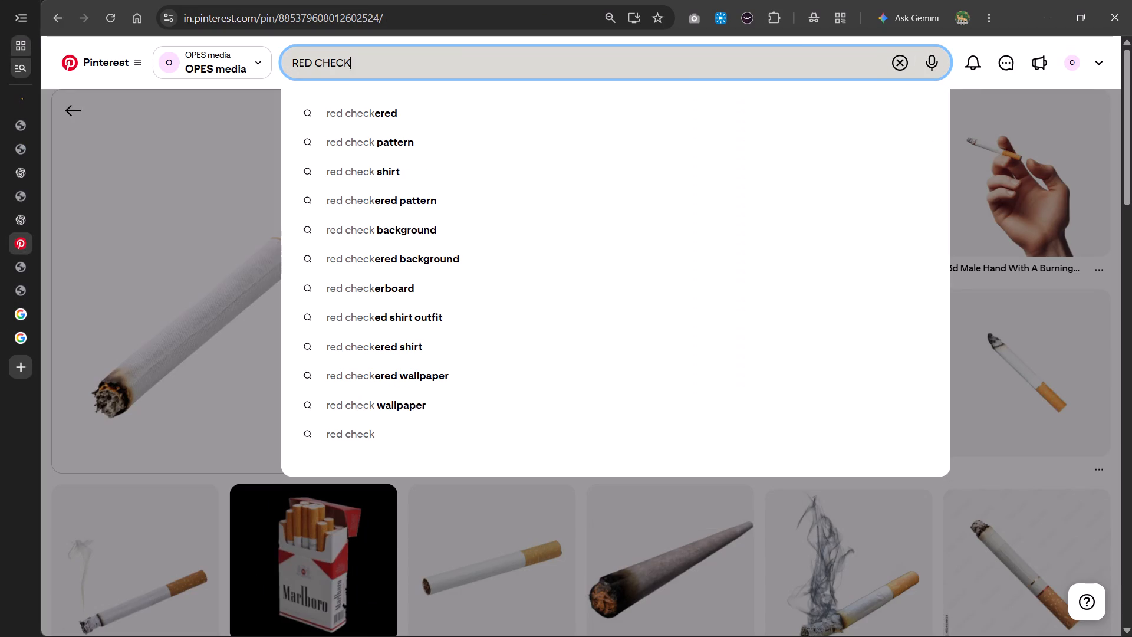
key(space)
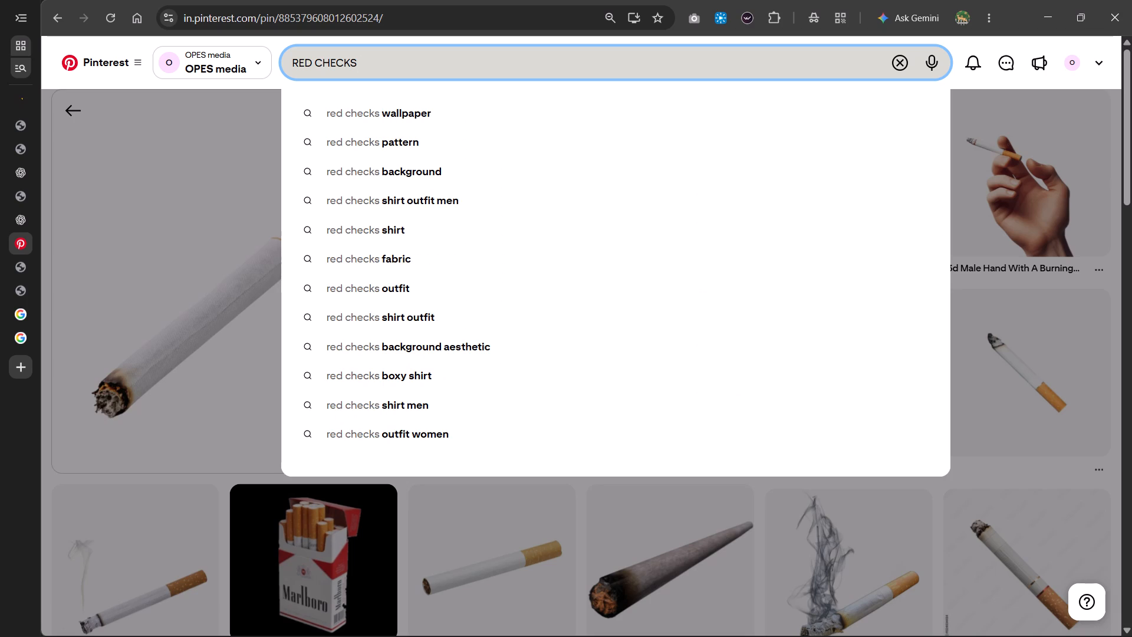
key(Down)
key(Down)
key(Down)
key(Down)
key(Up)
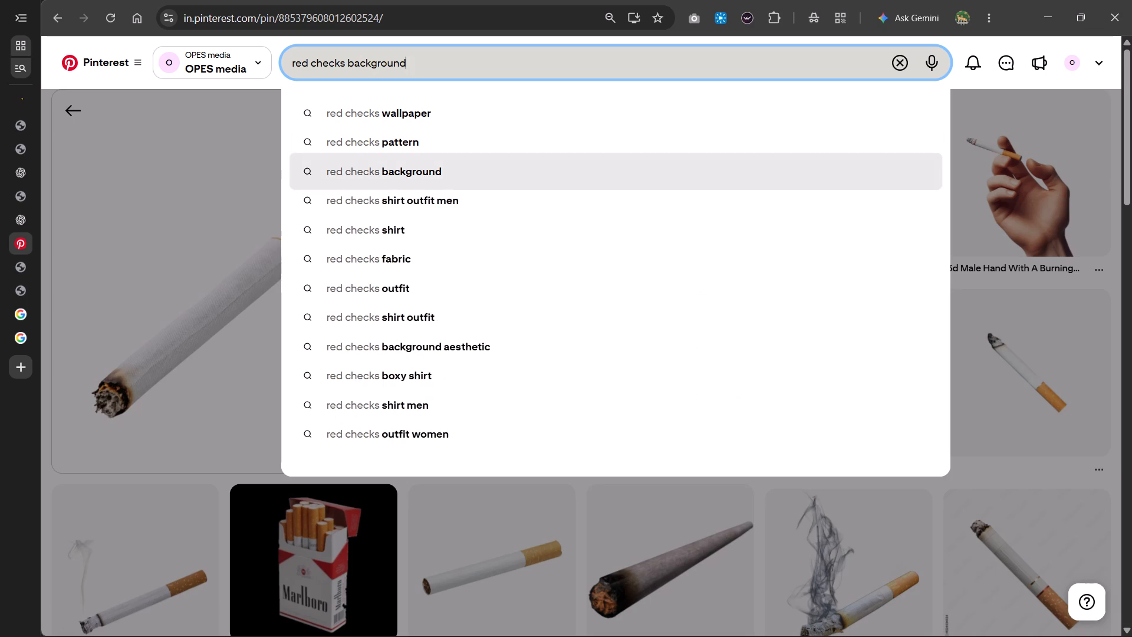
key(Return)
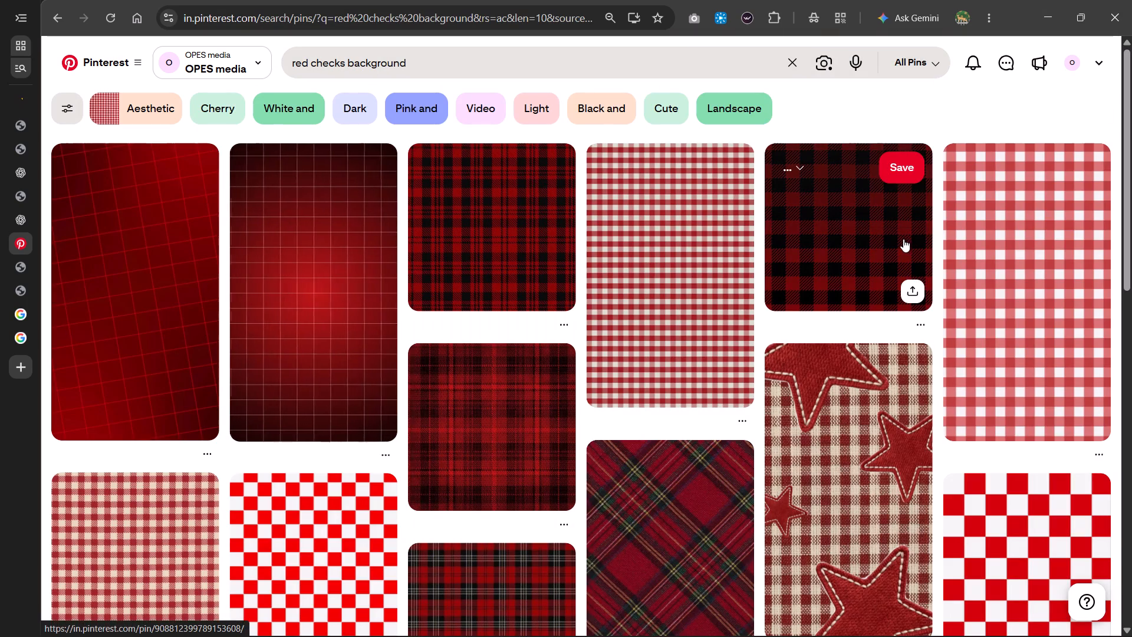
scroll(675, 379, down, 3)
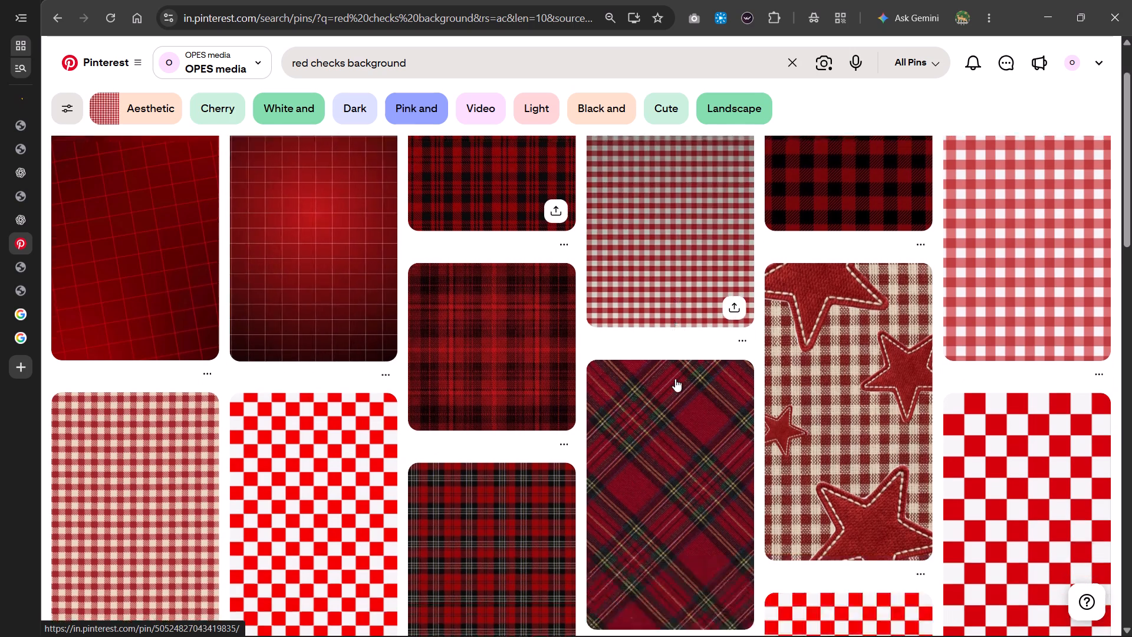
scroll(730, 360, up, 3)
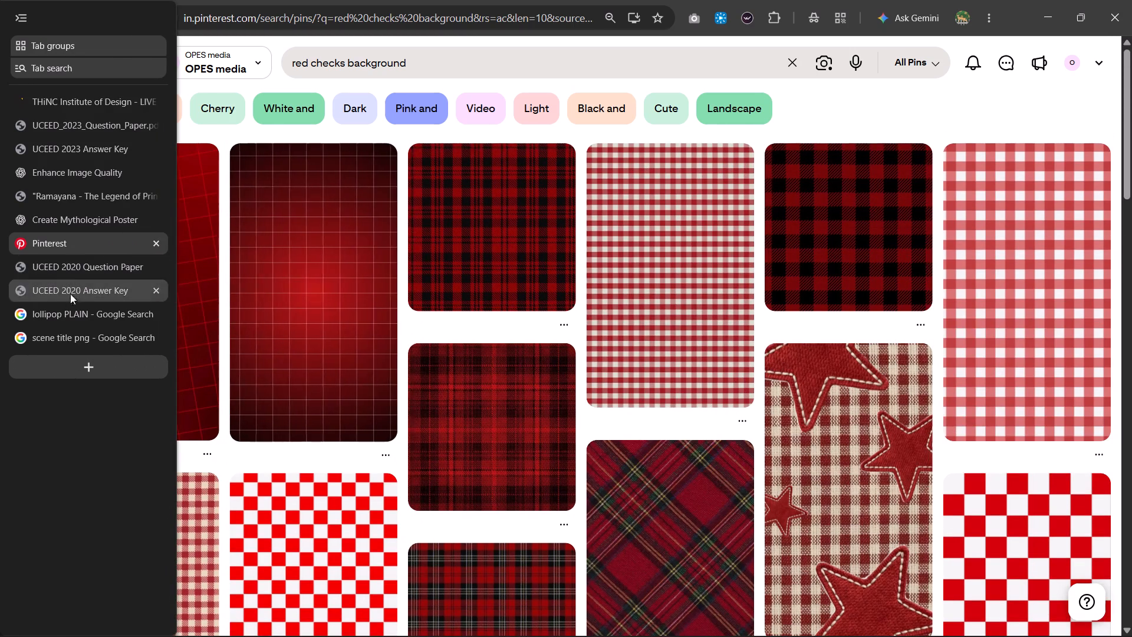
Search Google Images for "scene" and open the District page for the red Scene (2026) poster.
double_click(65, 344)
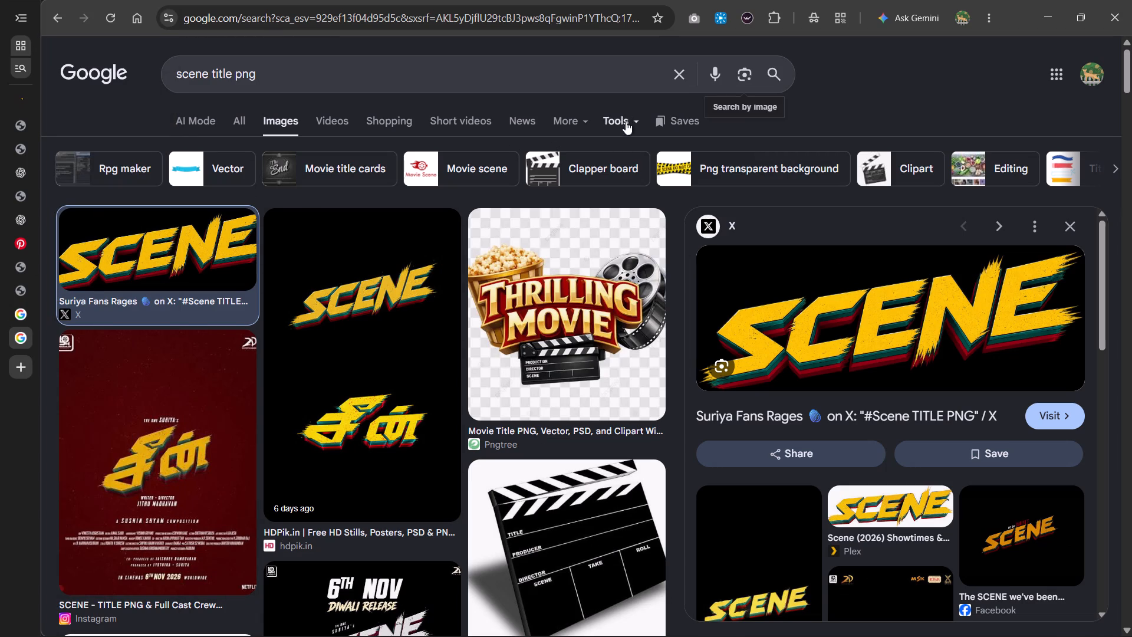
click(540, 73)
key(BackSpace)
key(BackSpace)
key(BackSpace)
key(BackSpace)
key(BackSpace)
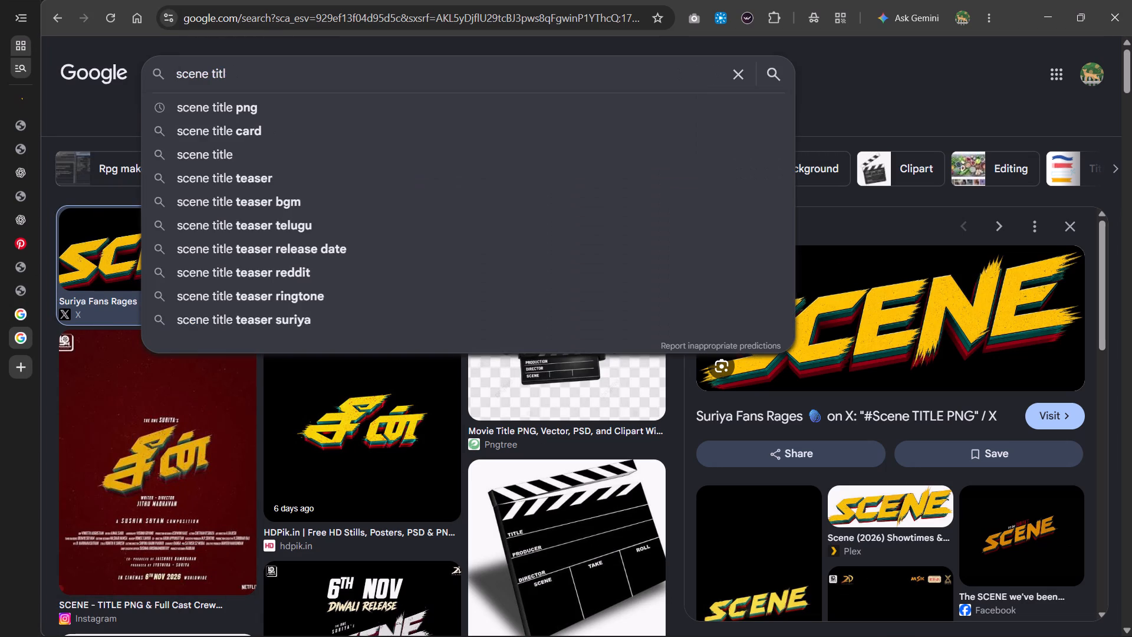
key(BackSpace)
key(BackSpace)
key(BackSpace)
key(BackSpace)
key(Return)
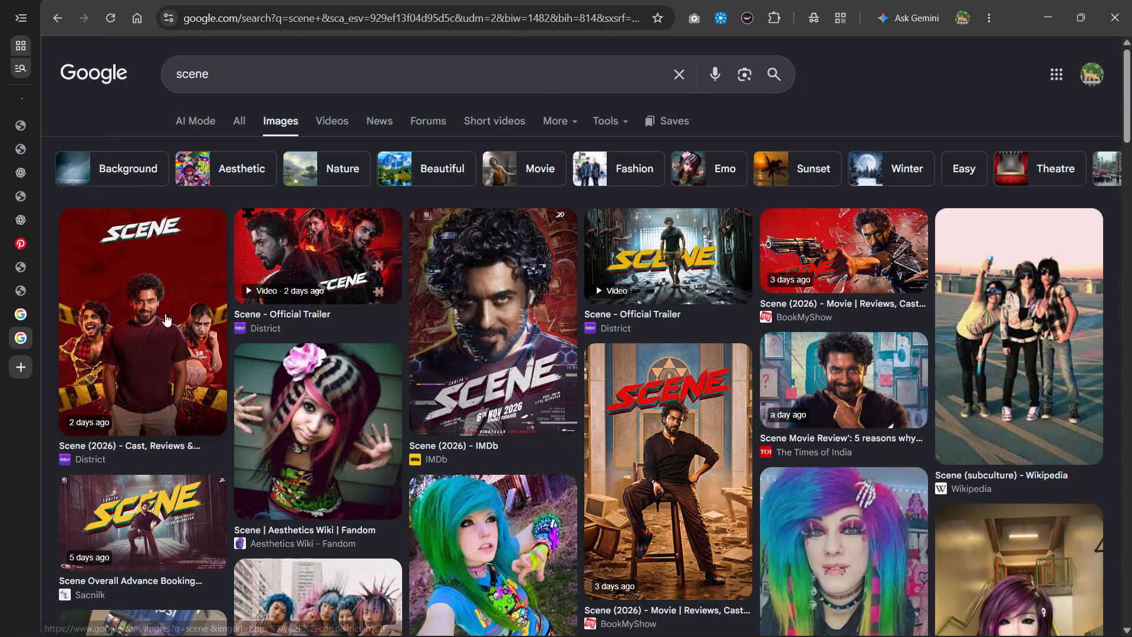
click(123, 313)
click(826, 400)
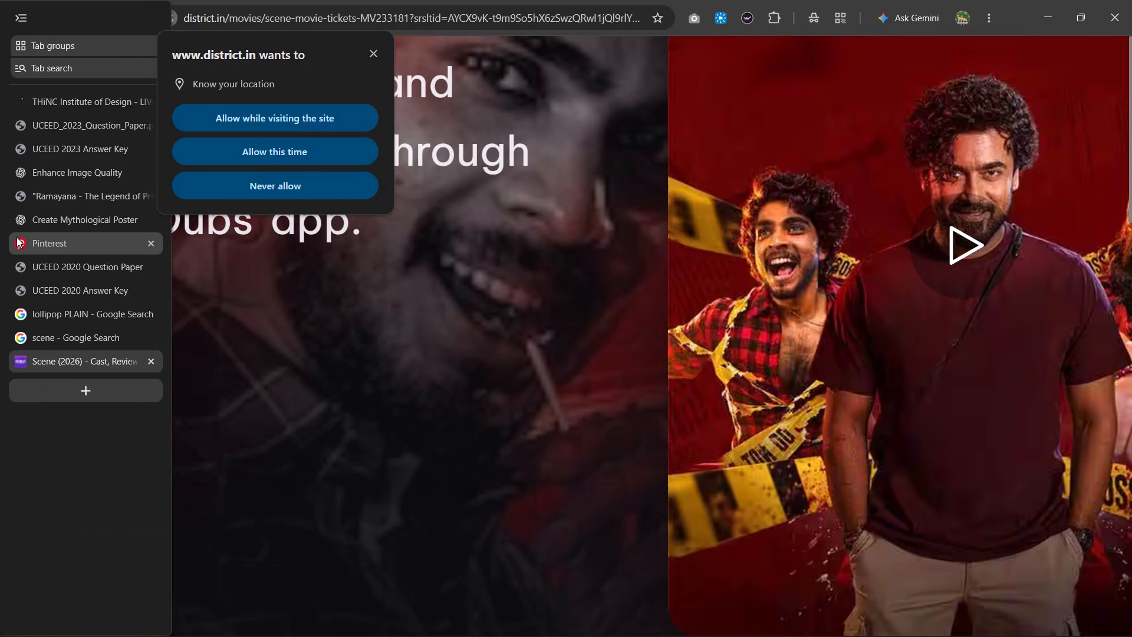
Move the Scene movie page's tab directly after Pinterest and browse the red check patterns for one matching the poster's plaid shirt.
click(17, 237)
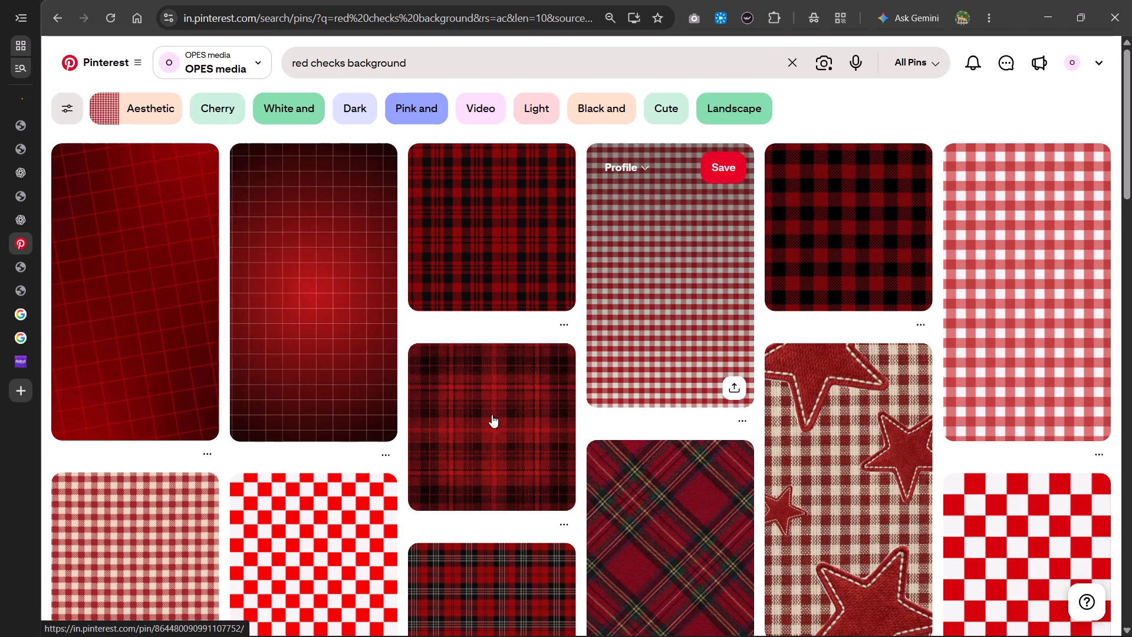
scroll(517, 472, down, 2)
scroll(603, 464, down, 1)
scroll(400, 383, up, 3)
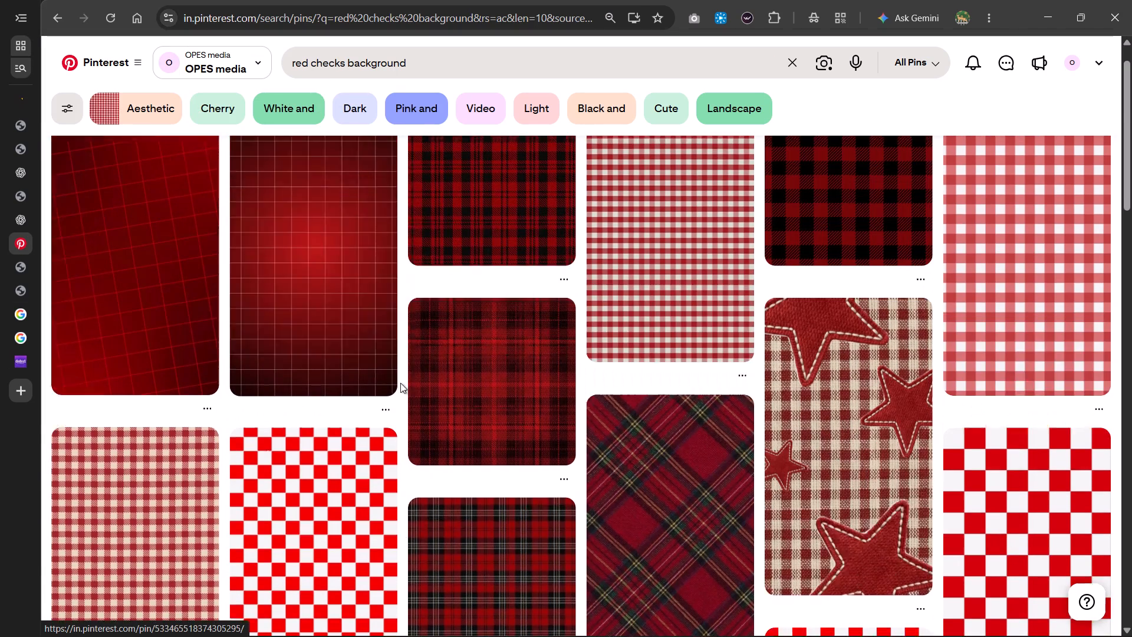
scroll(400, 383, up, 3)
drag(854, 245, 85, 272)
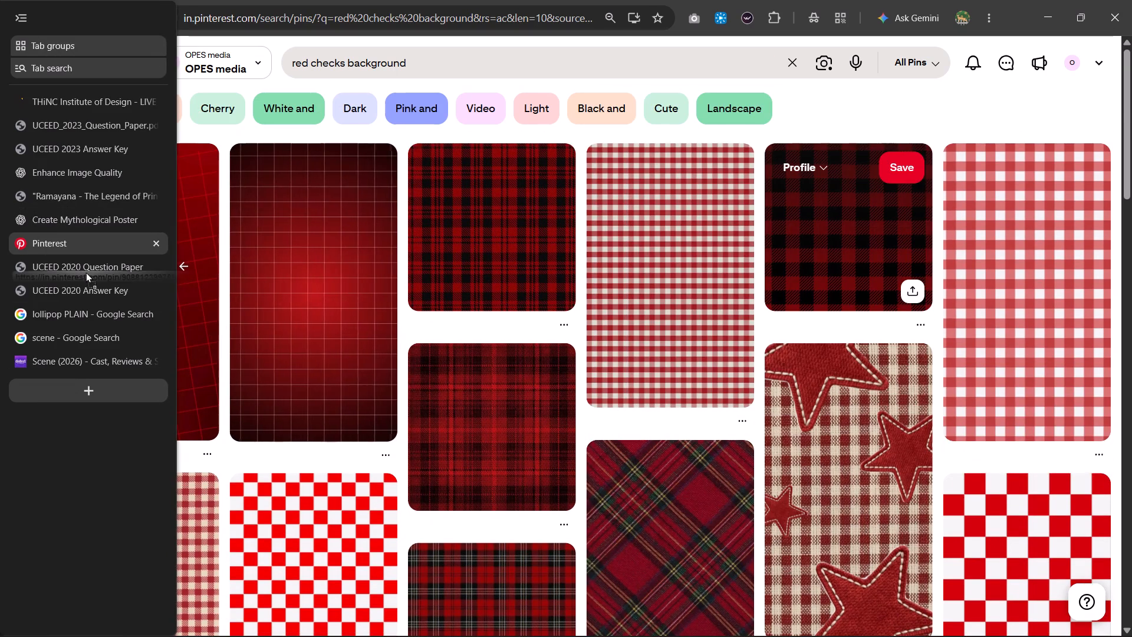
drag(85, 272, 1131, 0)
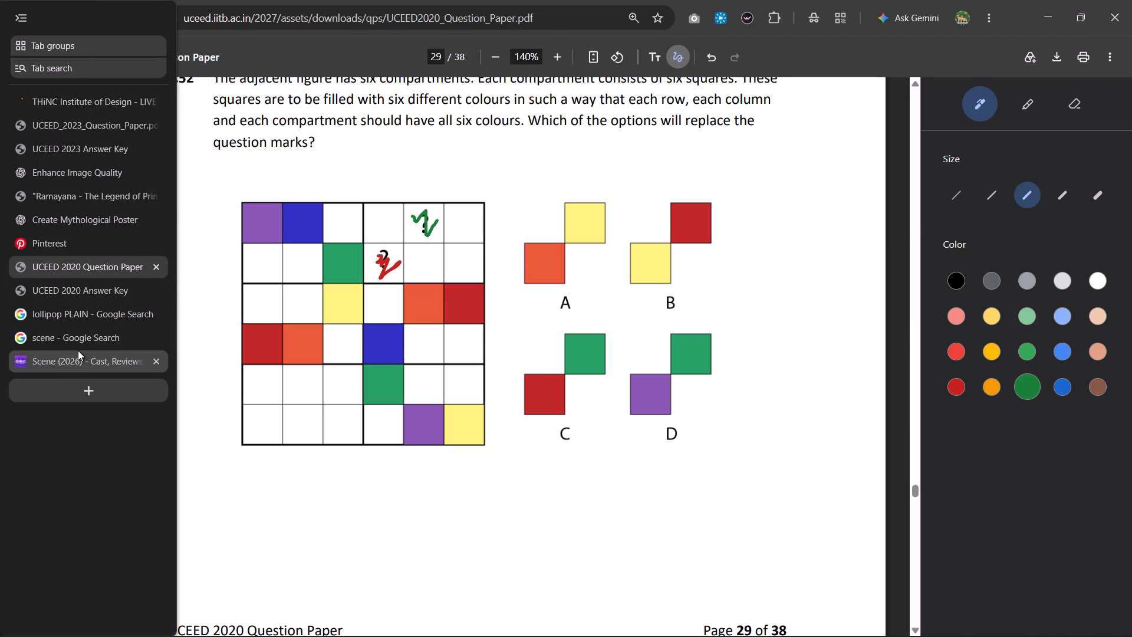
click(77, 351)
click(68, 245)
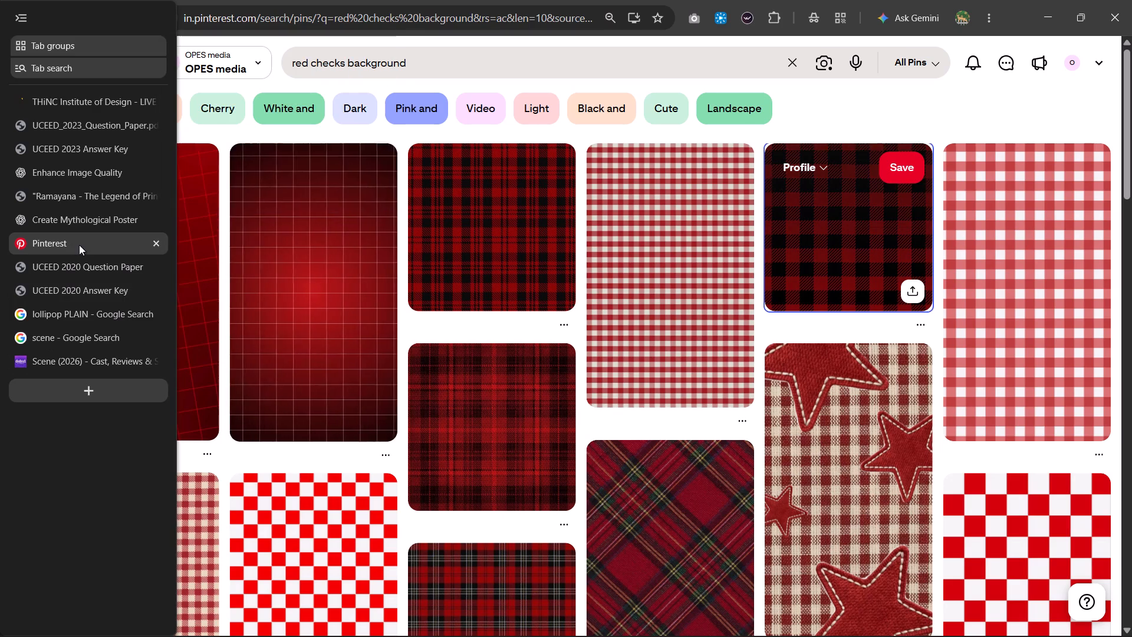
drag(25, 355, 33, 263)
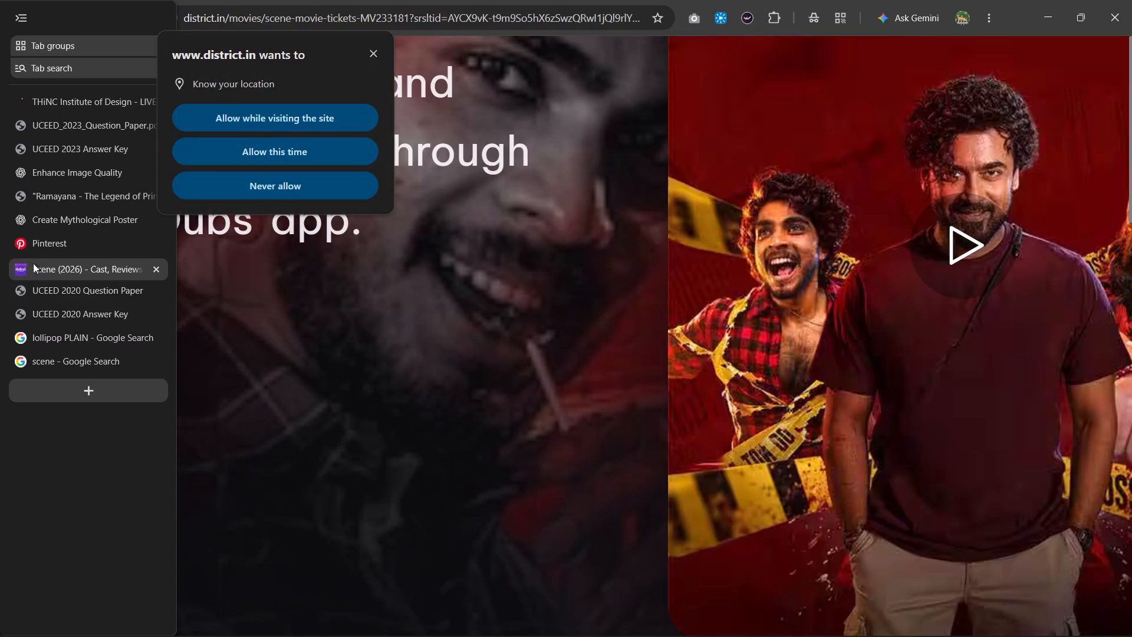
drag(33, 263, 36, 258)
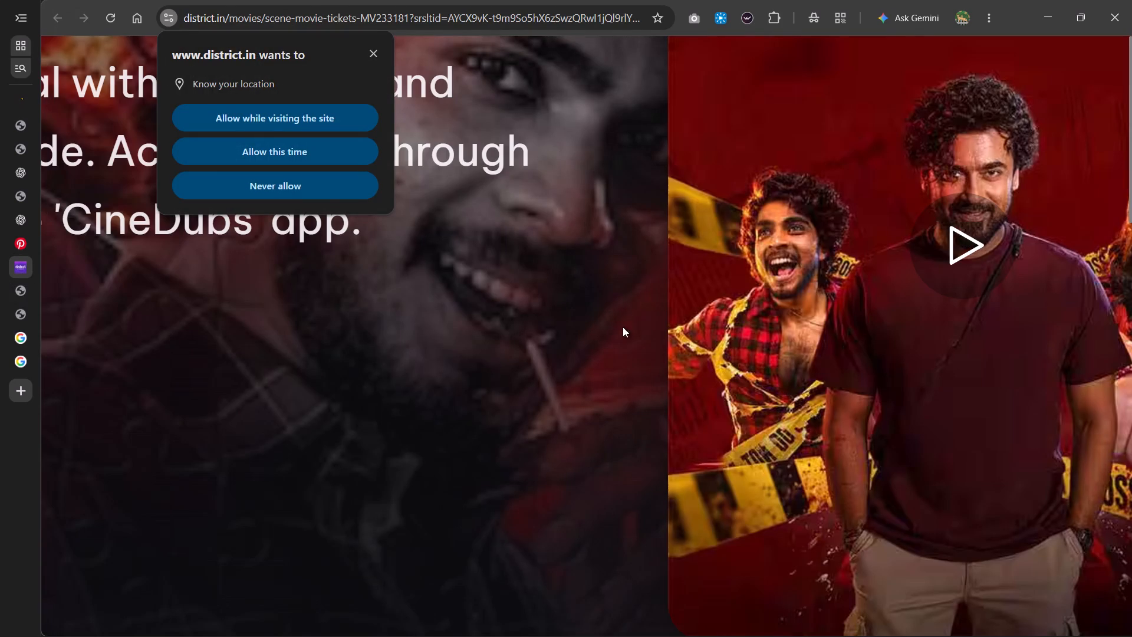
click(55, 246)
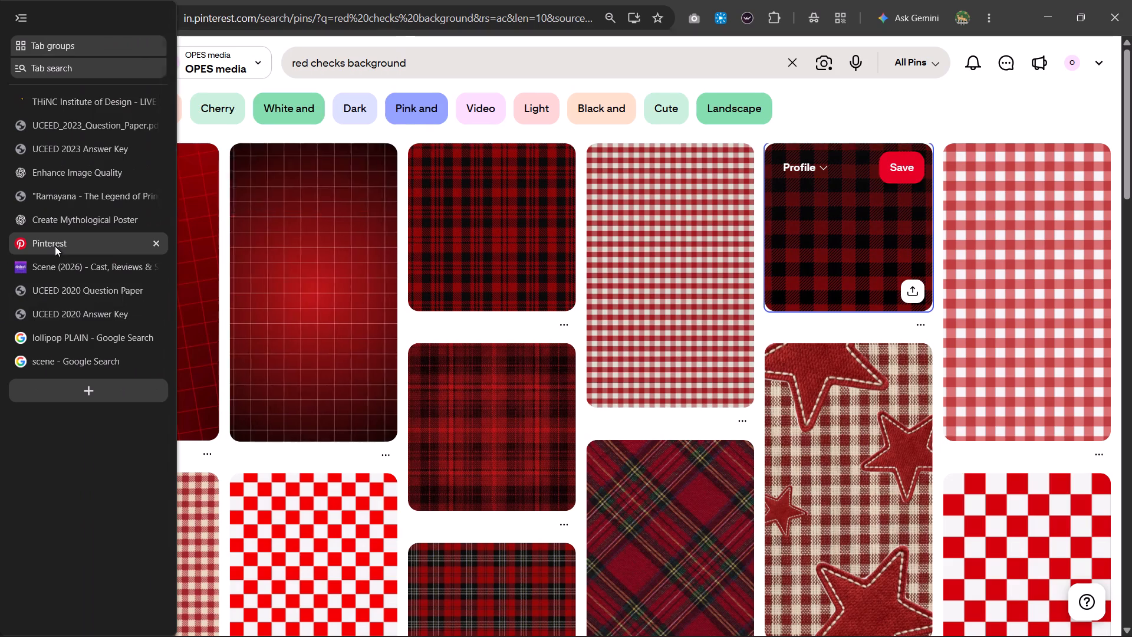
scroll(600, 380, down, 5)
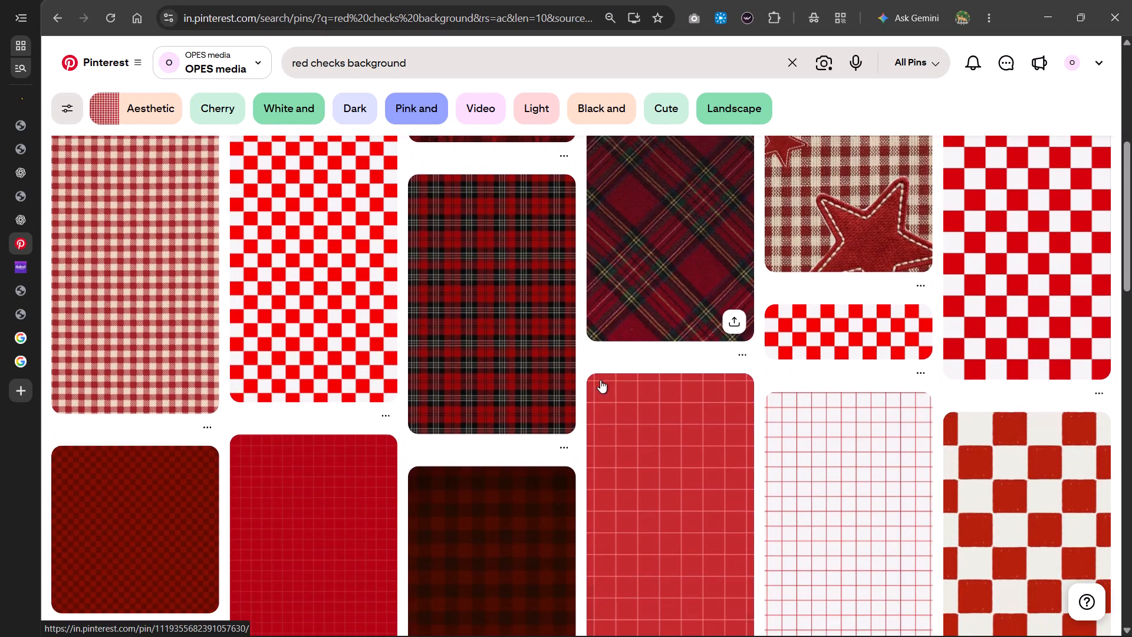
scroll(600, 373, down, 6)
scroll(600, 373, up, 12)
scroll(610, 324, up, 3)
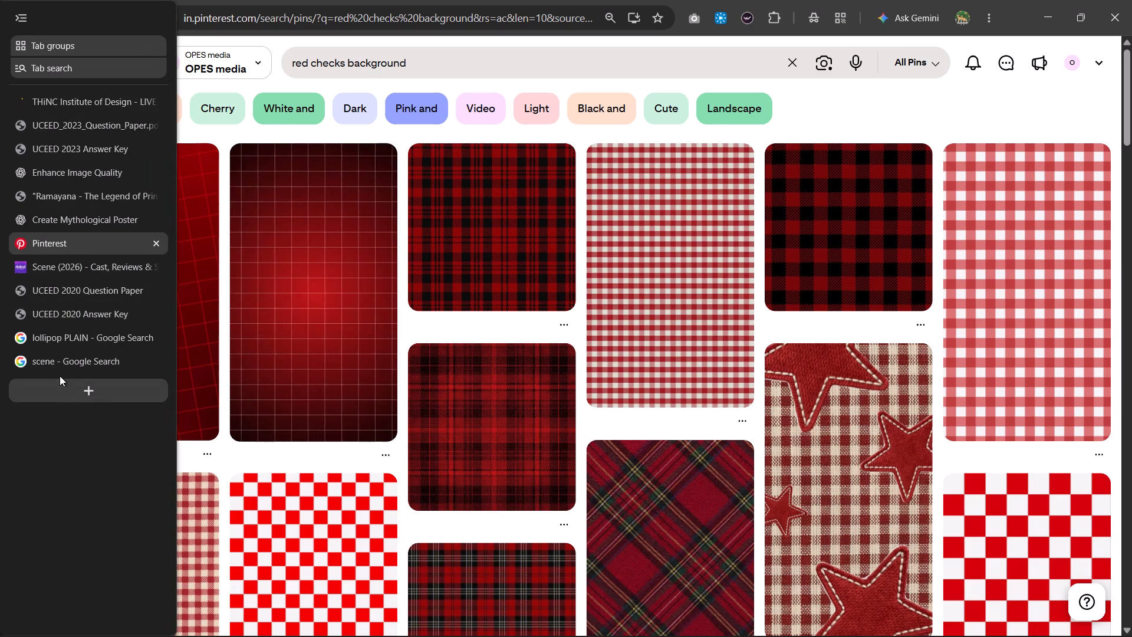
Browse the red check patterns on Pinterest and open the dark red-and-black tartan pin.
scroll(804, 497, down, 2)
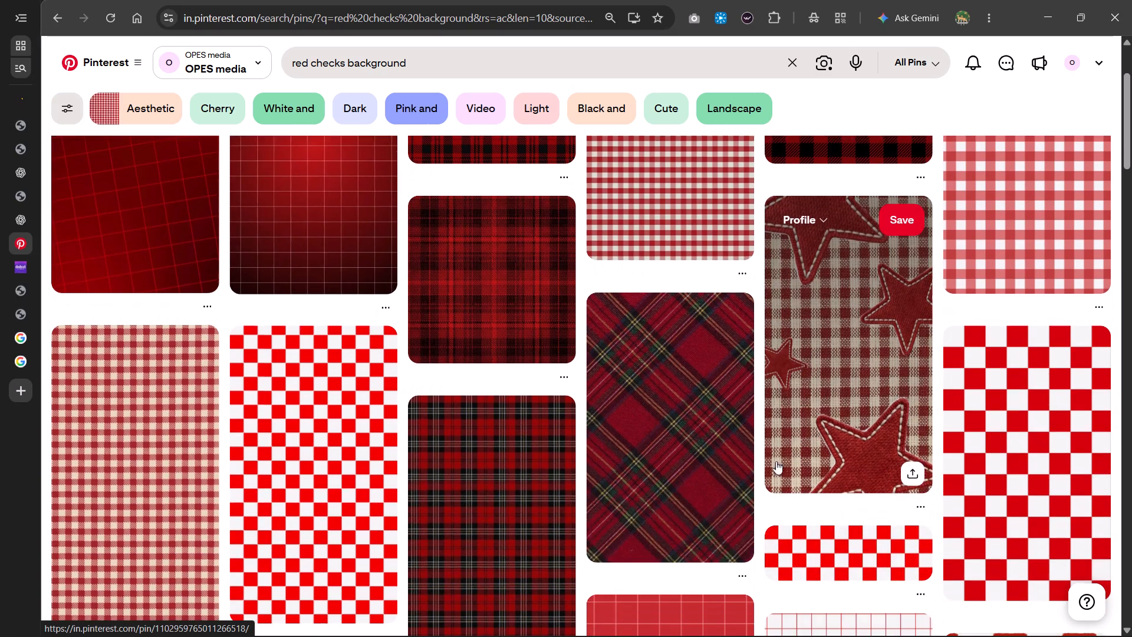
click(449, 313)
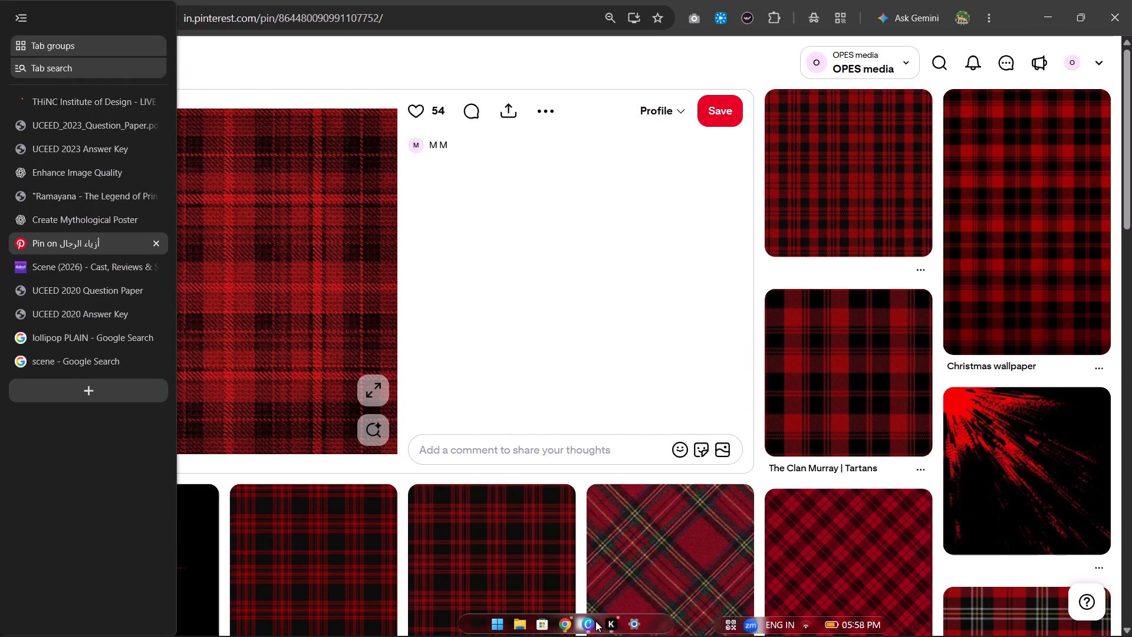
Switch to Canva, search the elements for "RED CHECKS" and add the red-and-white gingham square graphic to the page.
click(583, 624)
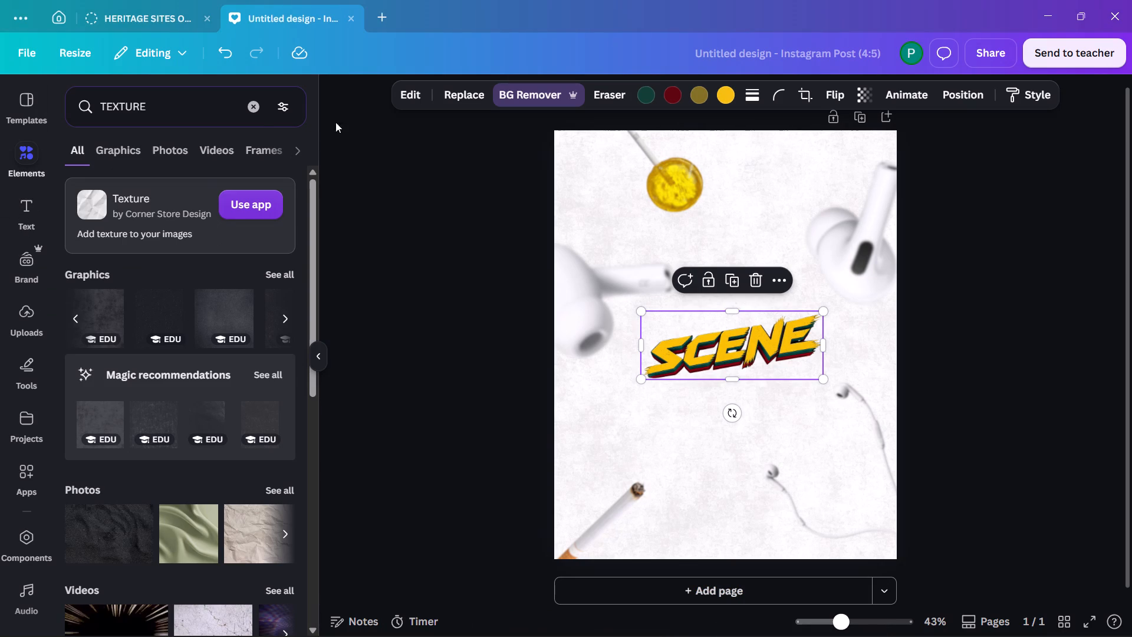
click(254, 112)
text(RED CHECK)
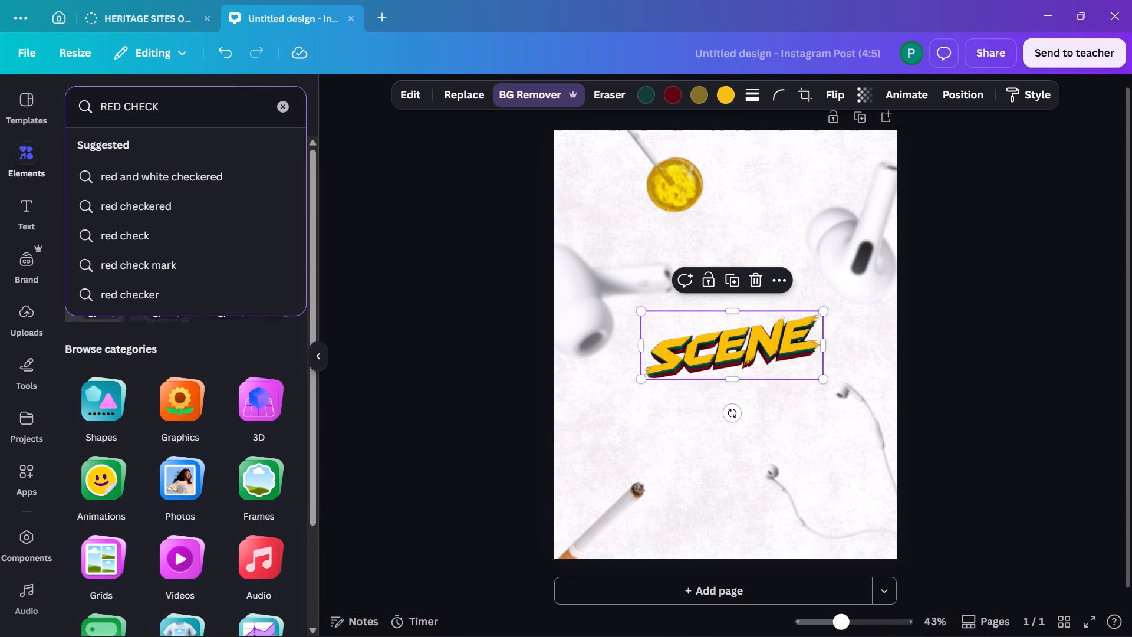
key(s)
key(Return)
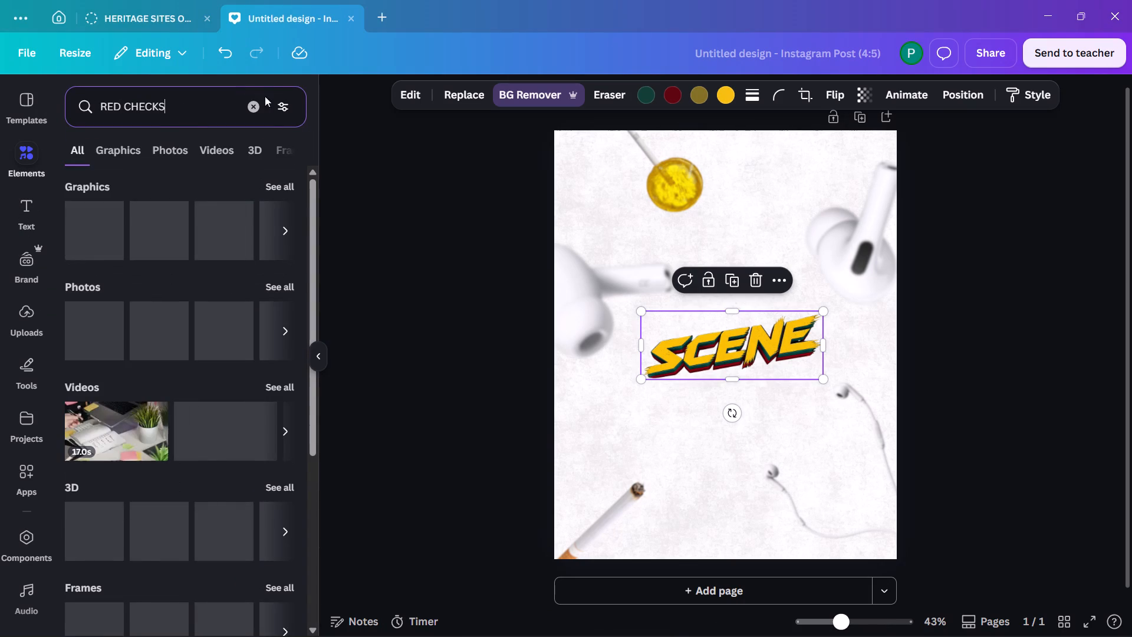
click(269, 191)
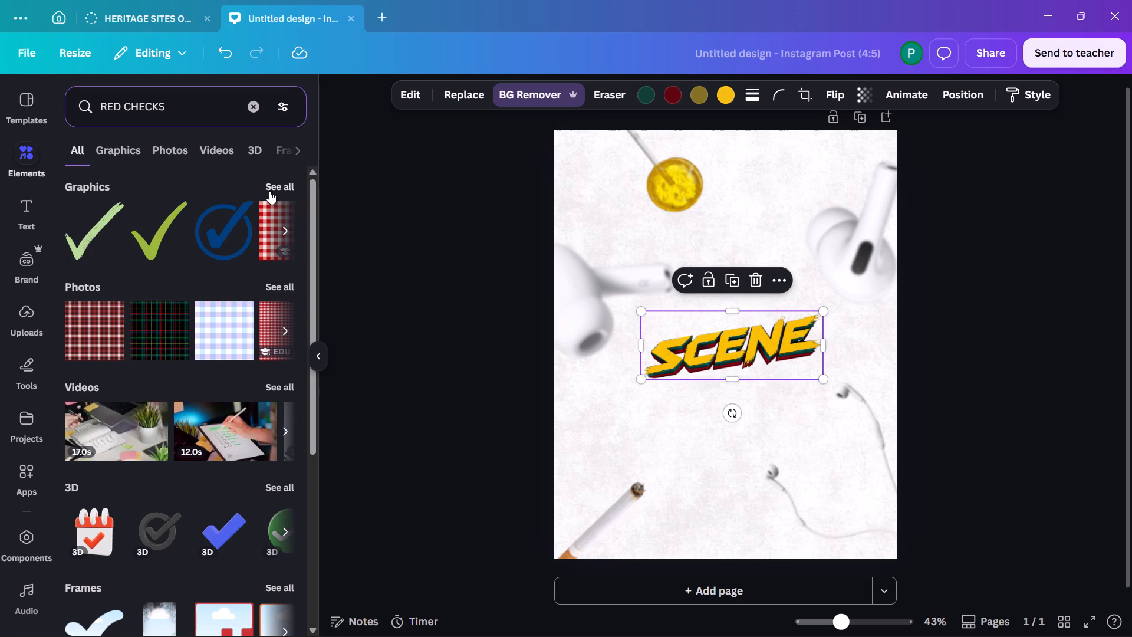
scroll(216, 428, down, 2)
scroll(216, 428, up, 2)
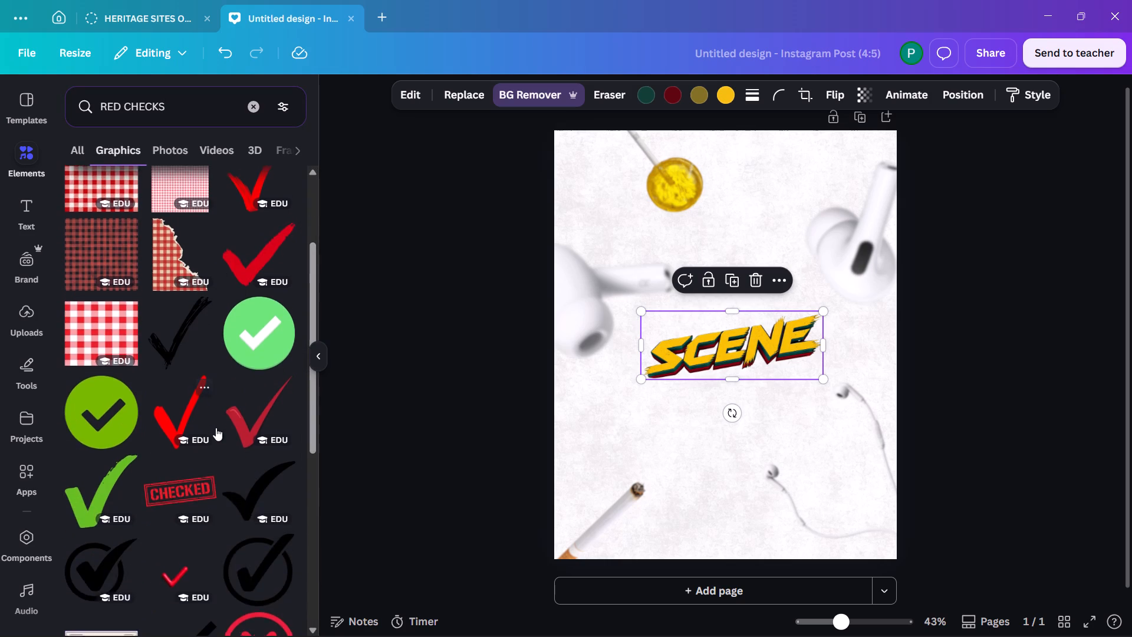
scroll(216, 428, up, 1)
scroll(216, 426, down, 7)
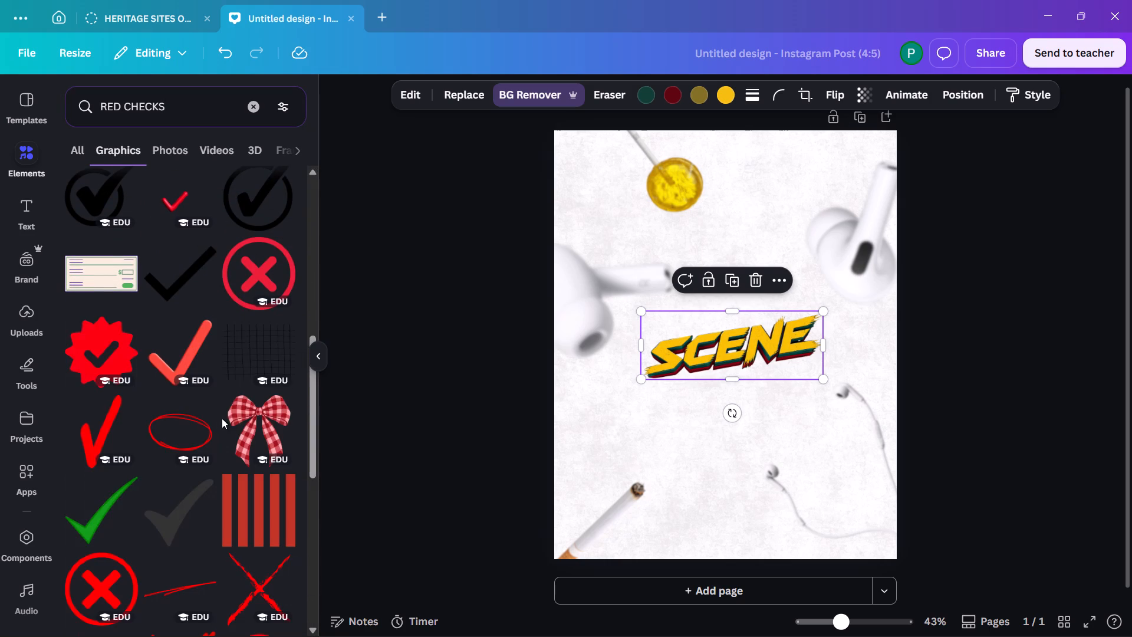
scroll(224, 415, up, 12)
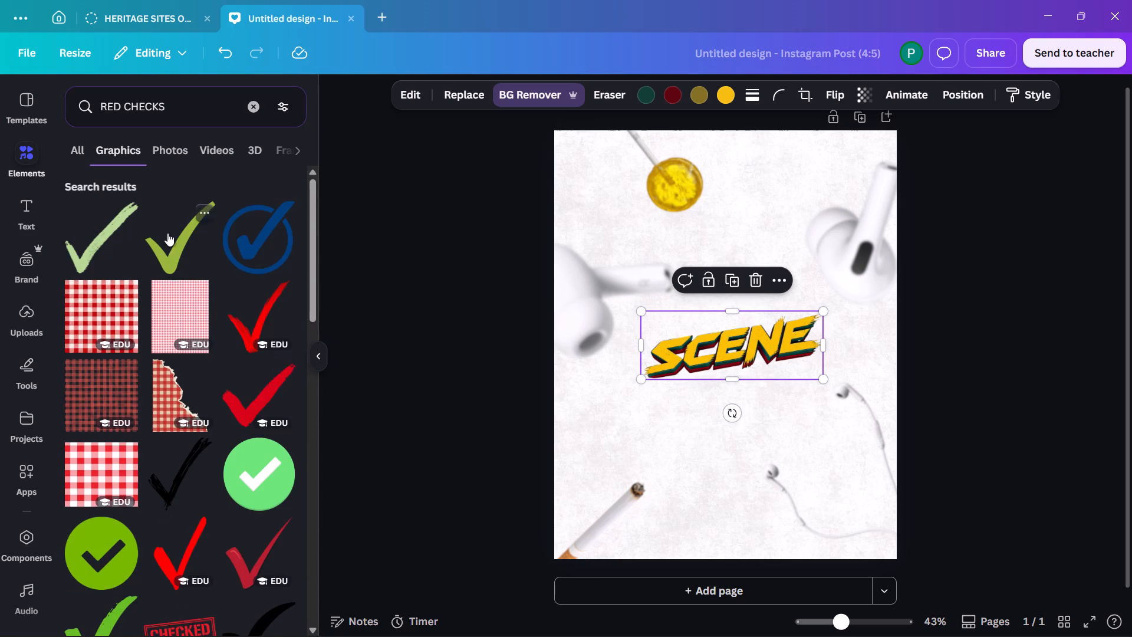
click(102, 316)
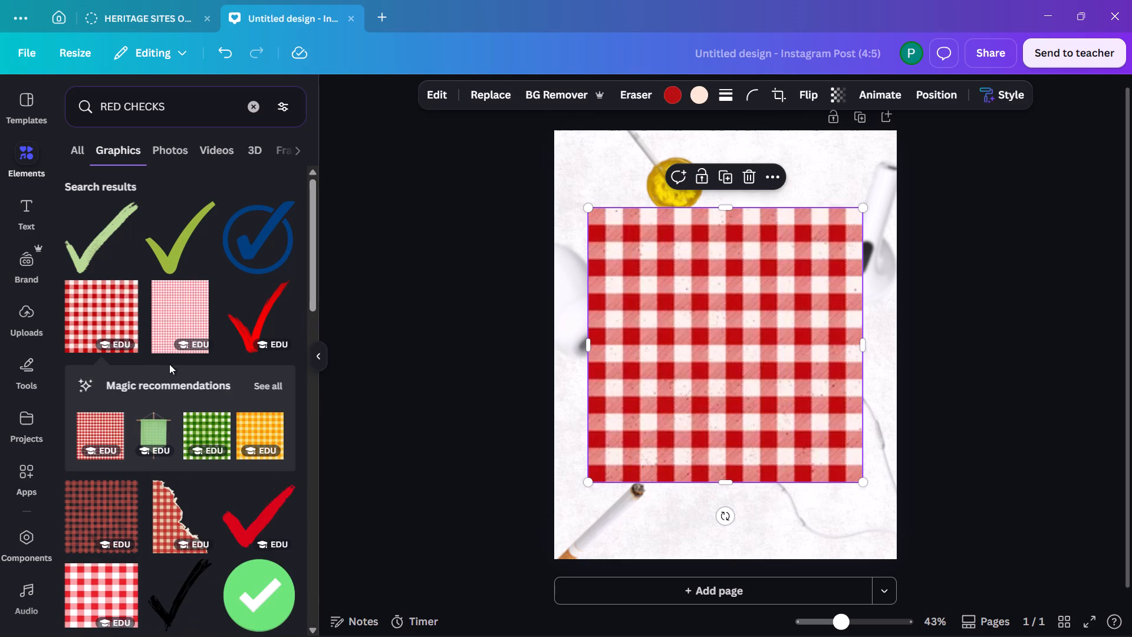
Examine all the Magic recommendations related to the gingham graphic for other check patterns.
click(279, 389)
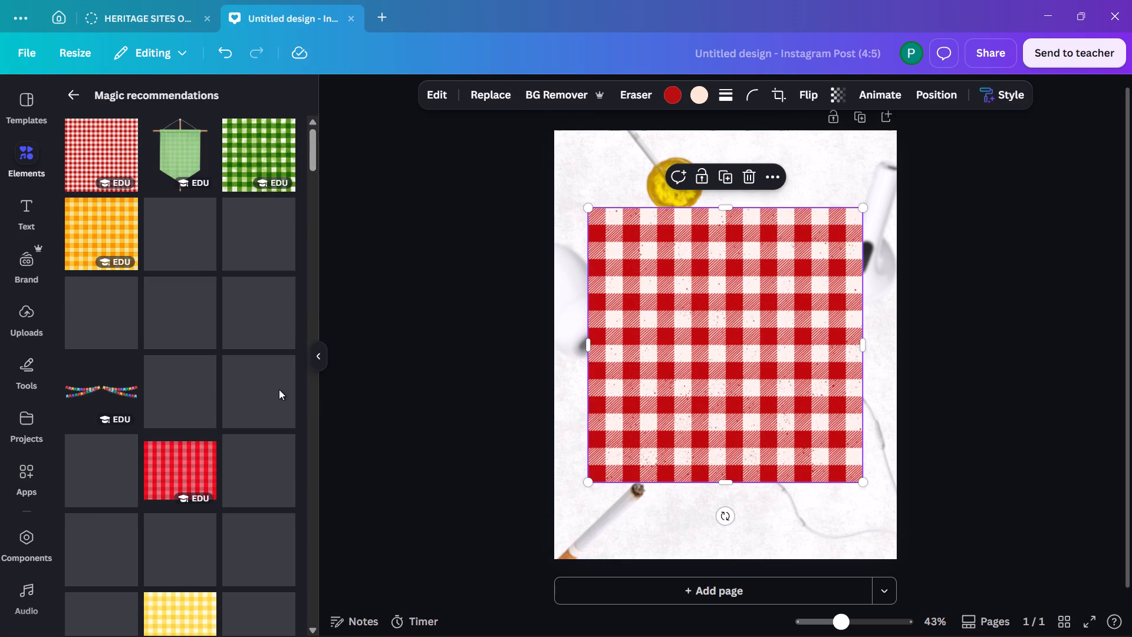
scroll(241, 398, down, 4)
scroll(241, 398, up, 2)
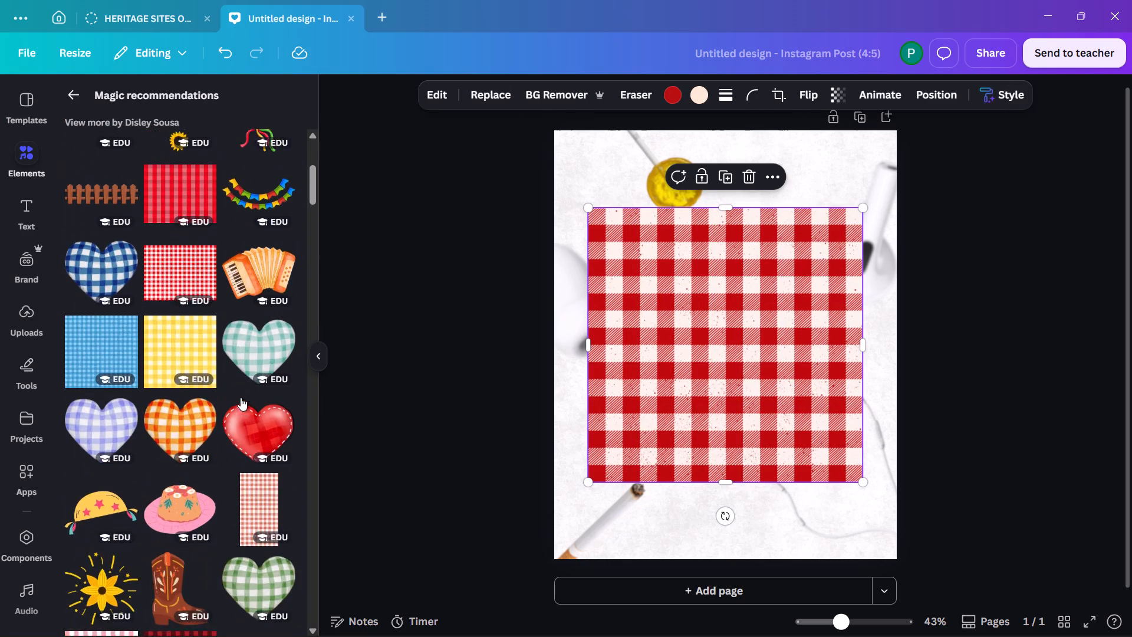
scroll(241, 398, up, 6)
Move the red gingham square over the page's upper-left corner, partly beyond the page edge.
drag(662, 375, 535, 293)
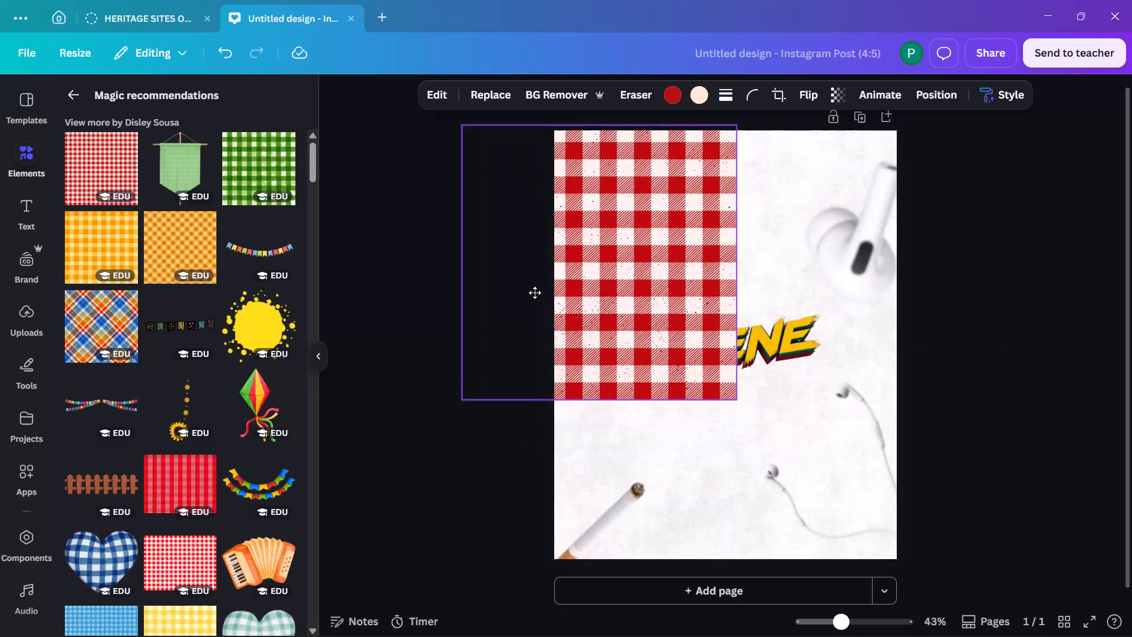
In Canva, stretch the red gingham graphic to about 1082 × 1350 px, covering the page's left half and overhanging its left edge.
drag(535, 293, 519, 298)
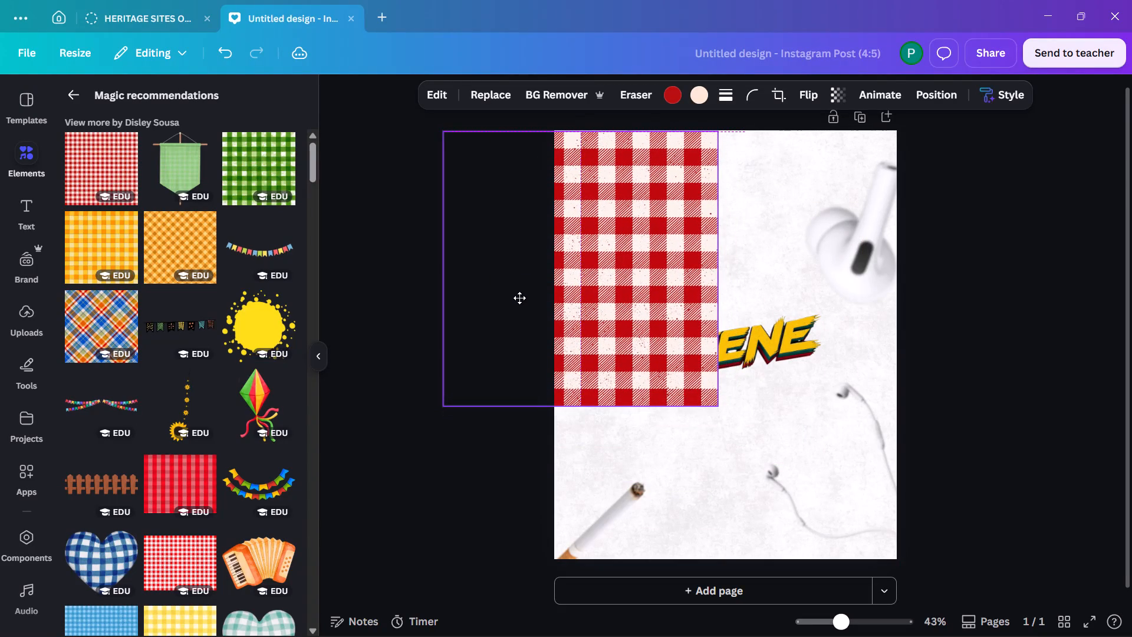
drag(519, 298, 521, 294)
drag(586, 405, 587, 413)
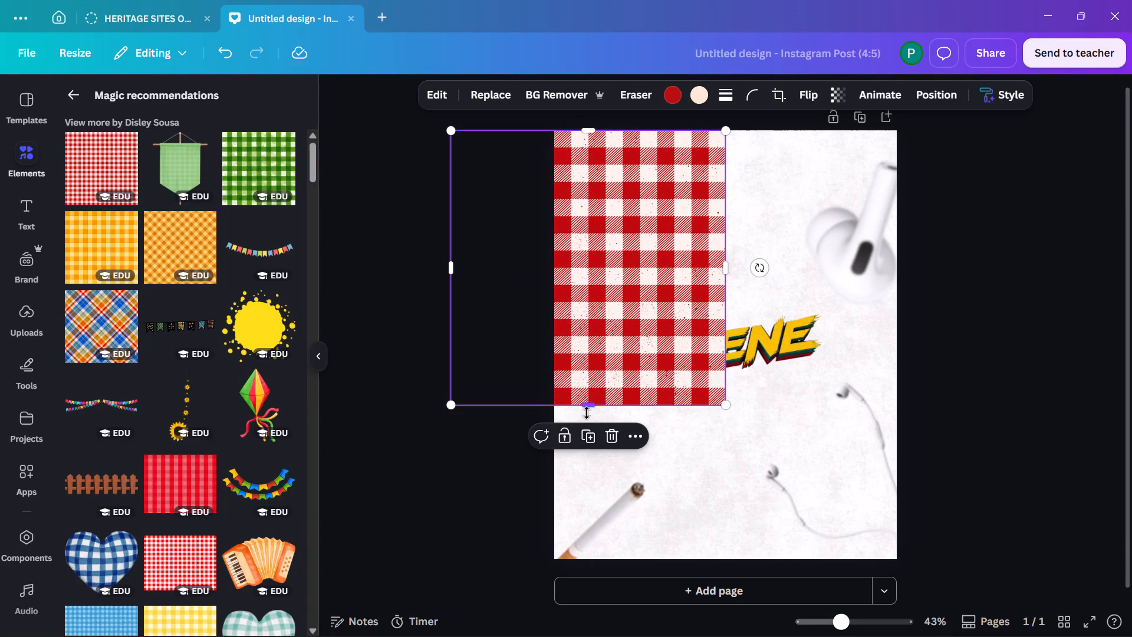
drag(587, 413, 586, 559)
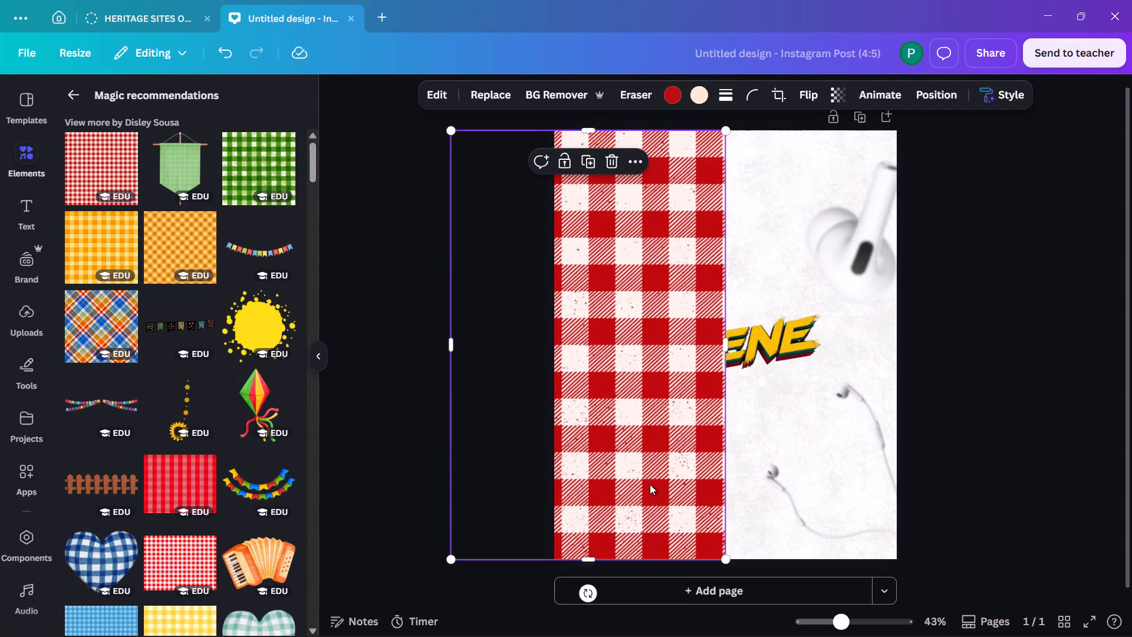
drag(728, 355, 813, 344)
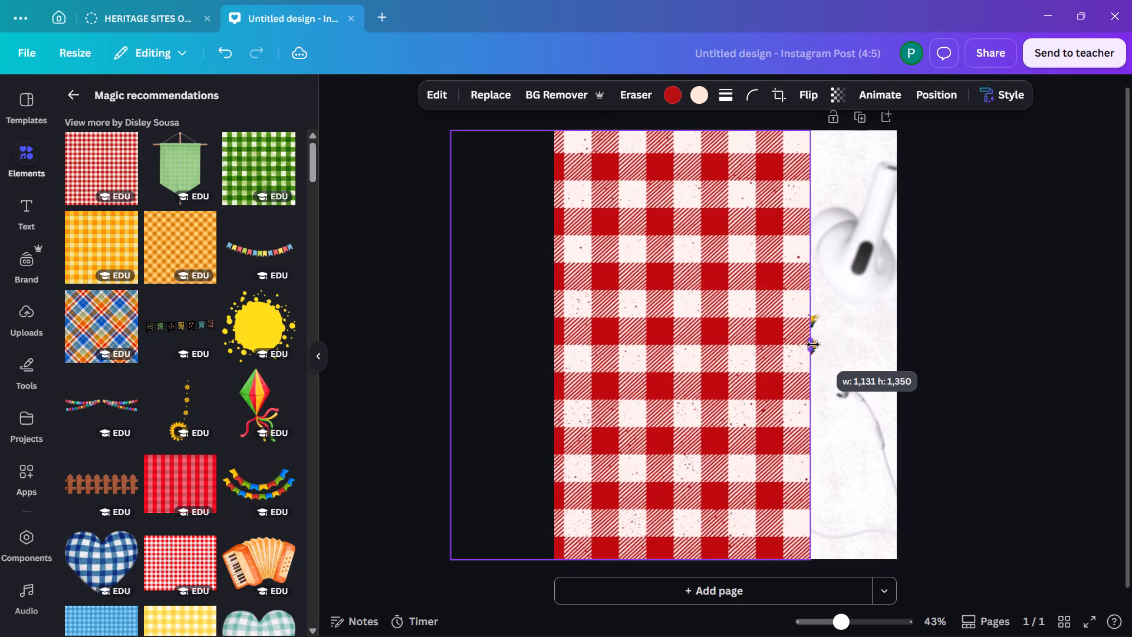
drag(813, 344, 798, 347)
drag(679, 399, 657, 408)
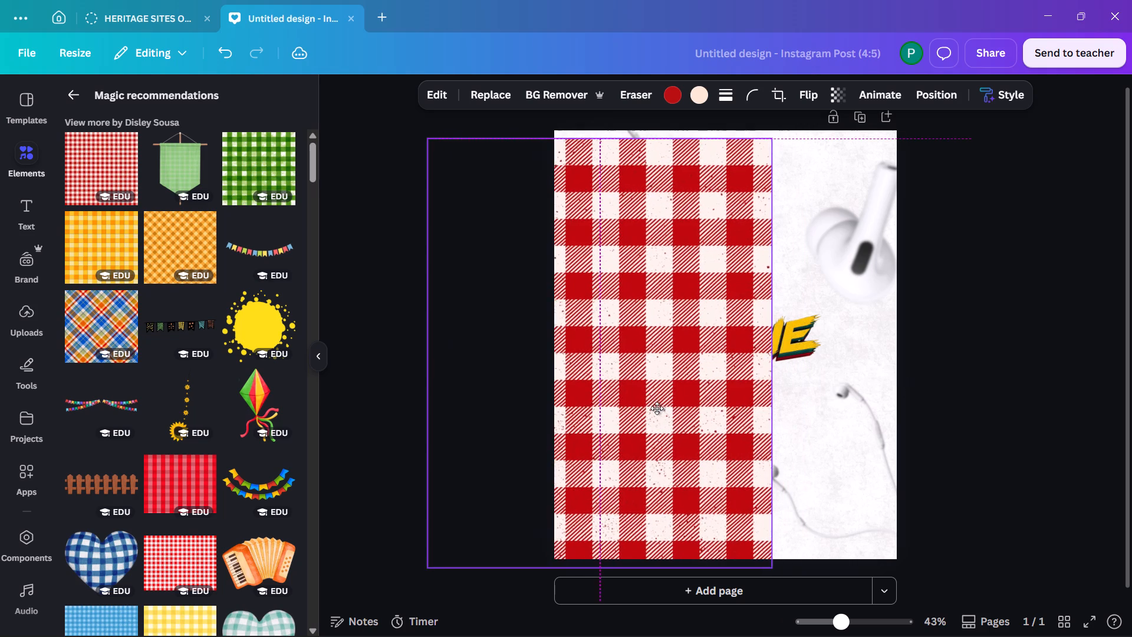
drag(657, 408, 639, 399)
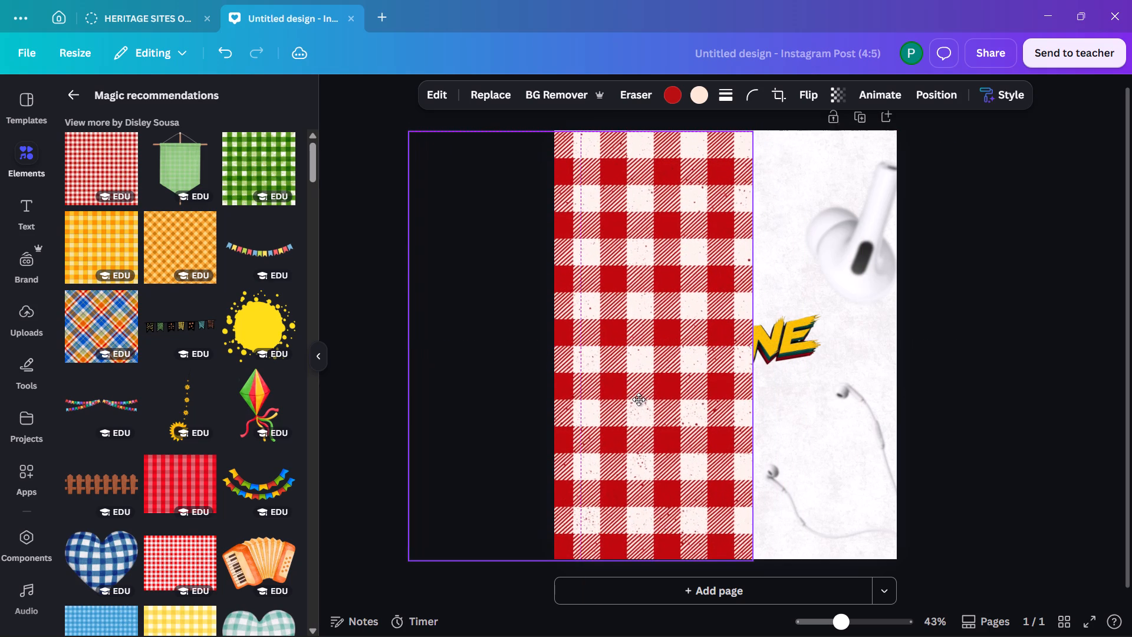
drag(639, 399, 630, 399)
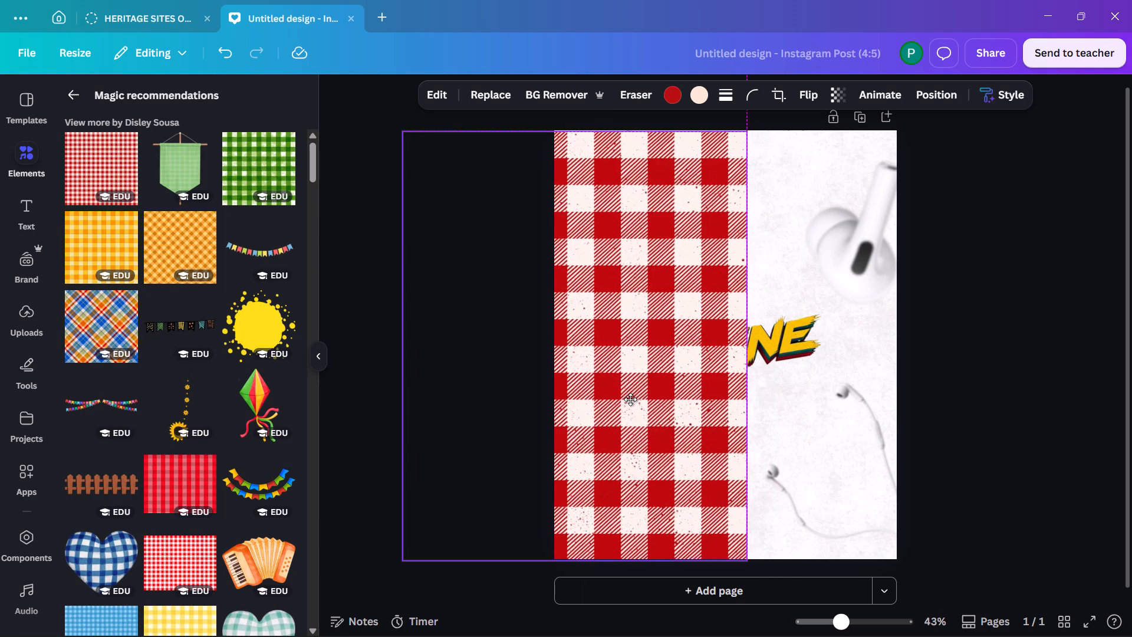
drag(630, 399, 630, 396)
Send the red gingham graphic to the back, behind the title logo and props.
click(934, 79)
click(597, 350)
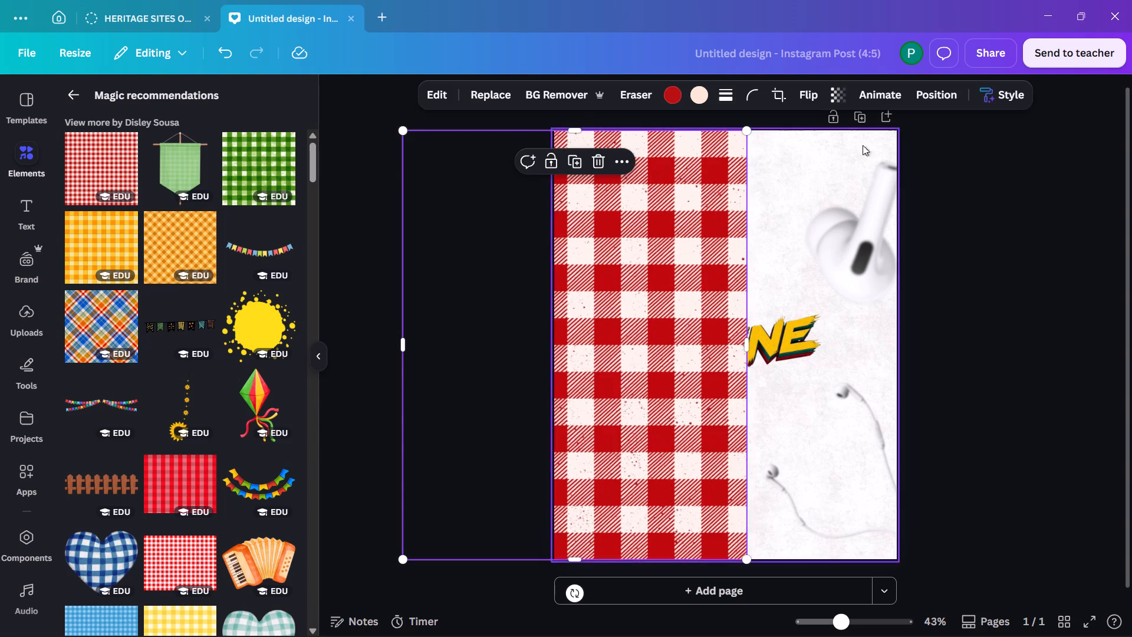
click(923, 93)
click(282, 205)
double_click(281, 206)
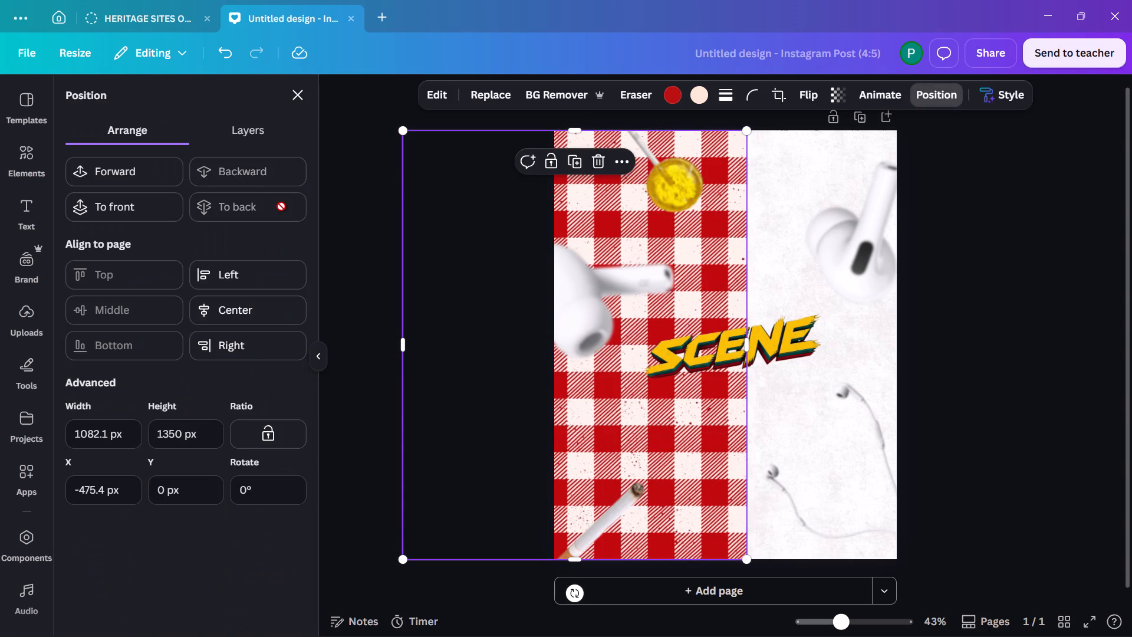
click(748, 346)
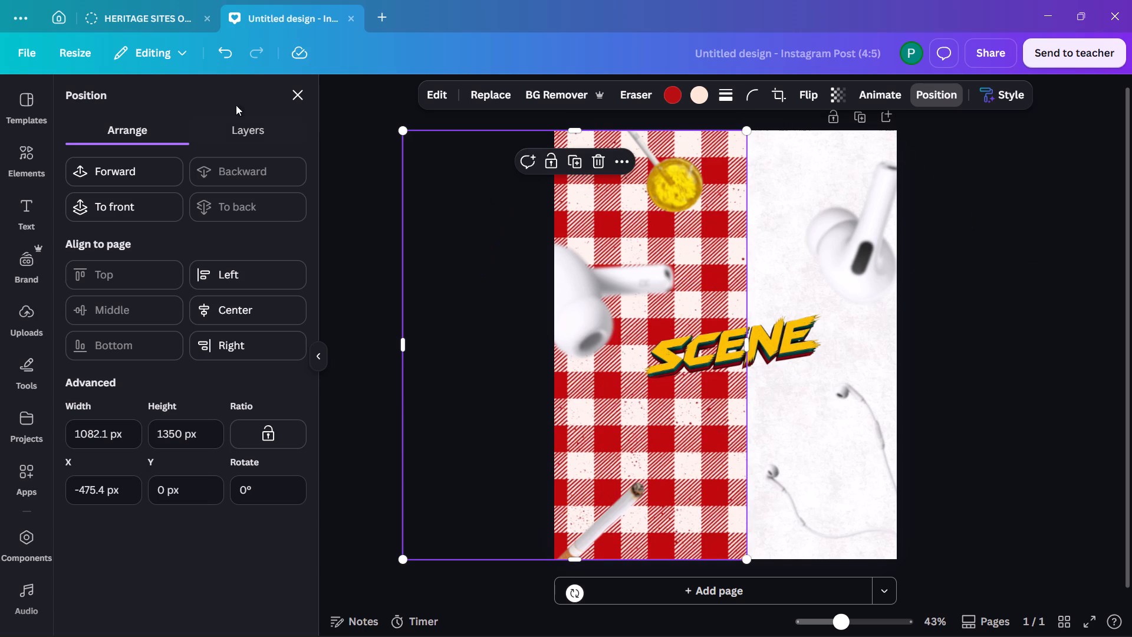
Search the design elements for "BLUE CHECKS" and look through the graphics for a suitable pattern.
click(23, 206)
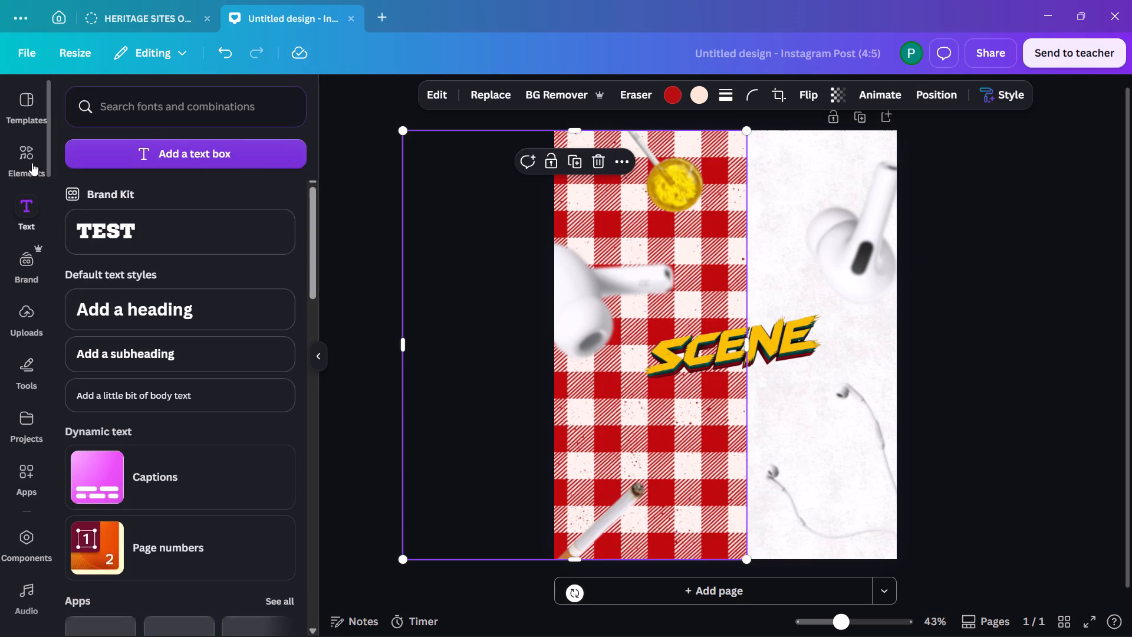
click(32, 163)
click(71, 91)
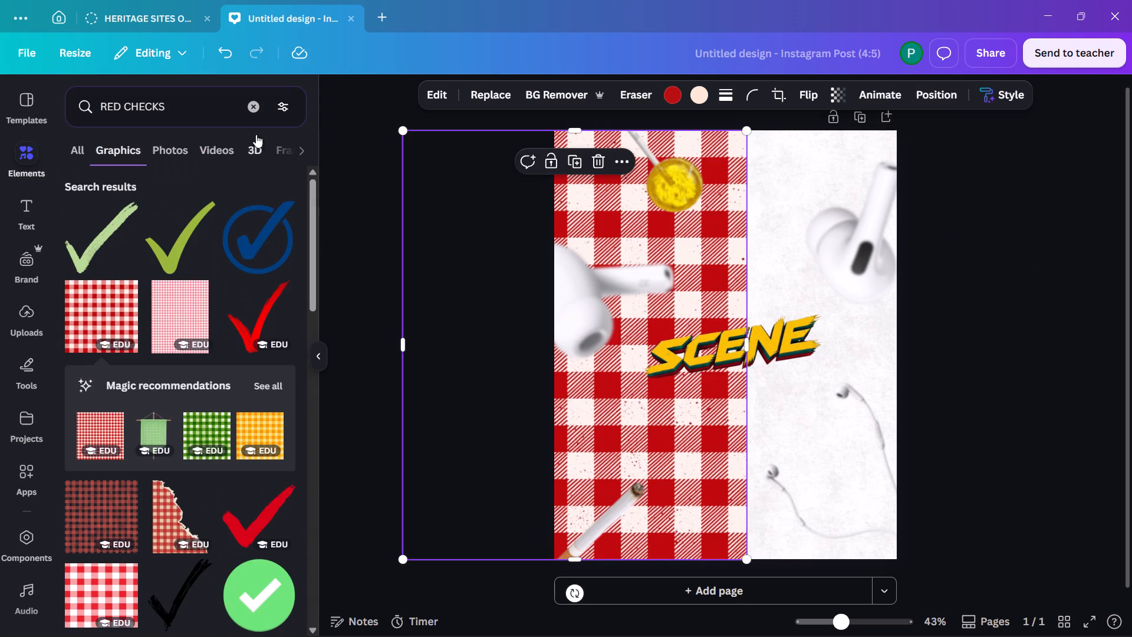
click(255, 108)
text(BU)
key(BackSpace)
text(LUE)
key(space)
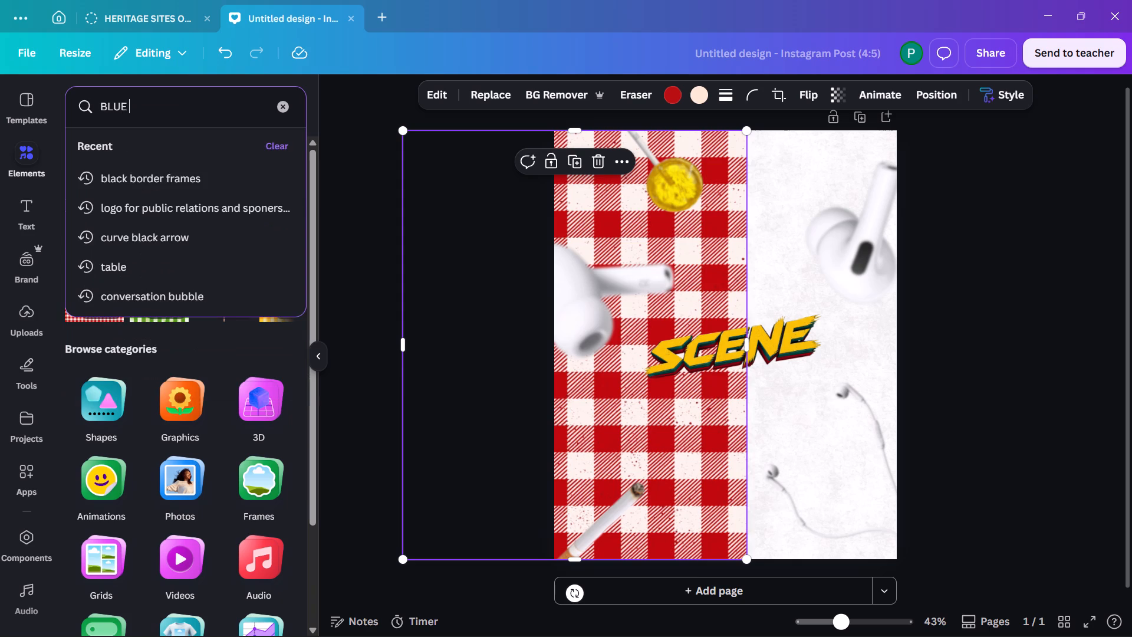
text(CHECLS)
key(BackSpace)
key(BackSpace)
text(KS)
key(Return)
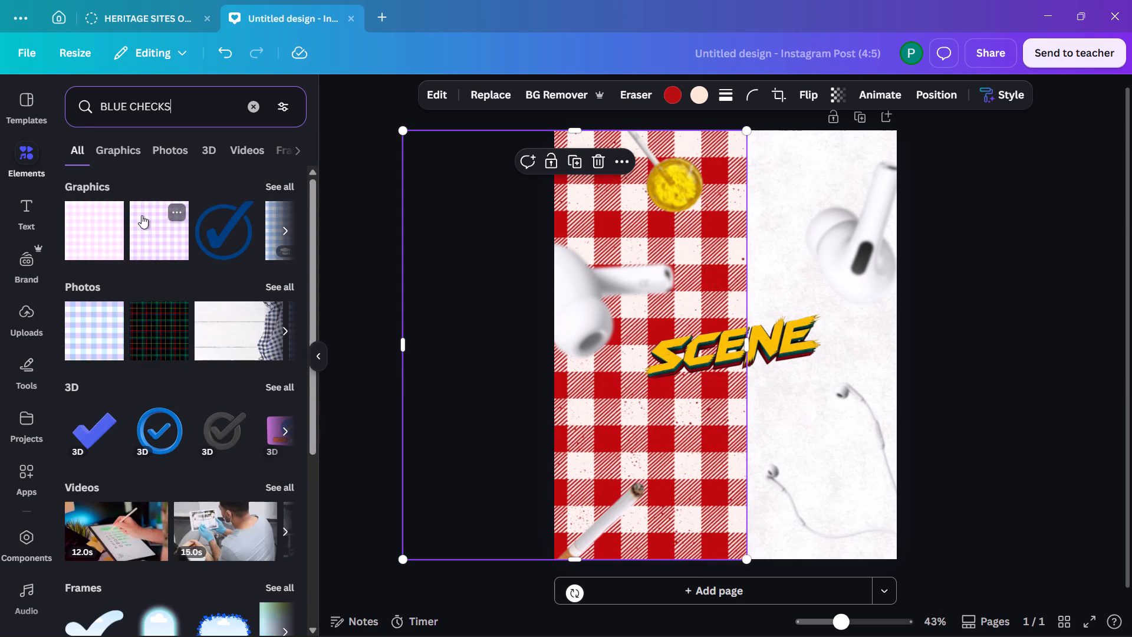
click(268, 189)
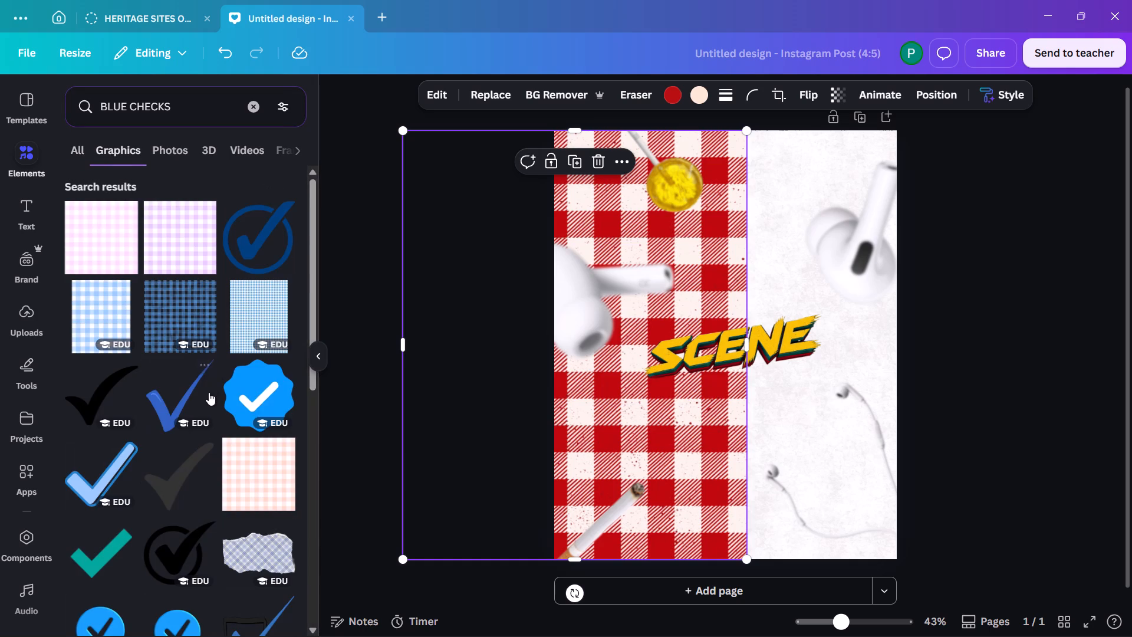
scroll(169, 306, down, 3)
scroll(169, 306, up, 4)
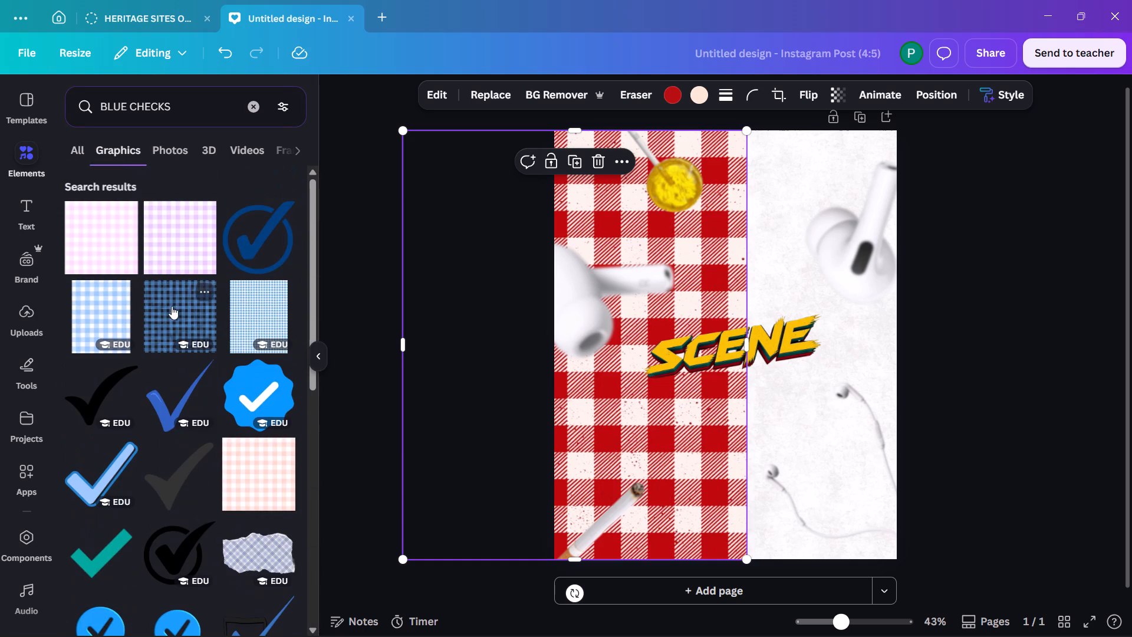
scroll(224, 308, down, 7)
scroll(224, 305, up, 6)
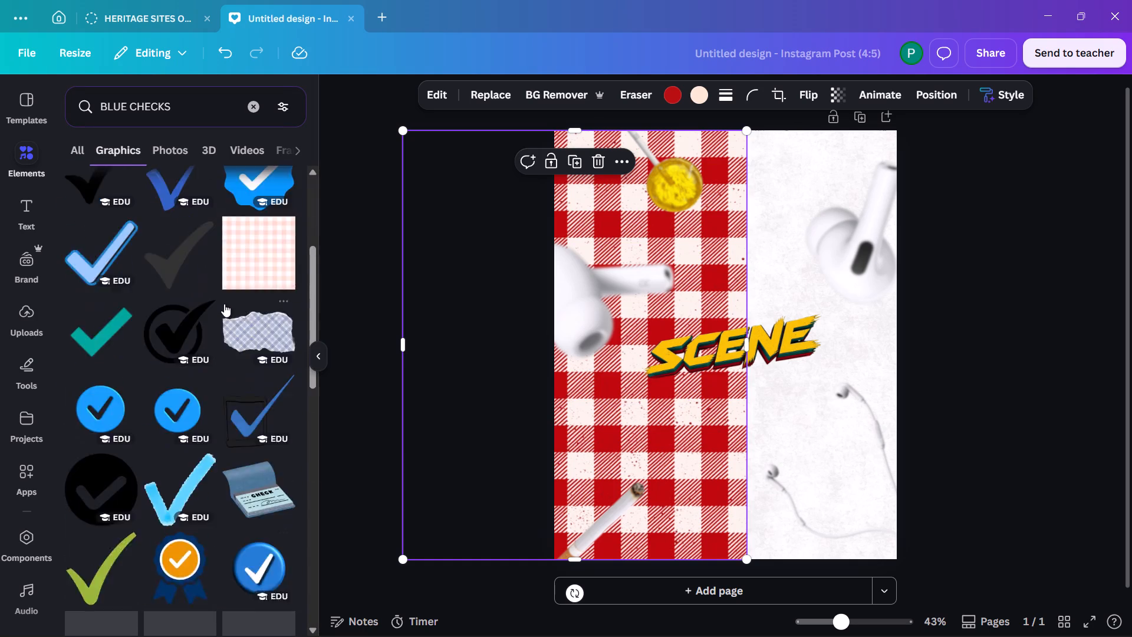
scroll(224, 304, up, 6)
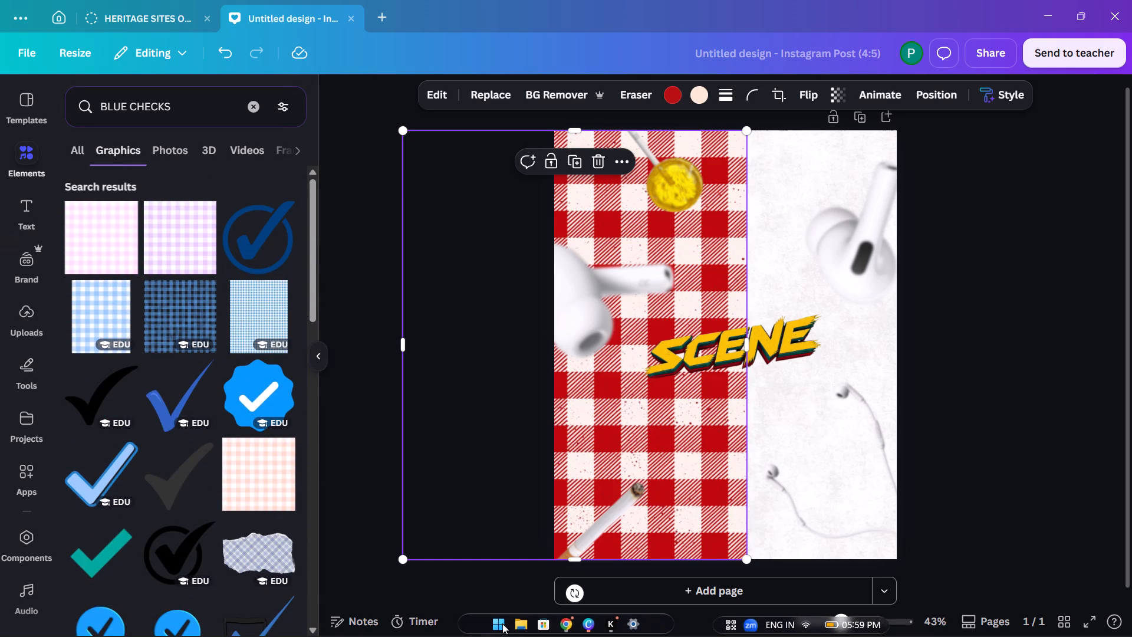
Switch to Chrome and open the diagonal red-and-black plaid wallpaper pin from Pinterest's related patterns.
click(565, 623)
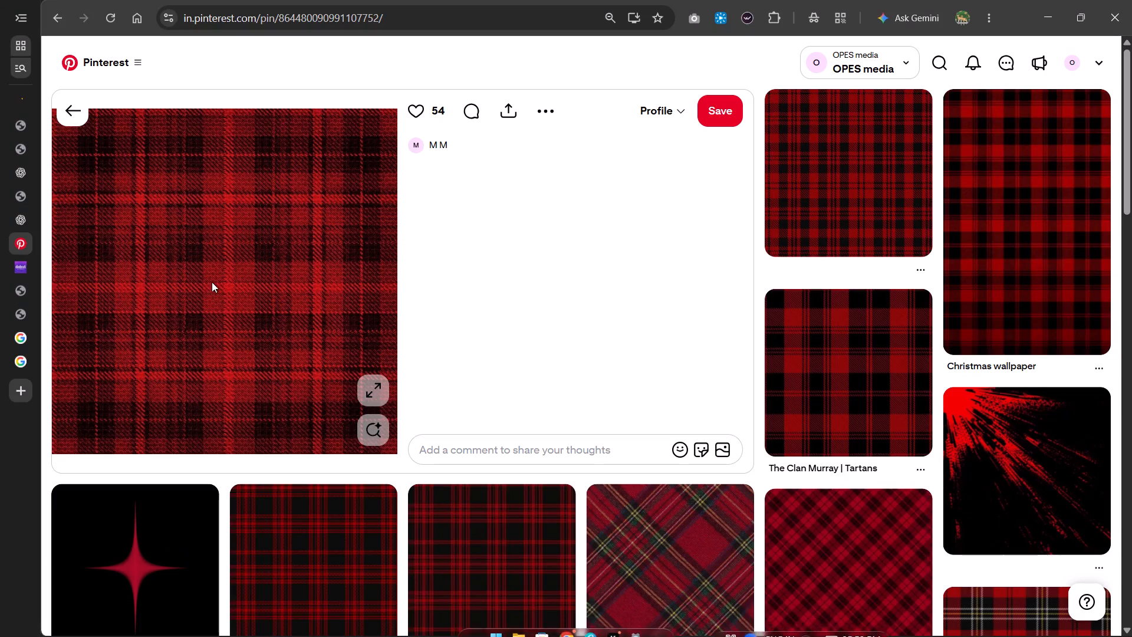
scroll(403, 401, down, 3)
scroll(406, 386, up, 4)
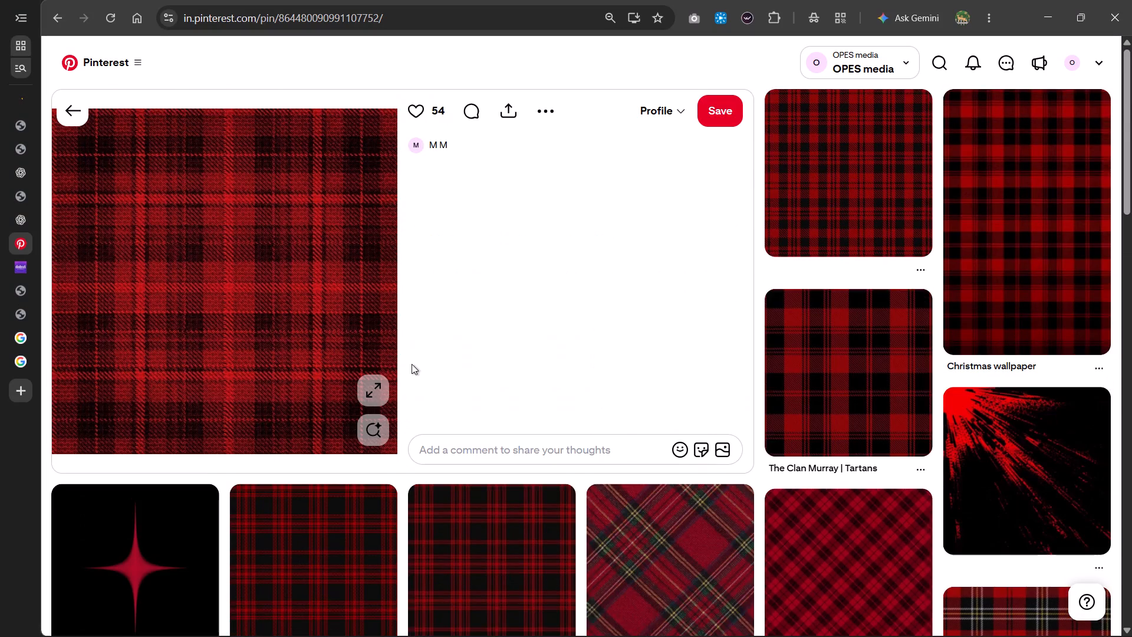
scroll(412, 364, down, 4)
click(838, 401)
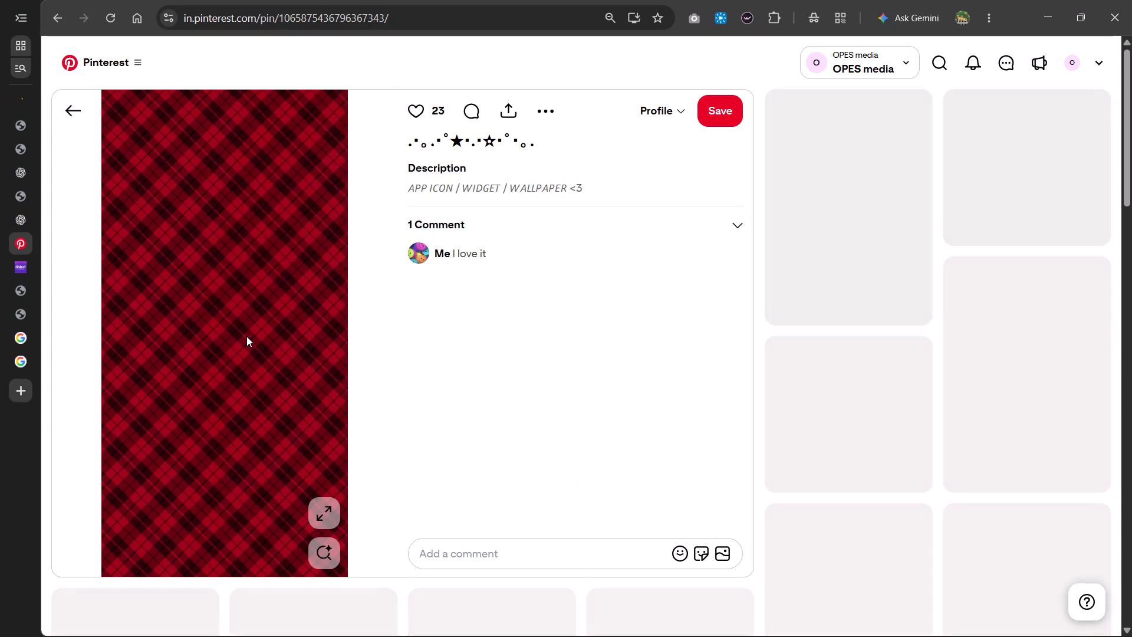
Open the bright red-and-black tartan pin among Pinterest's related patterns and bring its image into the Canva design.
scroll(668, 364, down, 3)
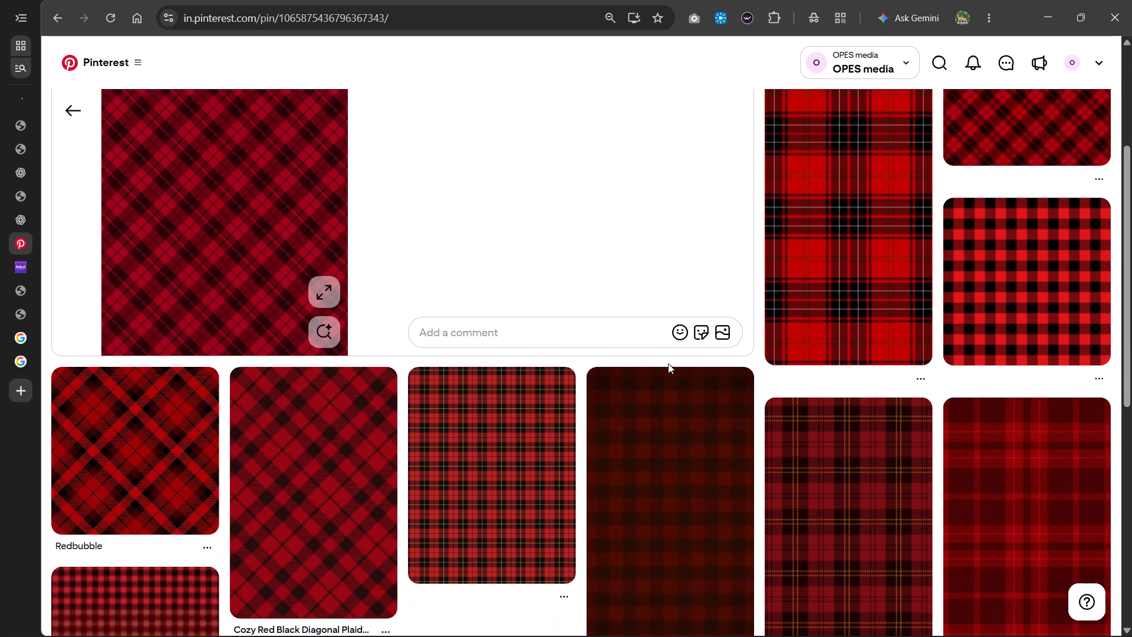
click(842, 224)
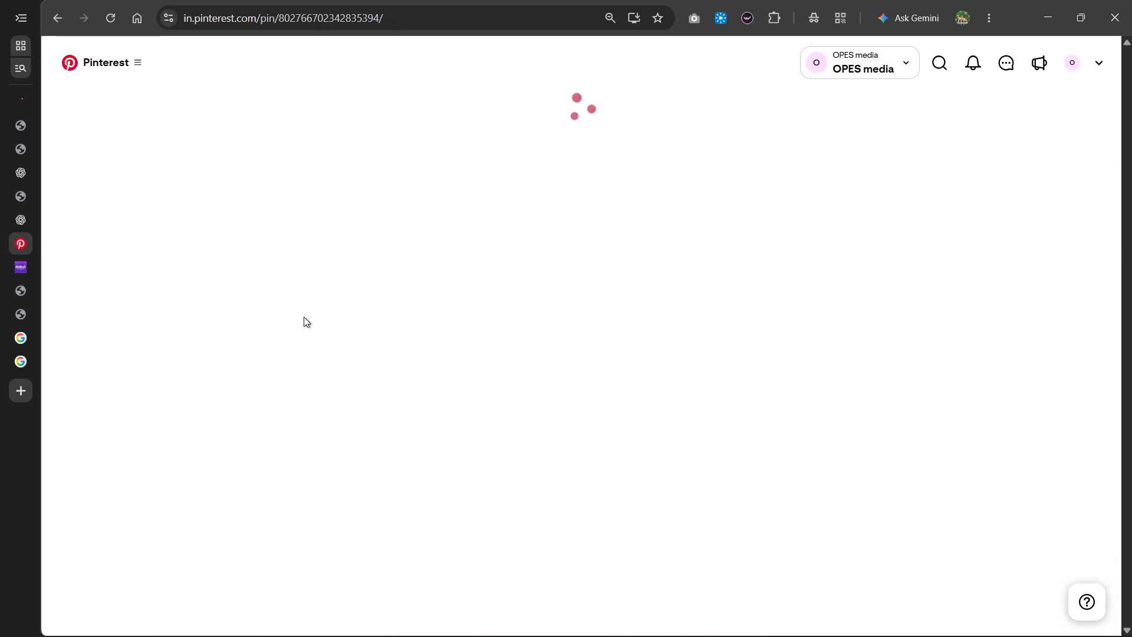
drag(200, 352, 341, 352)
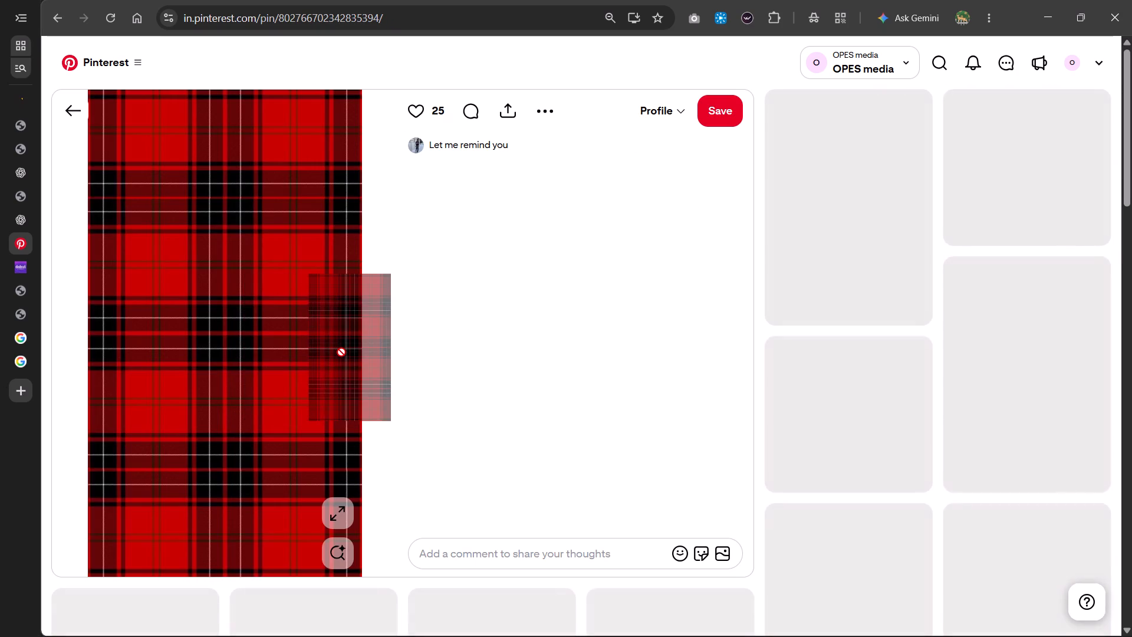
drag(341, 352, 695, 349)
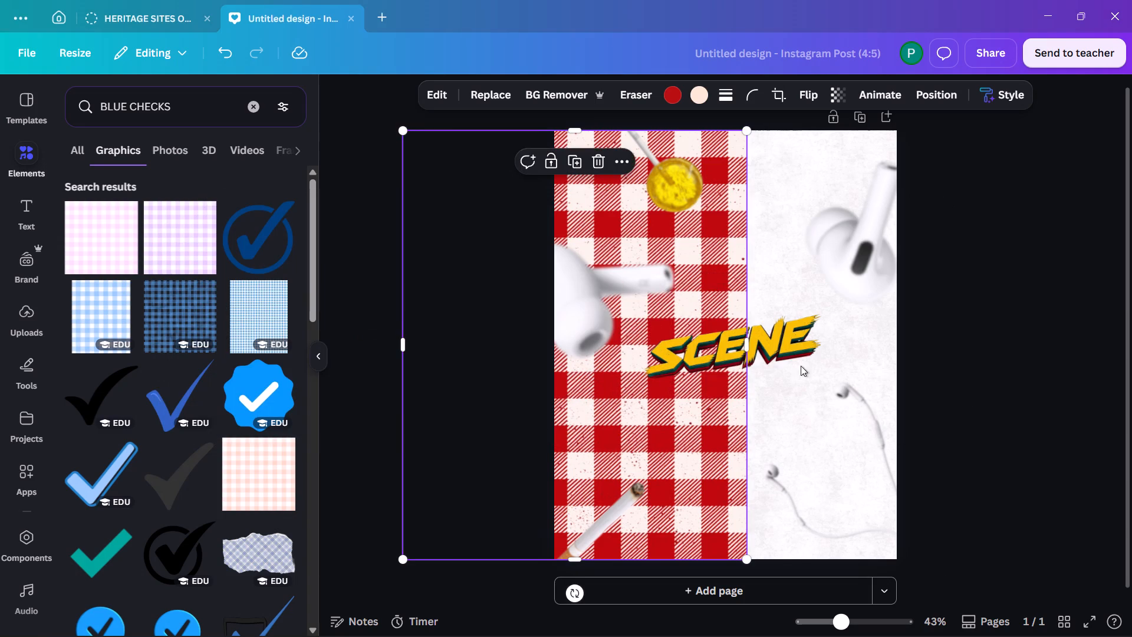
Position the red tartan beside the gingham's inner edge and stretch it to about 606 × 1346 px, overhanging the page's right edge.
drag(723, 368, 845, 308)
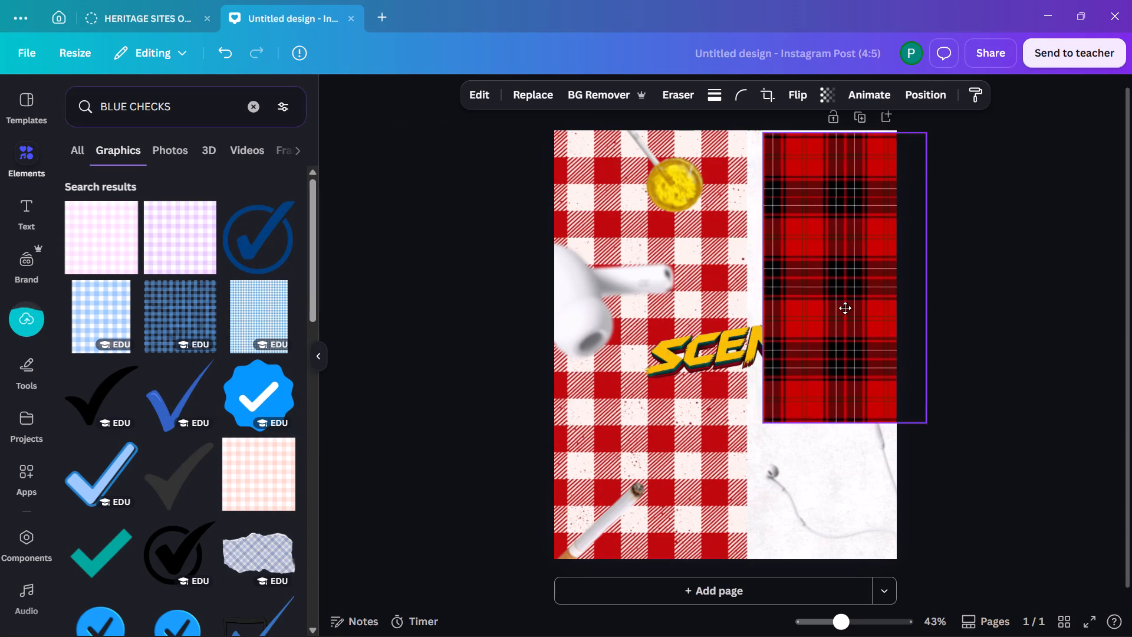
drag(845, 308, 830, 297)
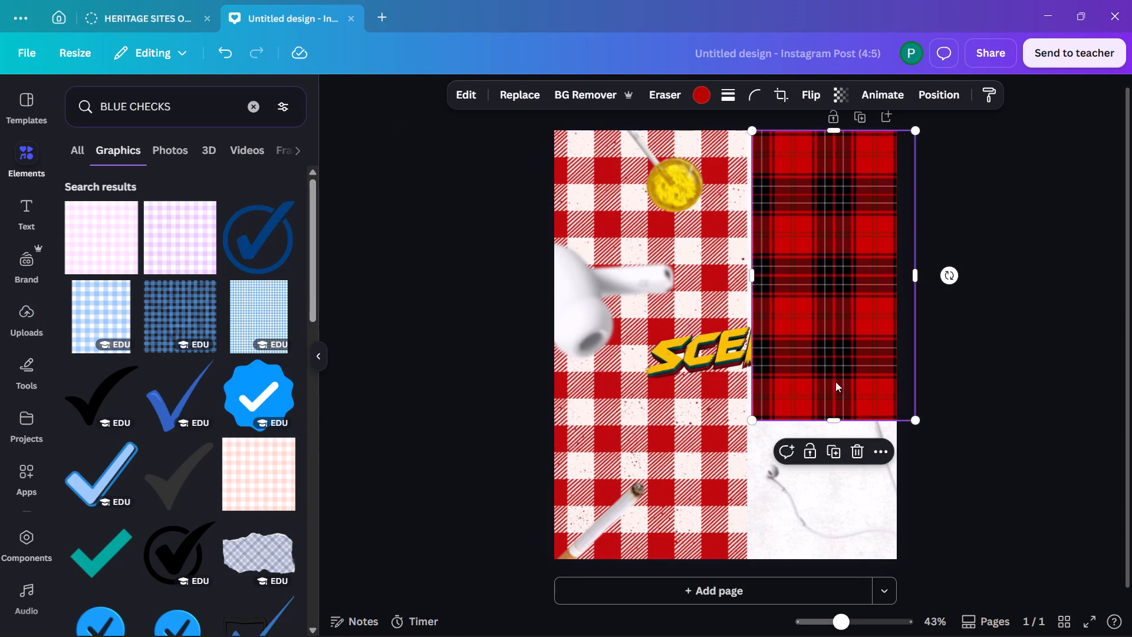
drag(837, 419, 840, 472)
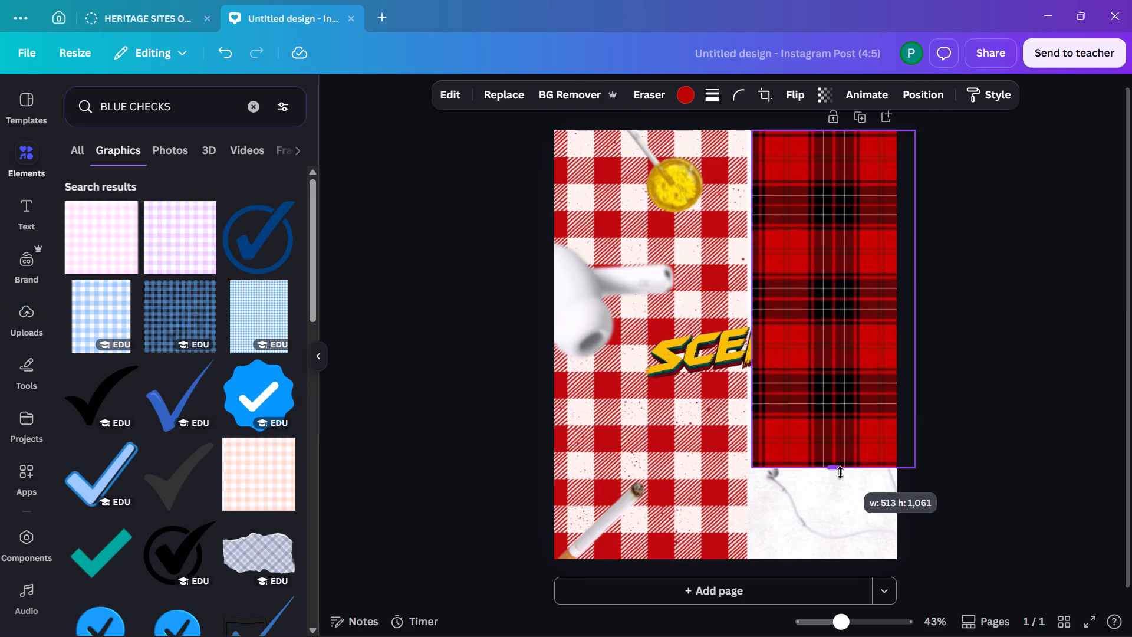
drag(840, 472, 854, 557)
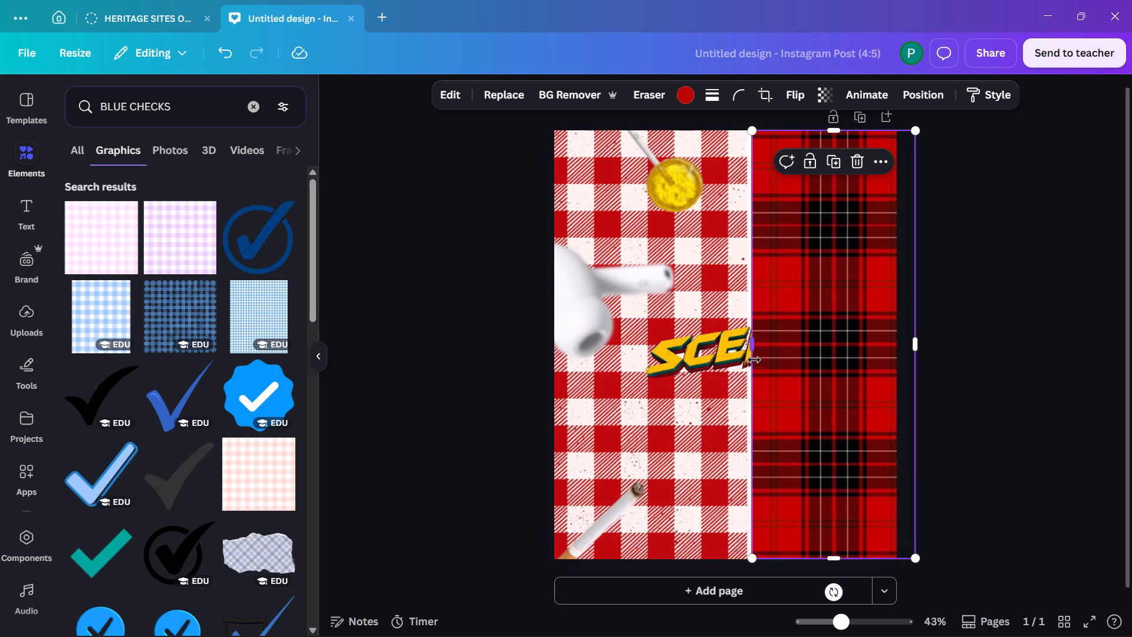
drag(752, 354, 713, 354)
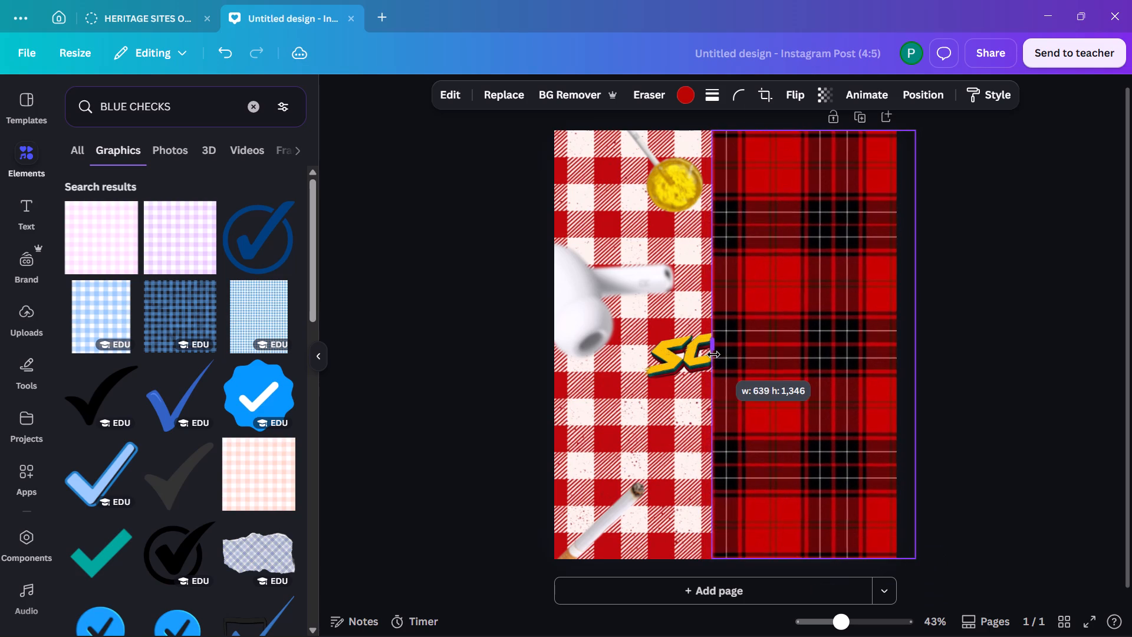
drag(713, 354, 722, 354)
drag(792, 349, 828, 348)
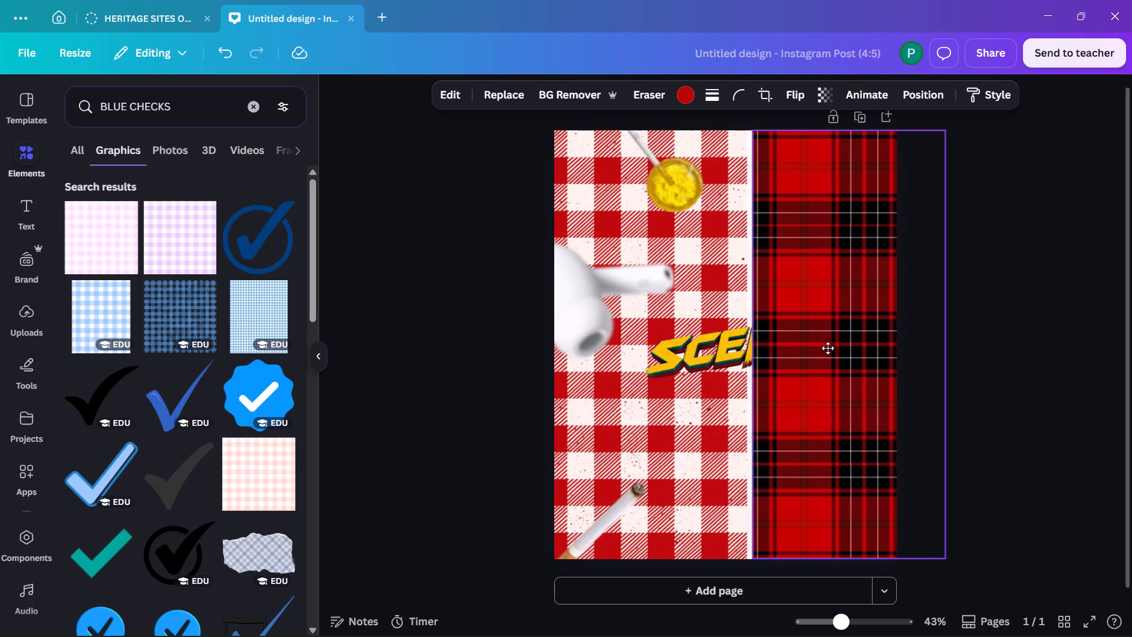
drag(828, 348, 820, 352)
Send the red tartan image to the back, behind the title logo and props.
click(909, 101)
click(226, 201)
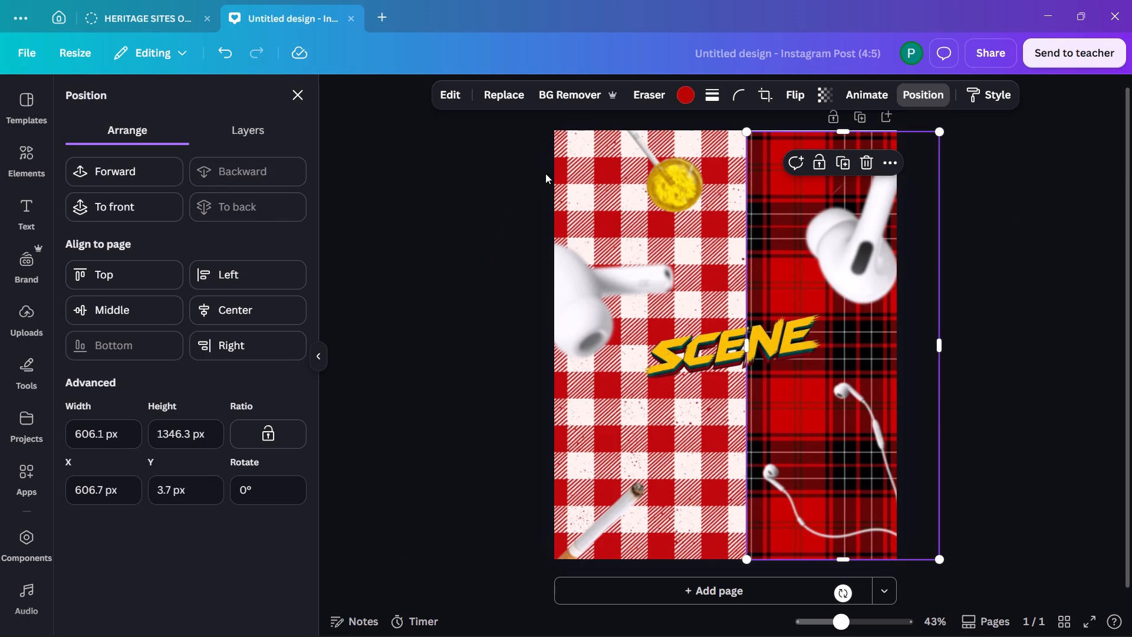
Remove the red gingham graphic from the page's left half.
click(569, 149)
click(560, 165)
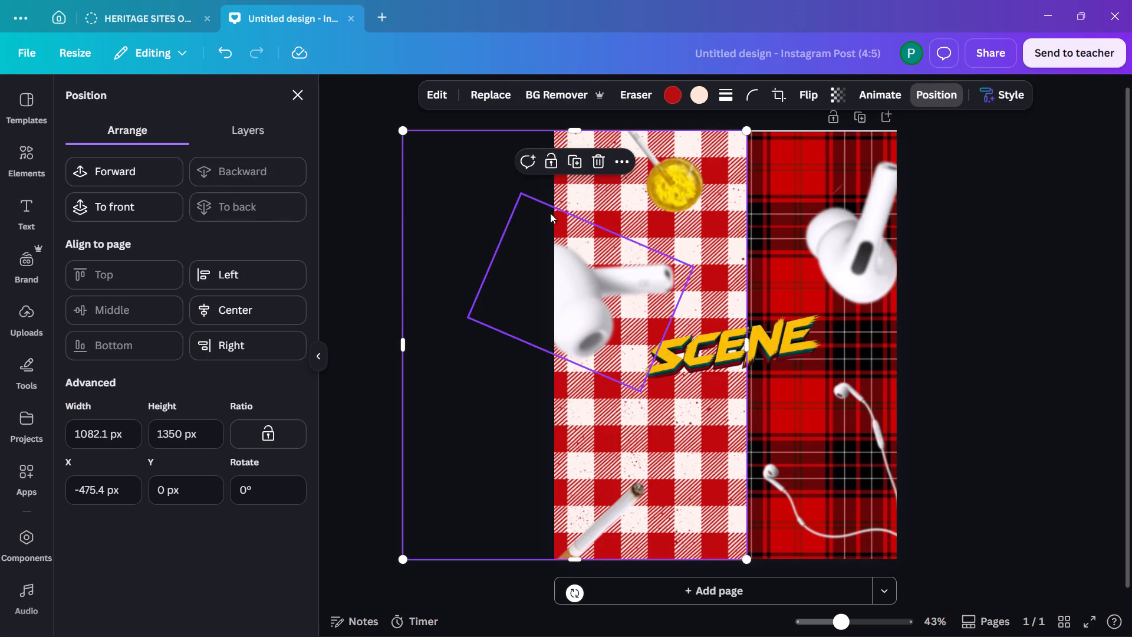
drag(530, 208, 134, 280)
Align the red tartan with the page's top and right edges and narrow it from its inner side to about 500 px wide.
click(792, 149)
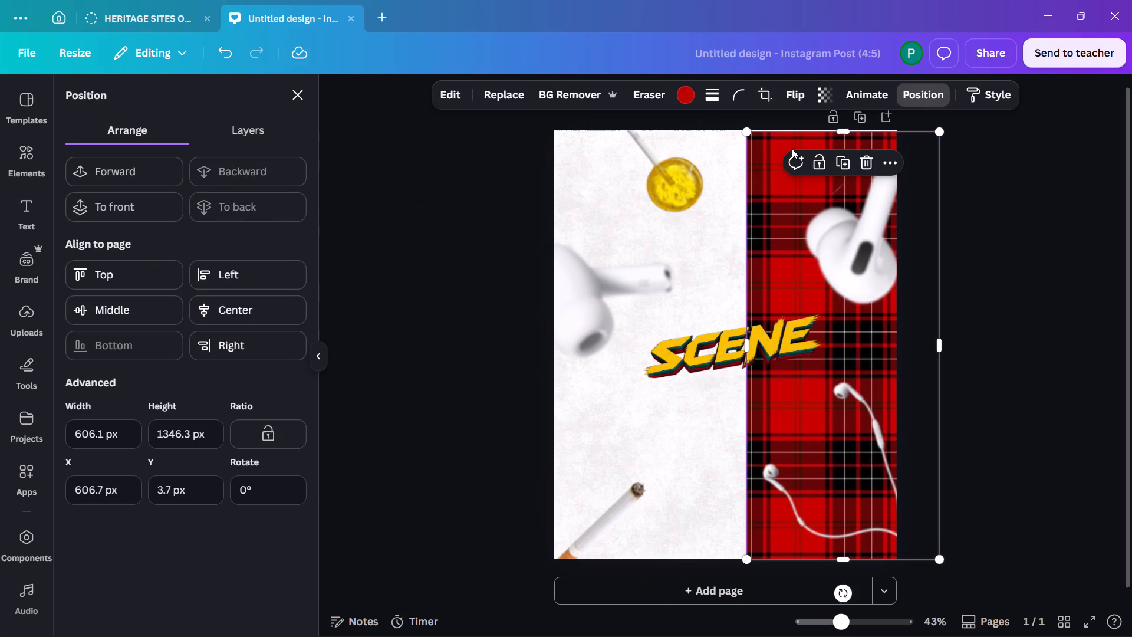
drag(920, 158, 886, 160)
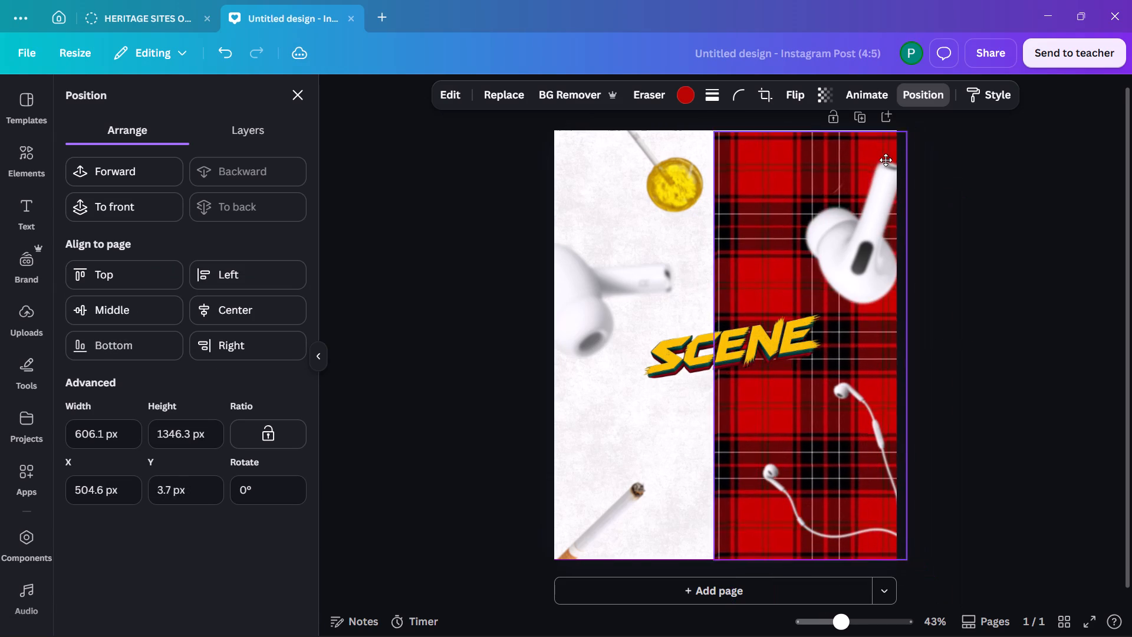
drag(886, 160, 876, 155)
drag(705, 350, 718, 349)
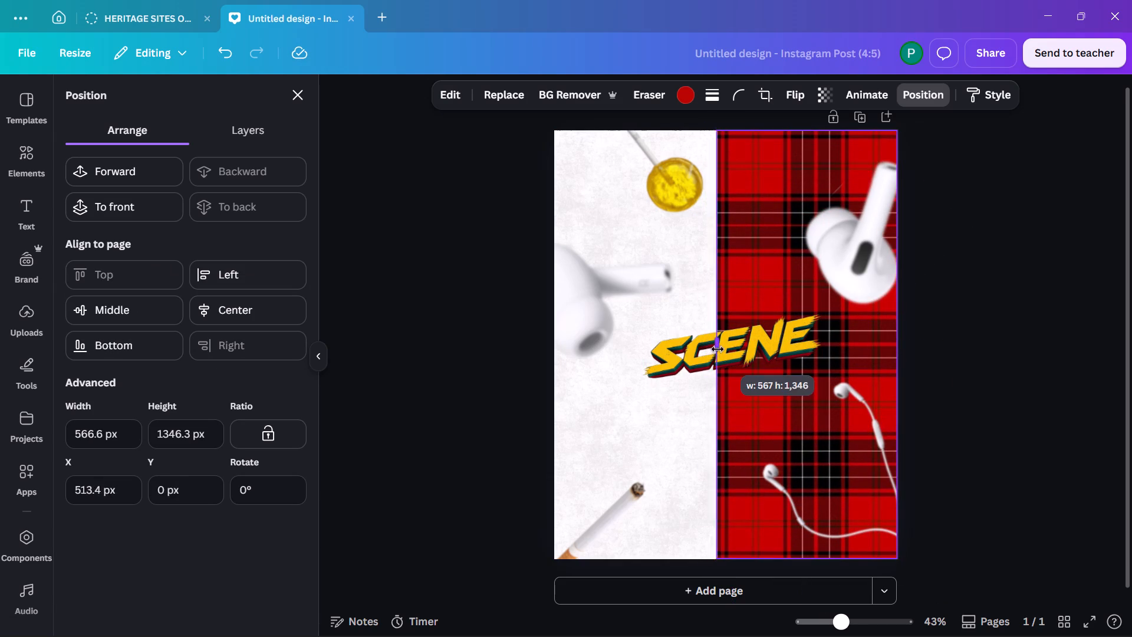
drag(718, 349, 738, 349)
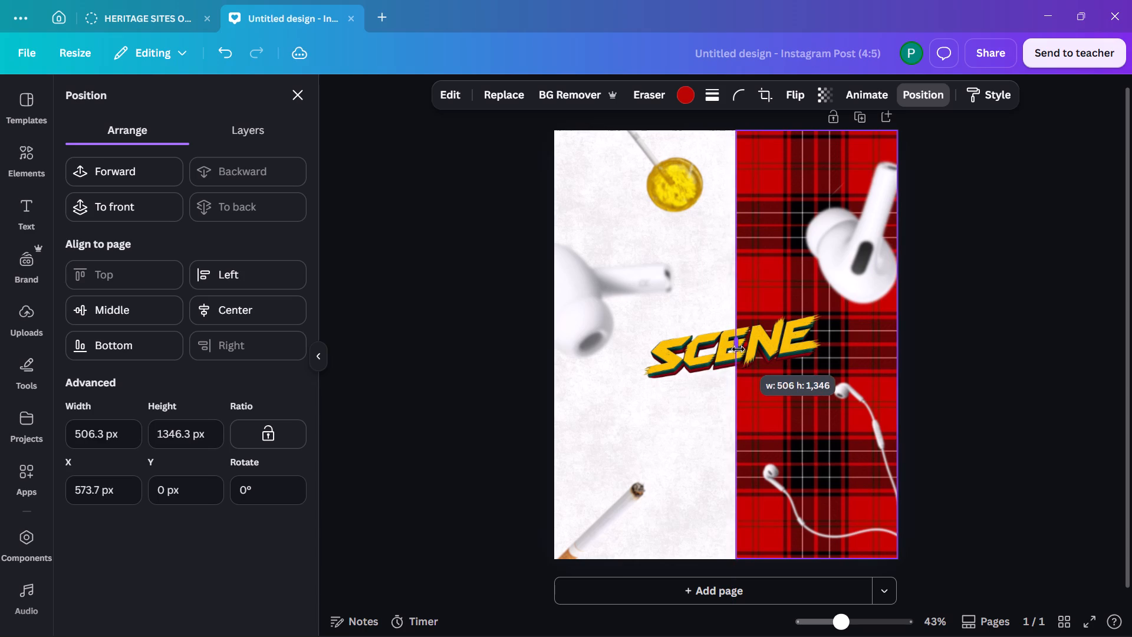
drag(738, 349, 748, 349)
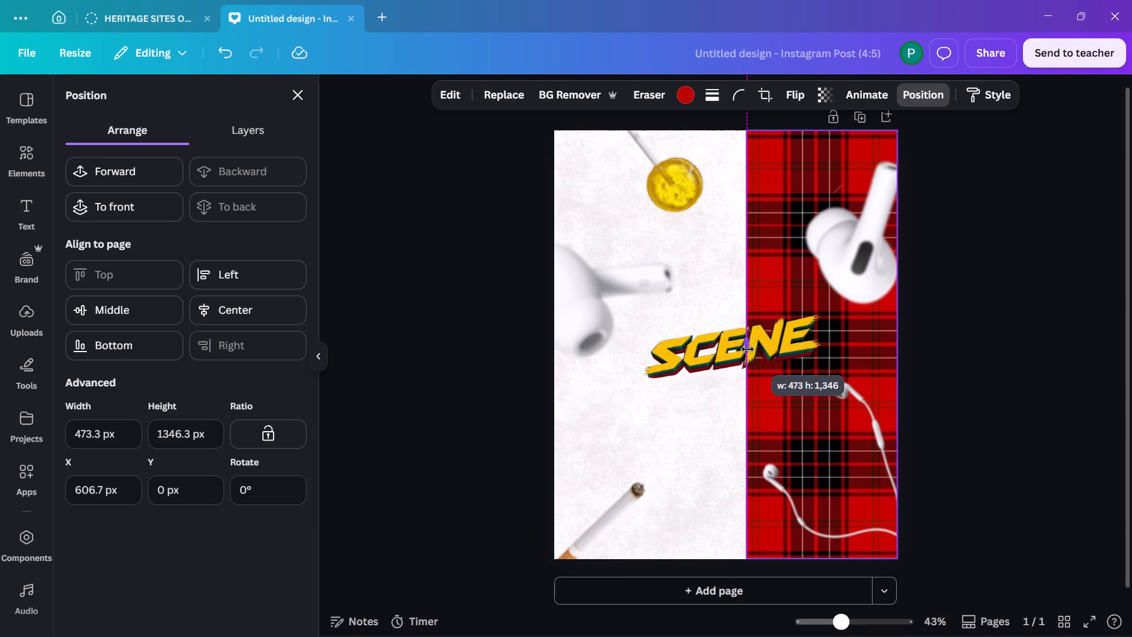
drag(748, 349, 741, 350)
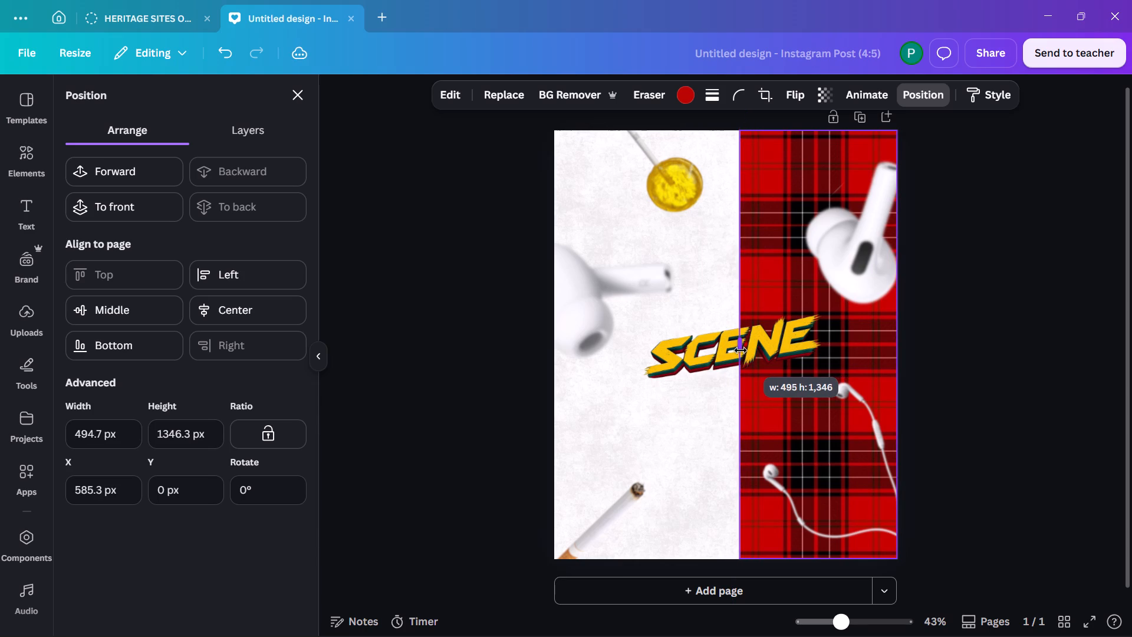
drag(741, 350, 737, 354)
click(1001, 330)
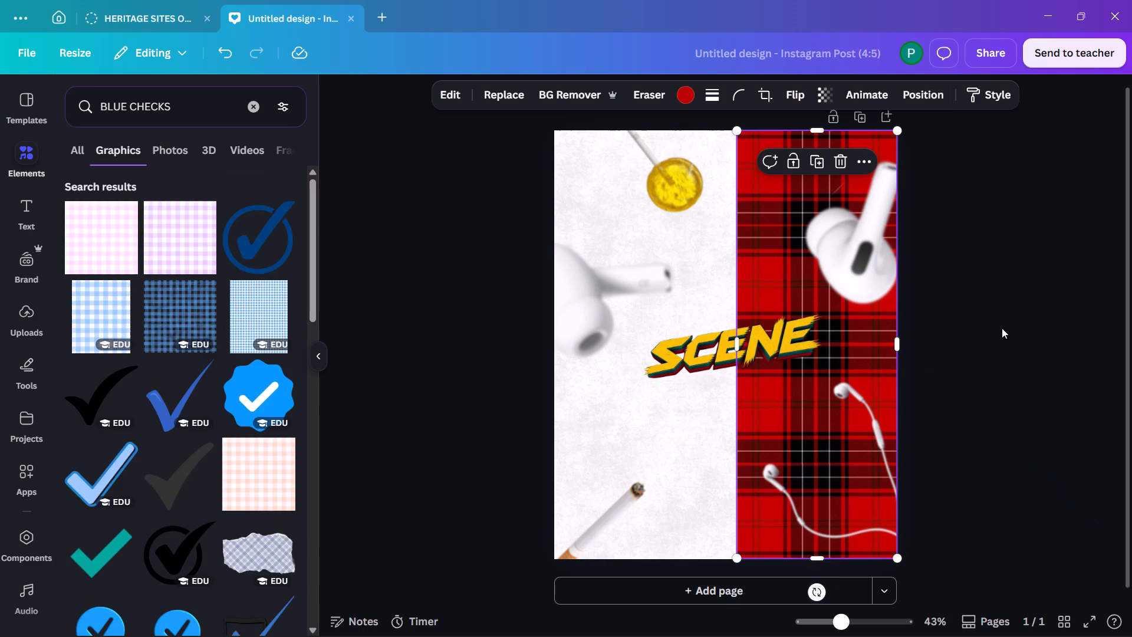
click(1002, 328)
Switch to Chrome and search Pinterest for "BLUE CHECLS".
click(569, 620)
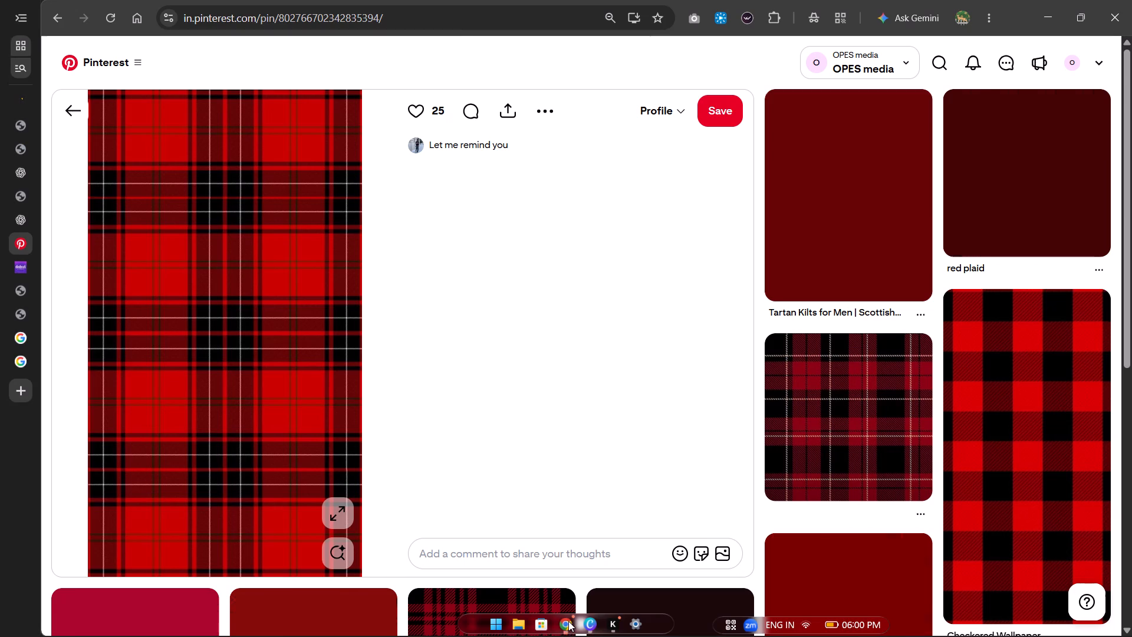
click(926, 73)
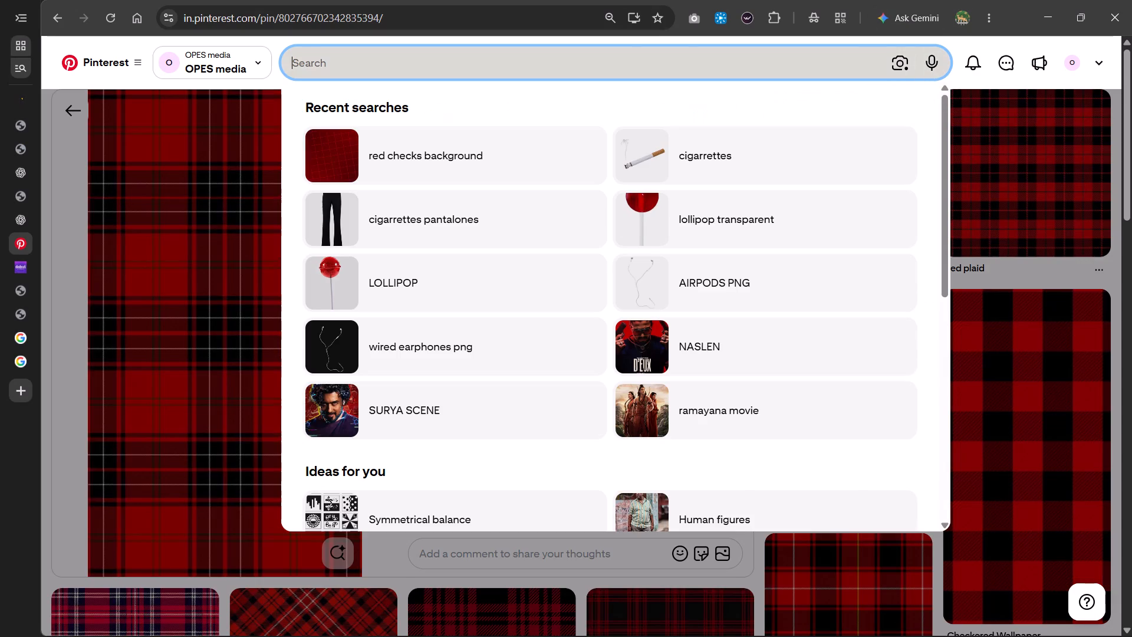
text(BLUE)
key(space)
text(CHECLS)
key(Return)
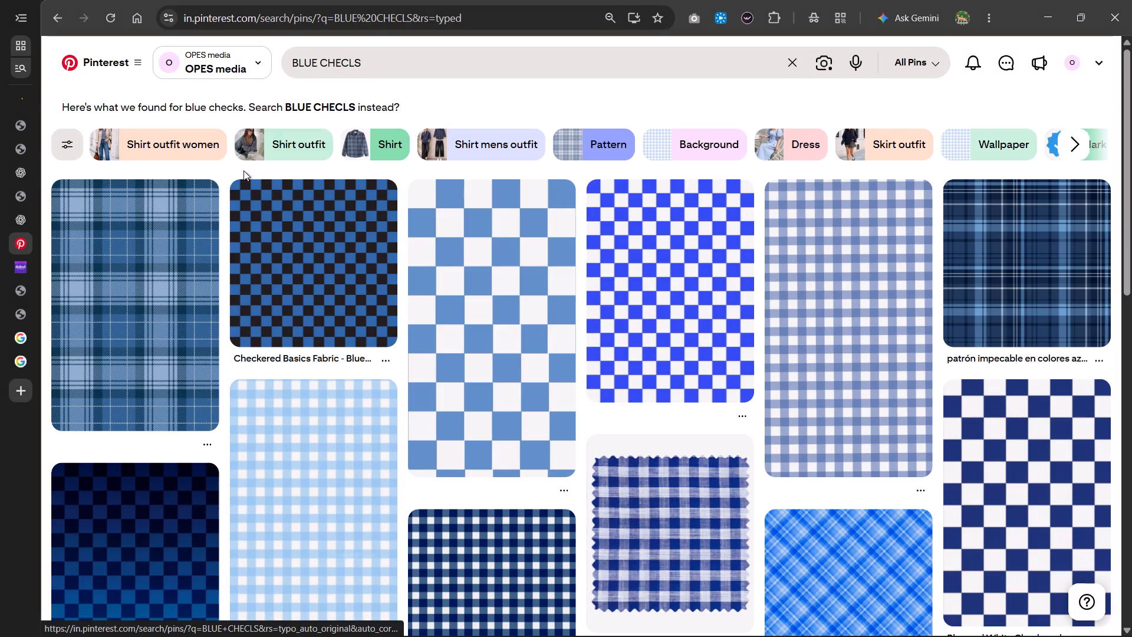
Open the light-blue plaid pin with dark bands and thin white lines, and bring its image into the Canva design.
click(154, 311)
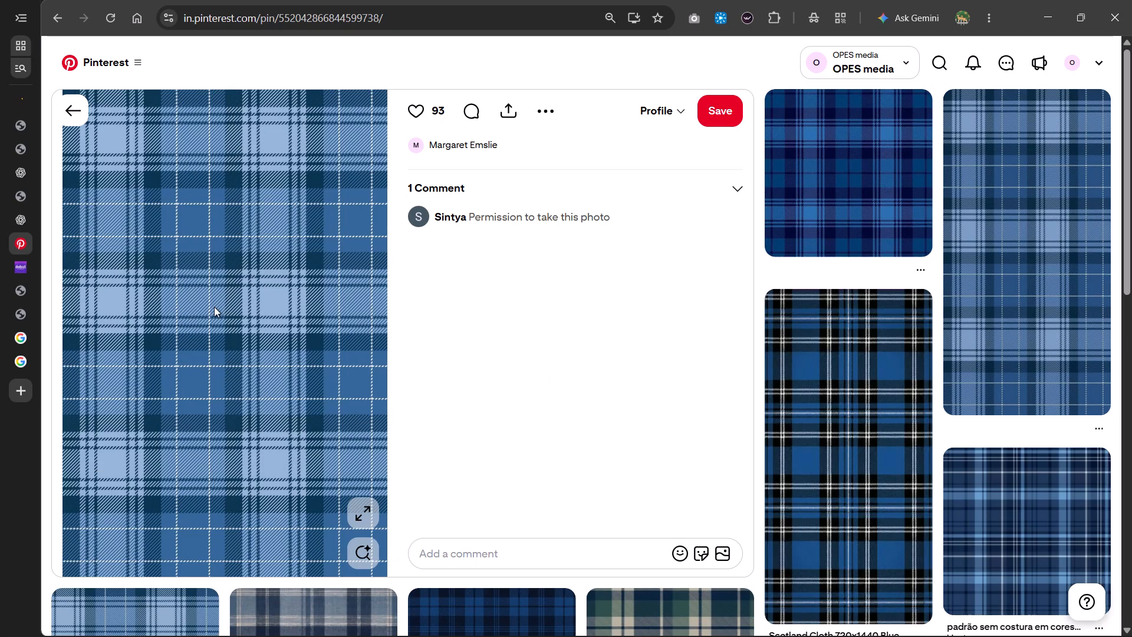
drag(214, 307, 242, 320)
drag(242, 320, 357, 320)
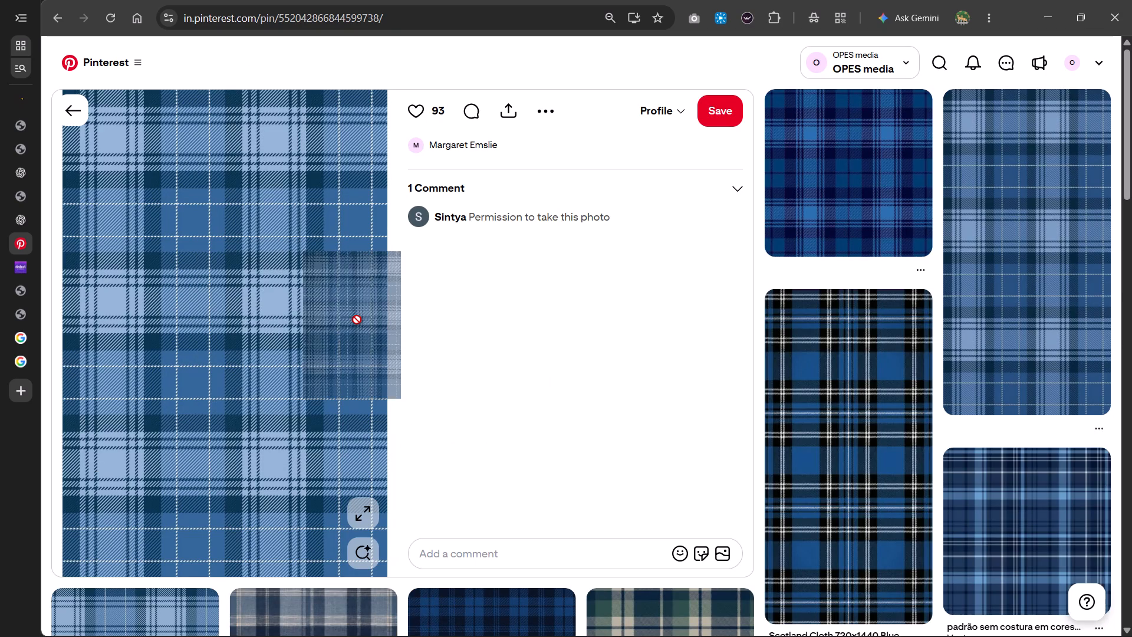
drag(357, 320, 640, 319)
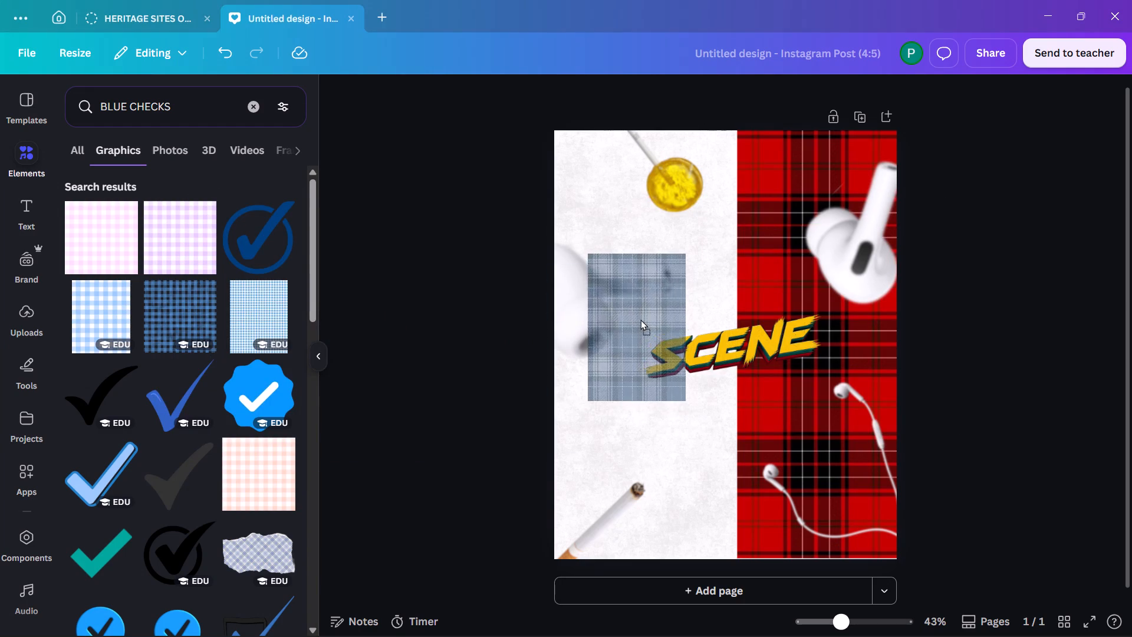
drag(640, 319, 610, 200)
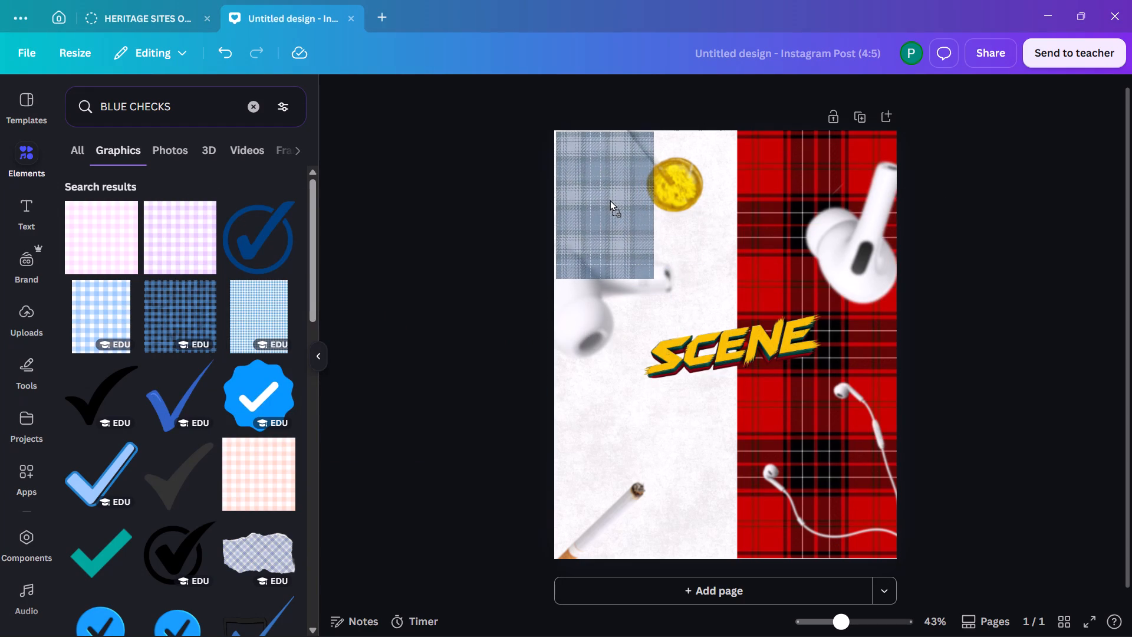
drag(610, 200, 608, 200)
Place the blue plaid at the page's top-left against the red tartan's inner edge and stretch it down to the page bottom.
drag(764, 377, 689, 327)
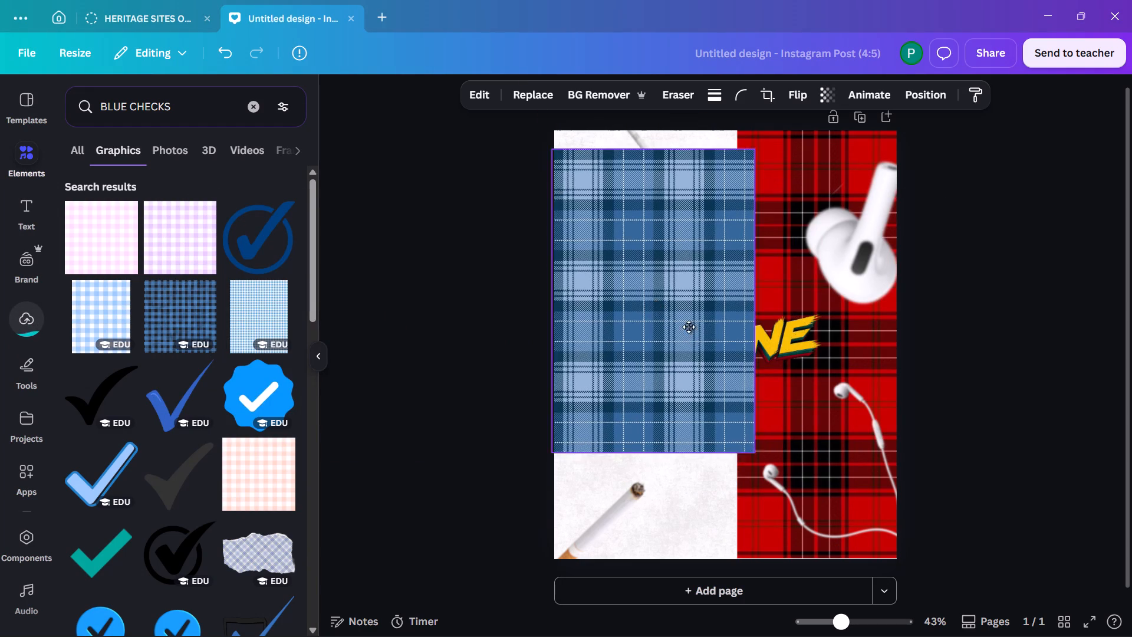
drag(689, 327, 667, 313)
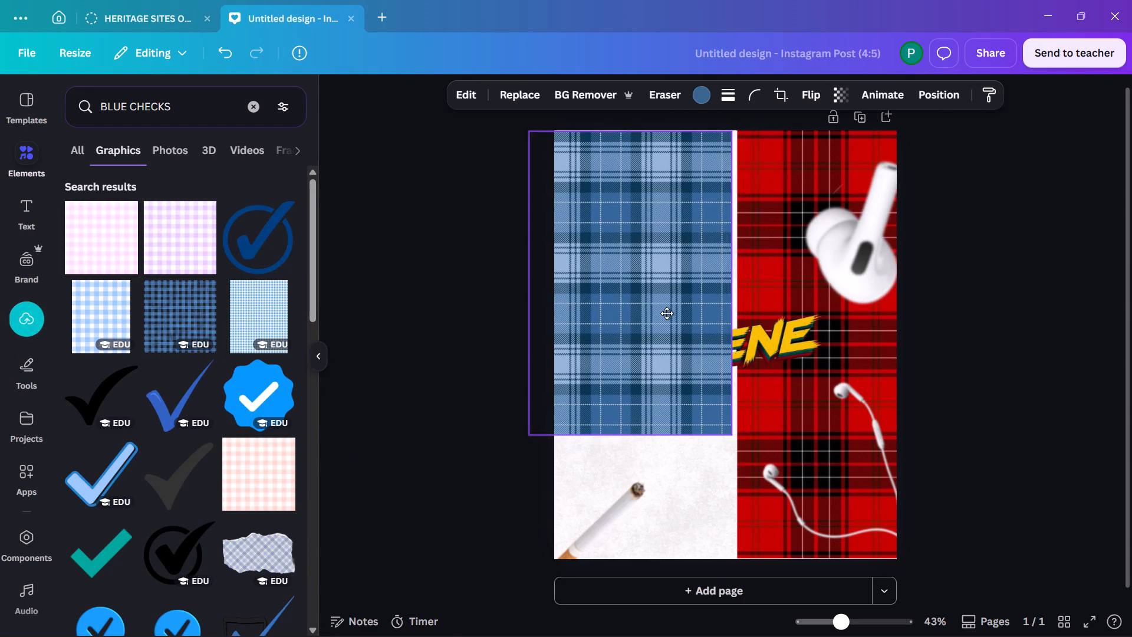
drag(667, 313, 676, 314)
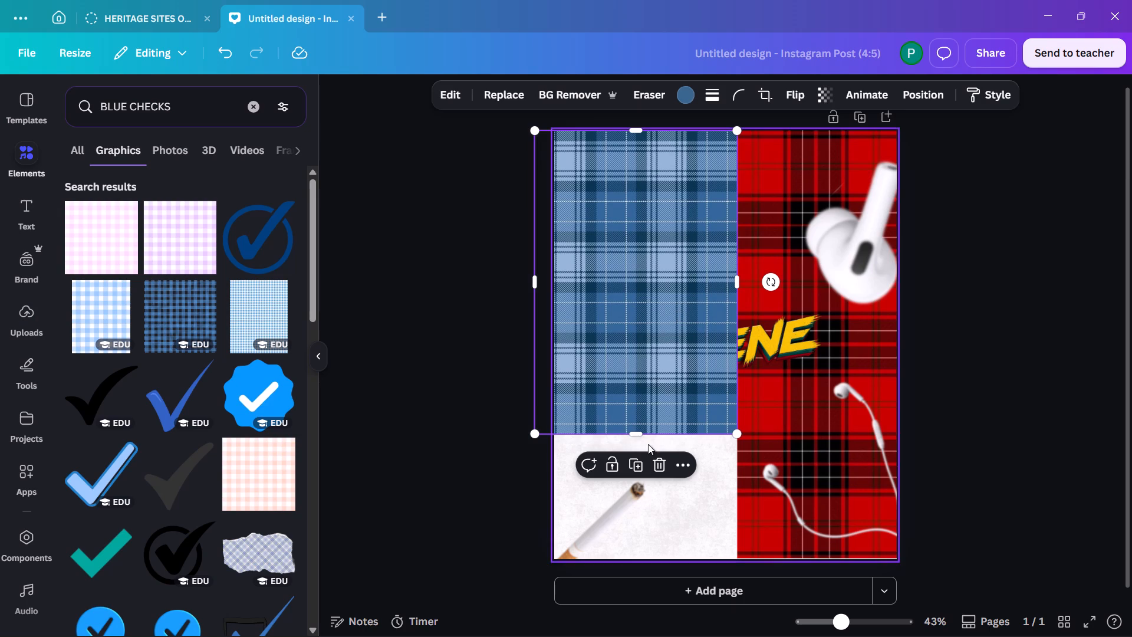
drag(643, 434, 650, 560)
Extend the red tartan image slightly past the page's bottom edge.
click(772, 549)
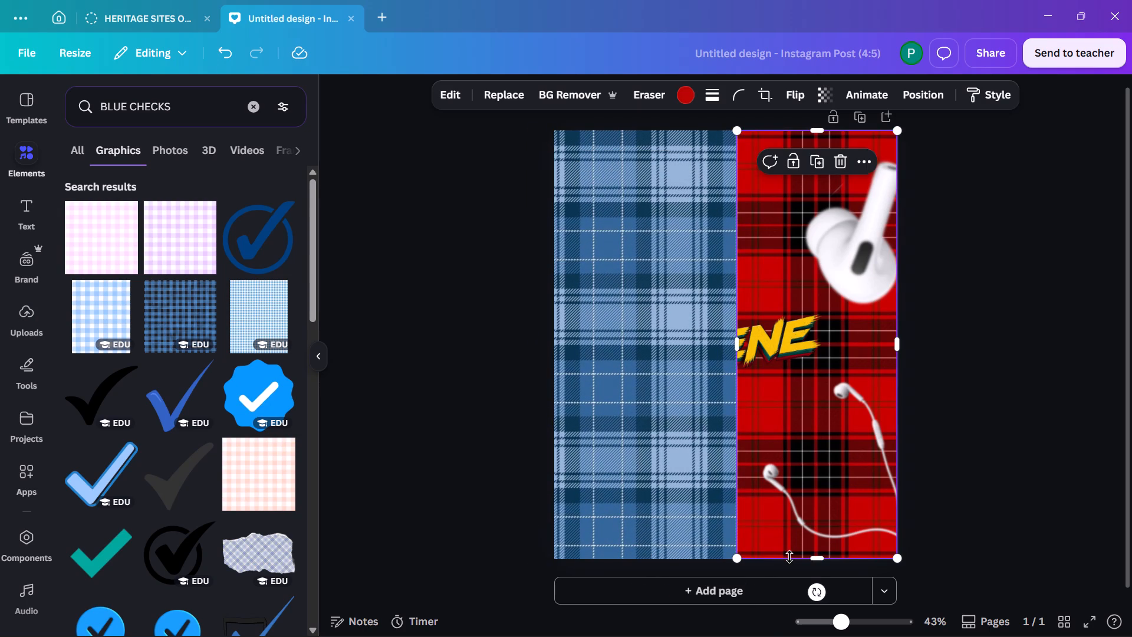
click(798, 557)
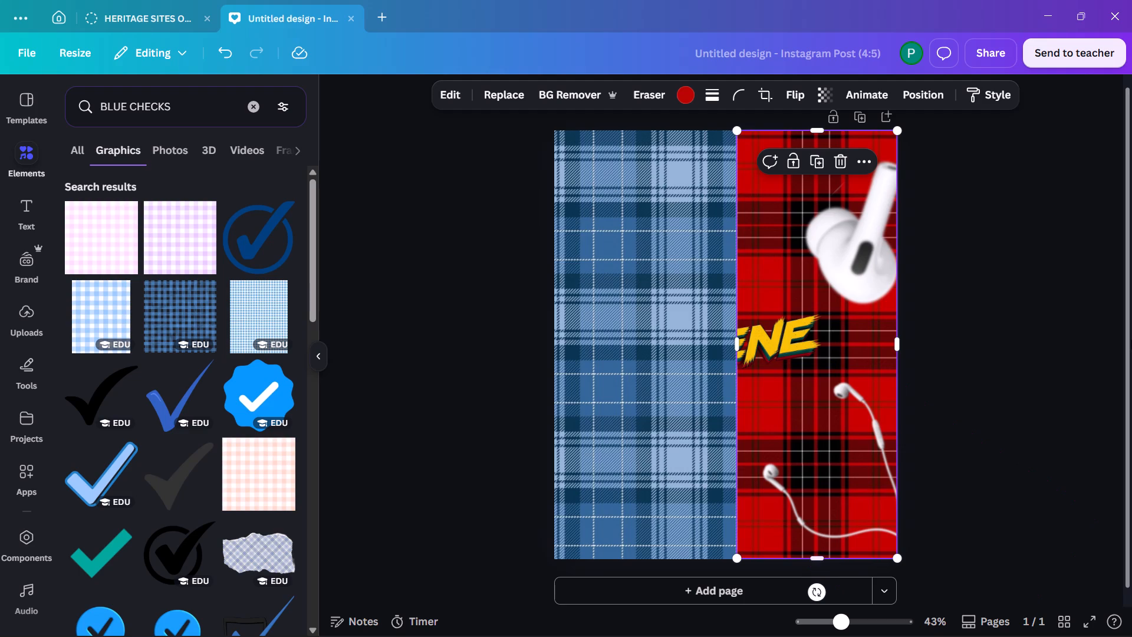
click(1131, 464)
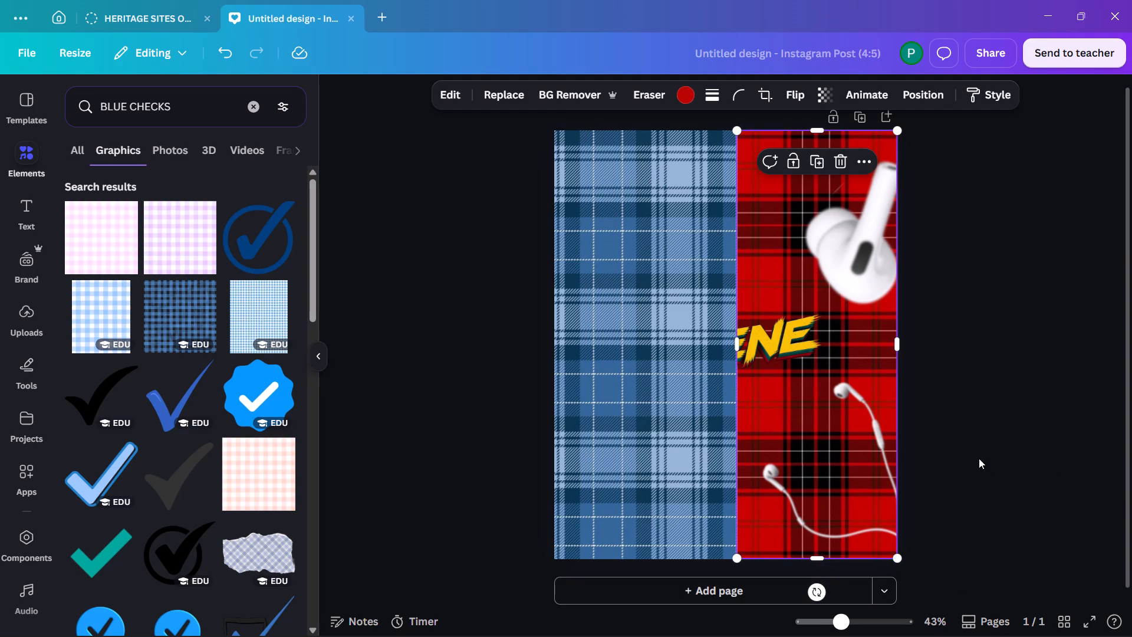
click(978, 457)
click(864, 539)
click(765, 557)
drag(819, 563, 821, 573)
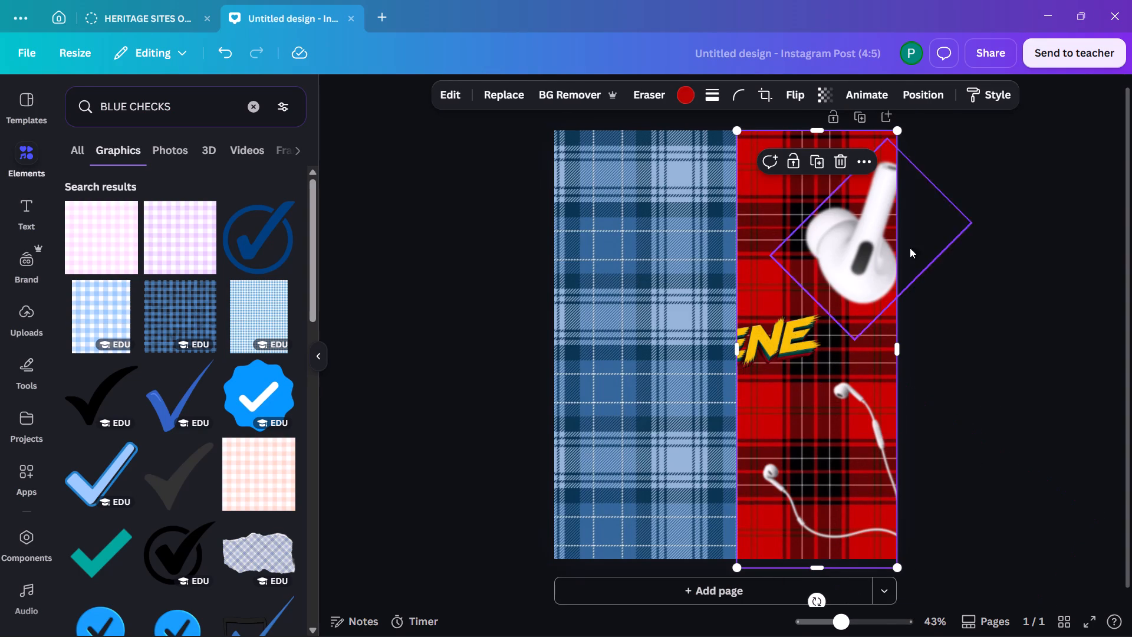
click(1031, 250)
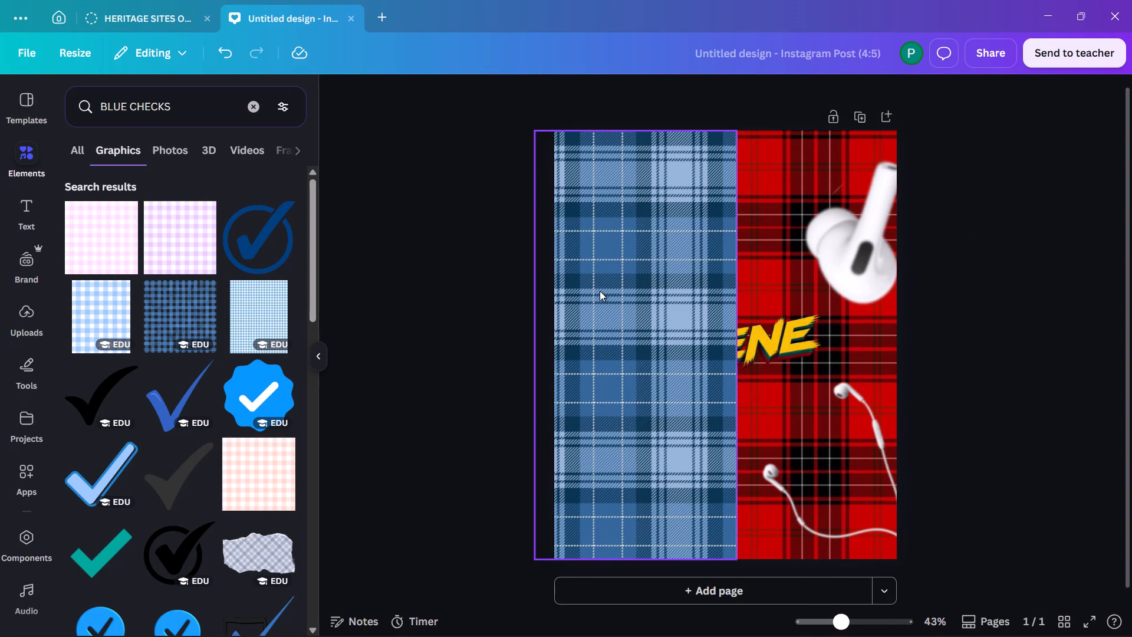
Send the blue plaid image to the back, behind the title logo and the blurred props.
click(658, 268)
click(929, 96)
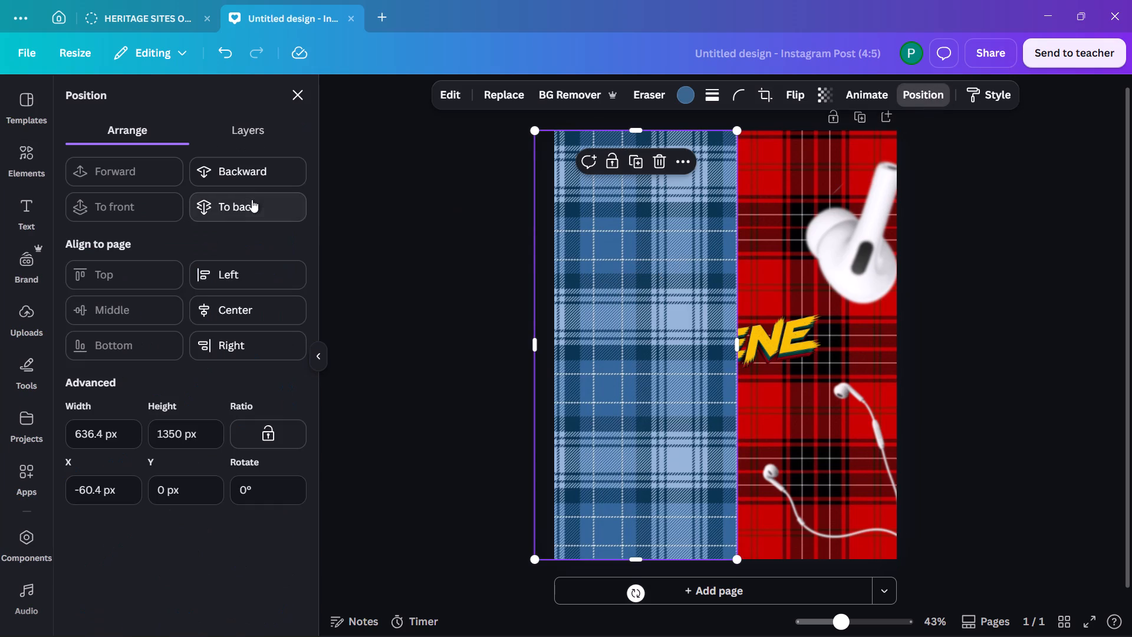
click(252, 199)
click(252, 199)
double_click(1009, 301)
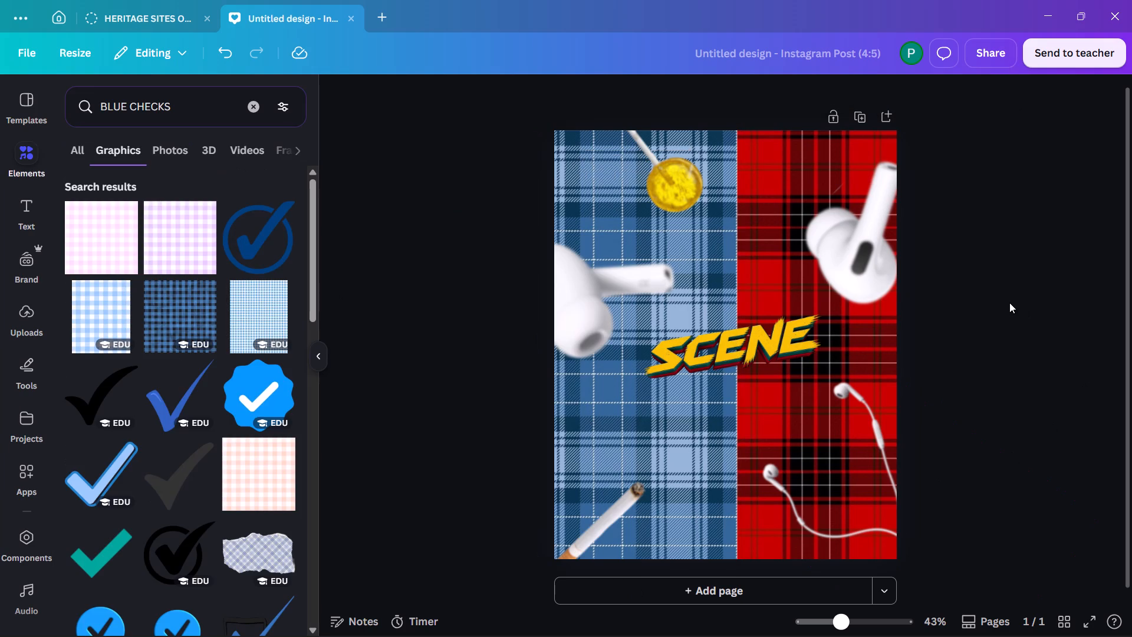
Select the red tartan and blue plaid layers together and set their transparency to 55.
click(797, 156)
click(934, 91)
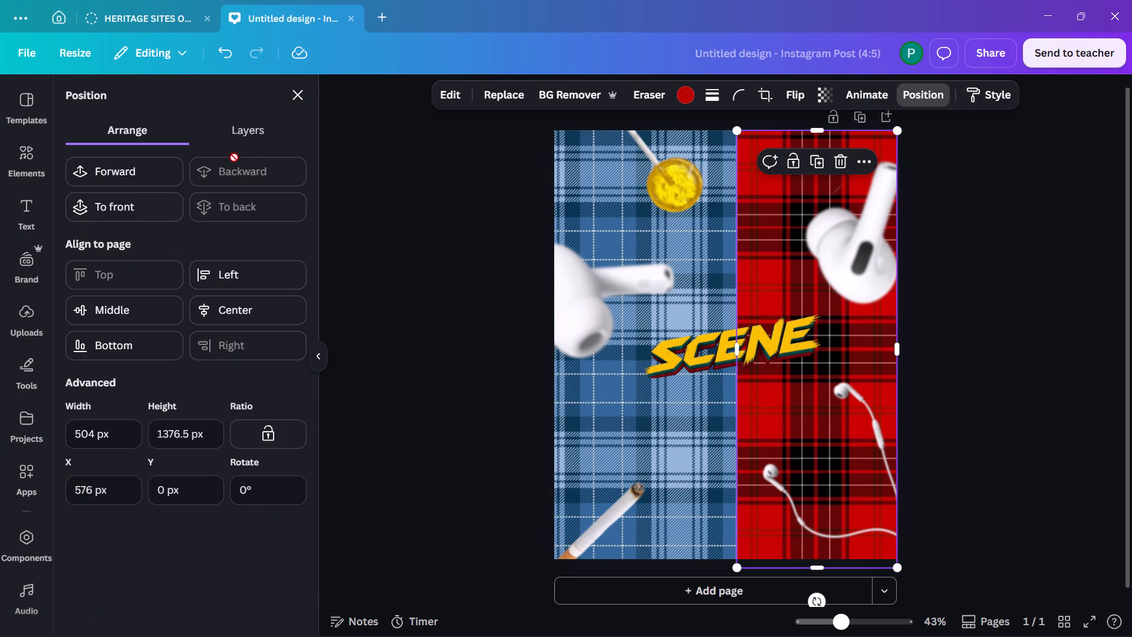
click(251, 147)
click(261, 137)
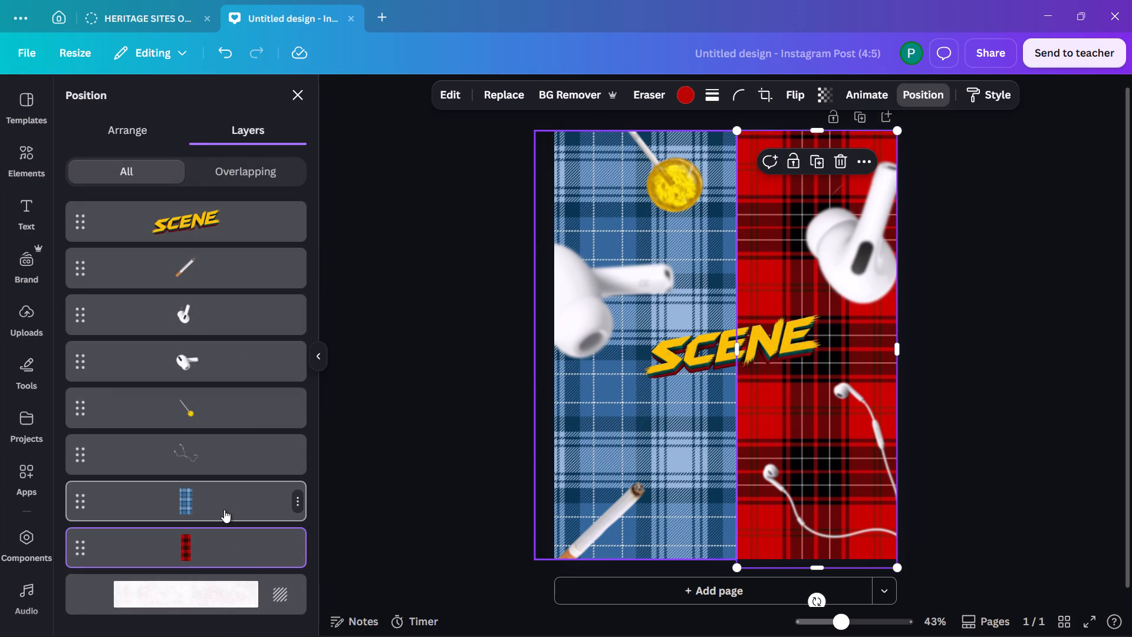
ctrl+click(224, 510)
click(688, 97)
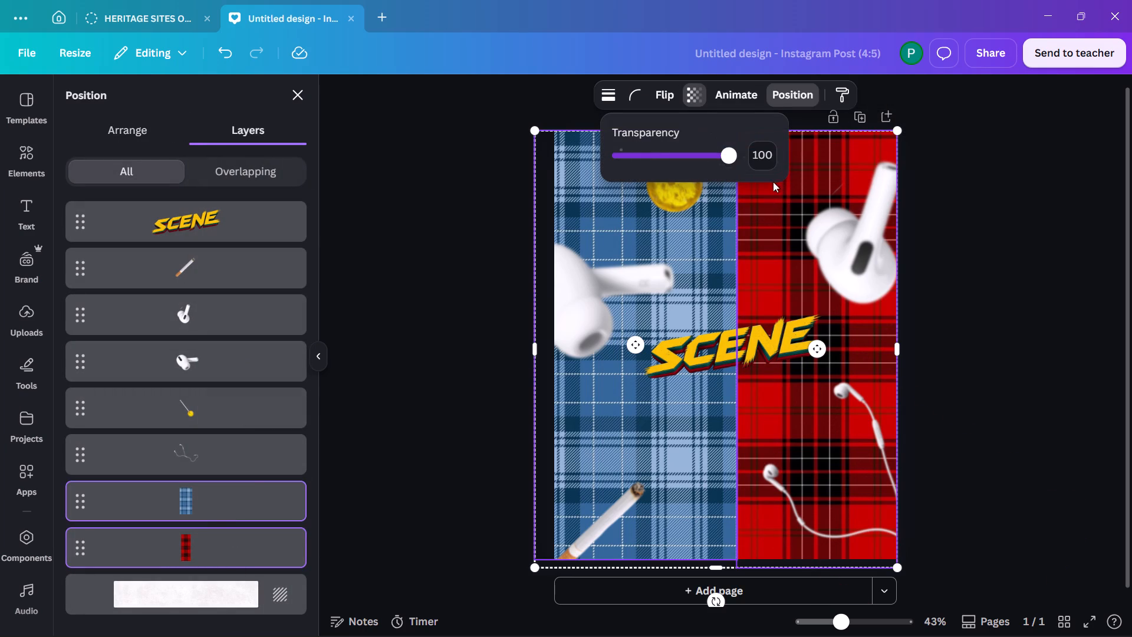
drag(726, 155, 679, 159)
Change the textured page background layer's colour to black.
click(221, 586)
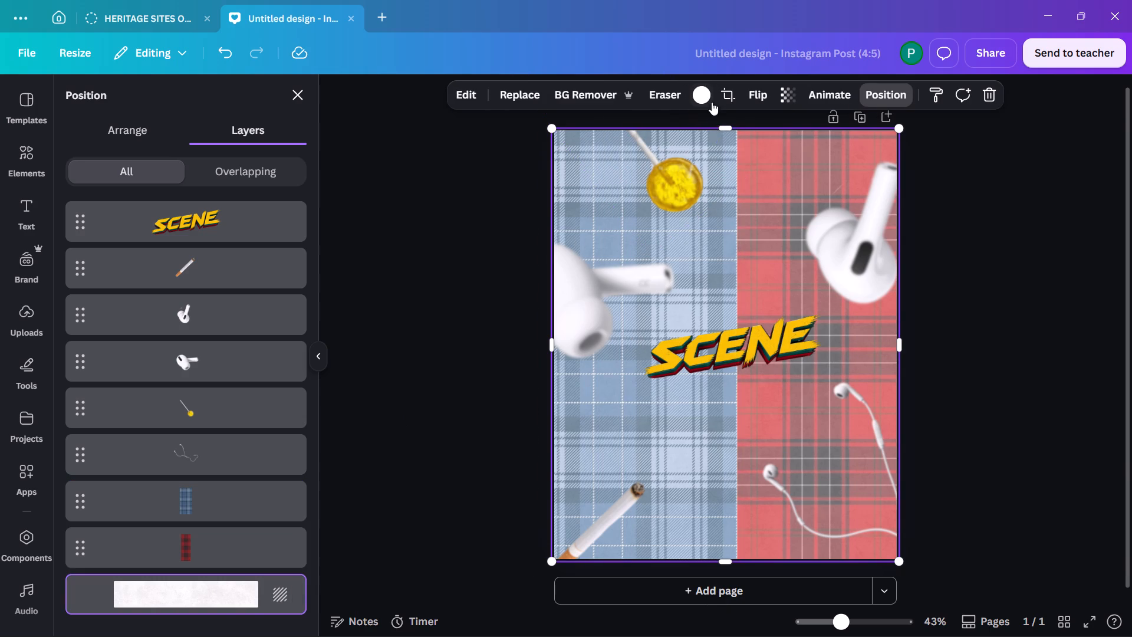
click(705, 100)
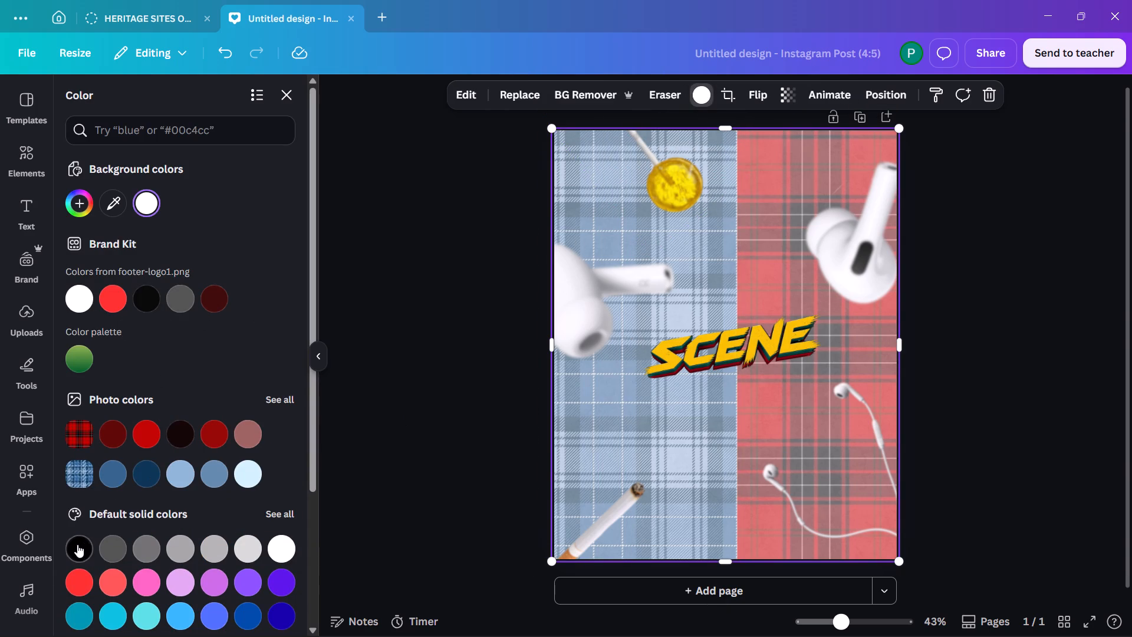
click(77, 544)
double_click(1016, 184)
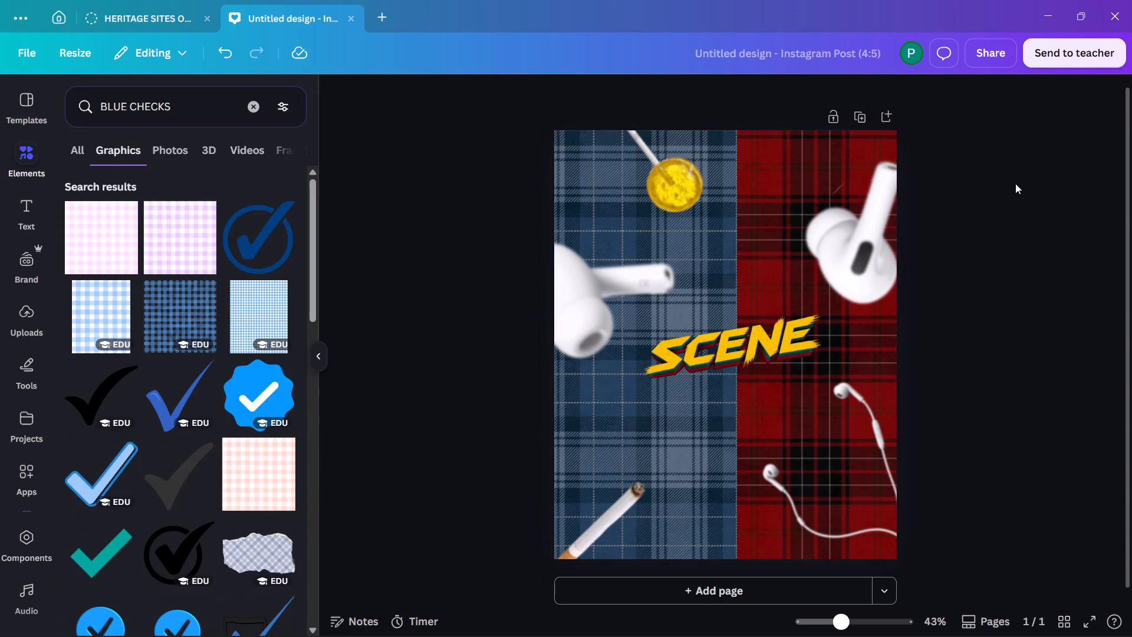
click(983, 286)
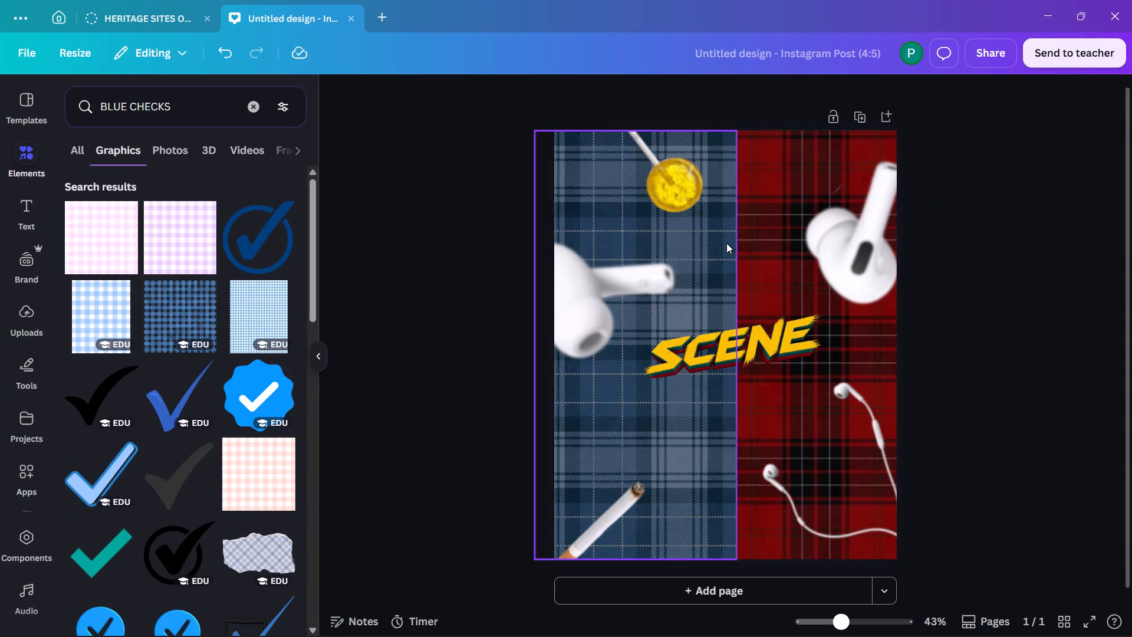
Lower the transparency value of the blue plaid image further so it darkens against the black background.
click(717, 245)
click(824, 100)
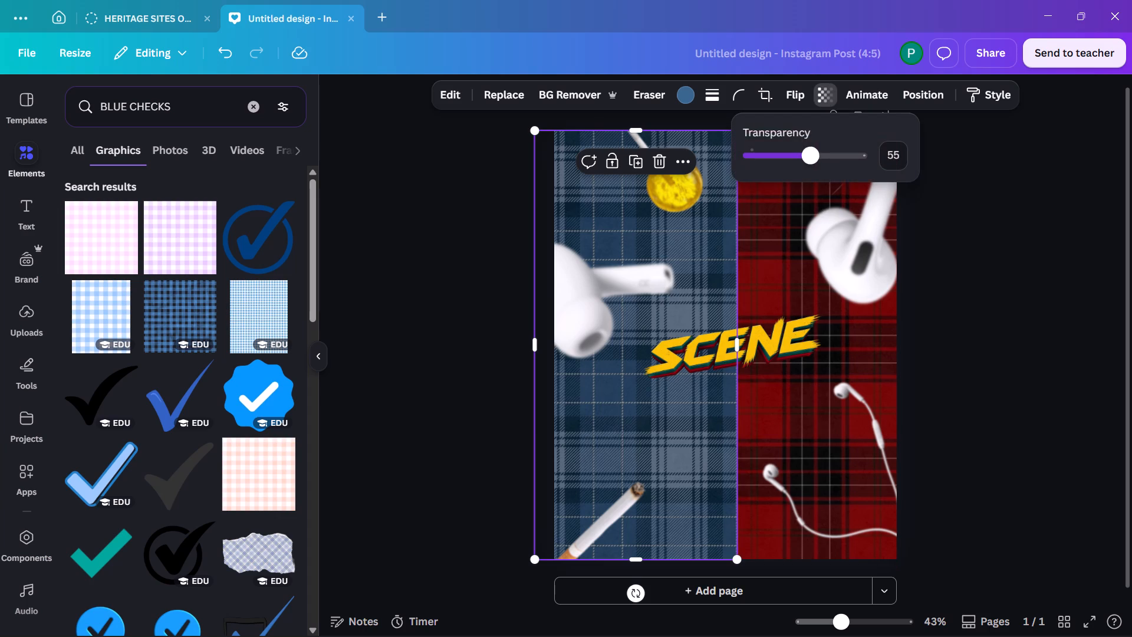
drag(817, 159, 779, 159)
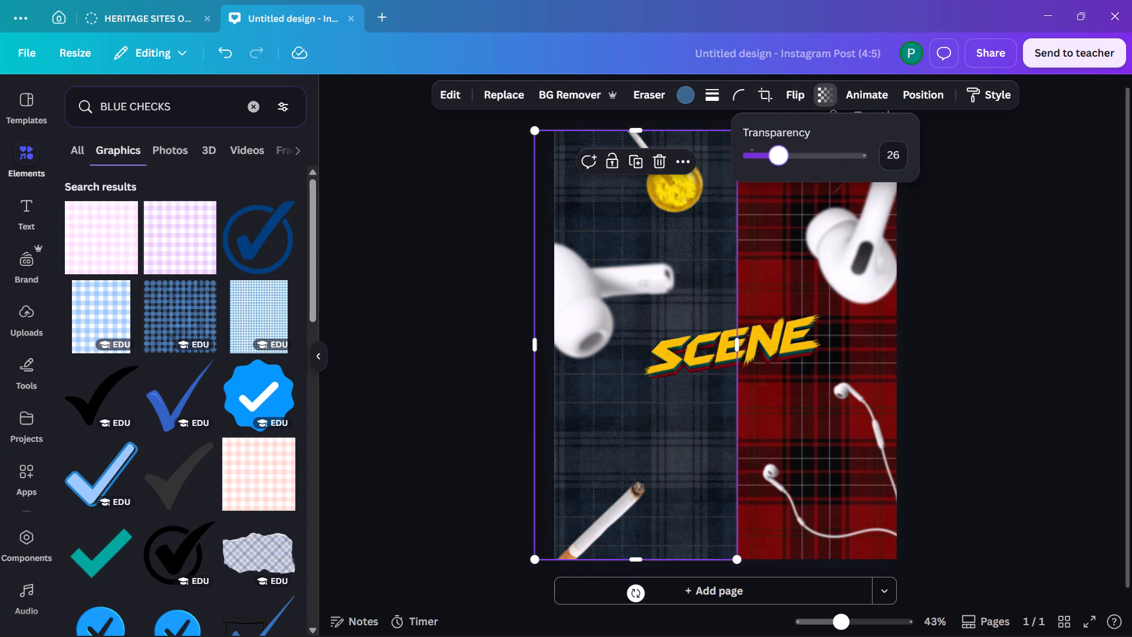
drag(779, 159, 793, 158)
Copy the blue plaid's style and apply it to the red tartan image.
right_click(558, 157)
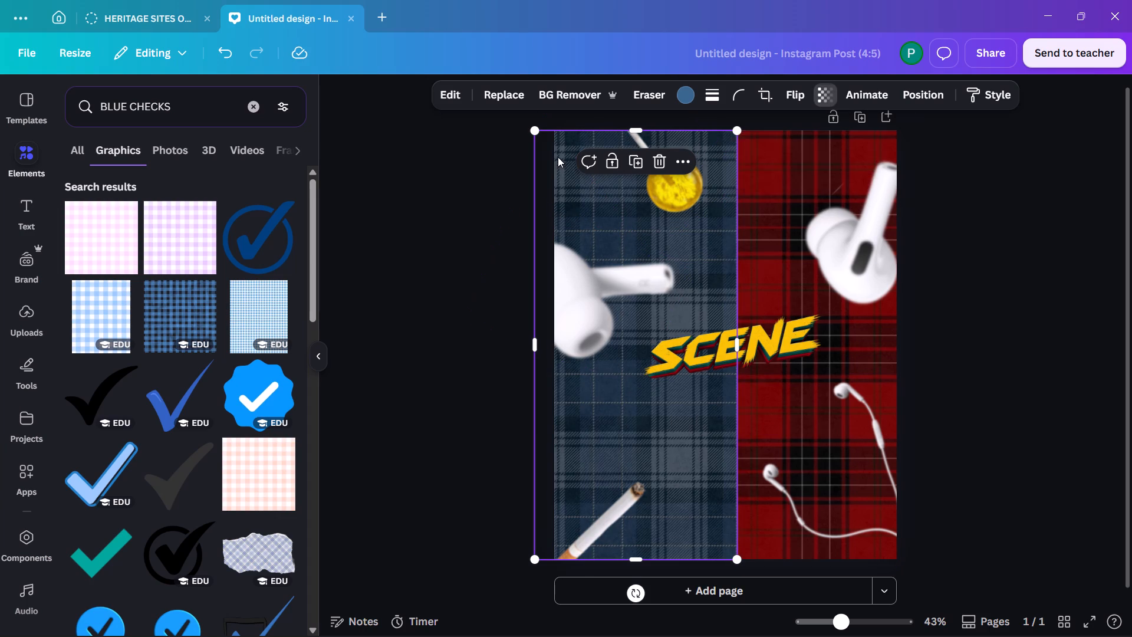
click(628, 160)
click(844, 166)
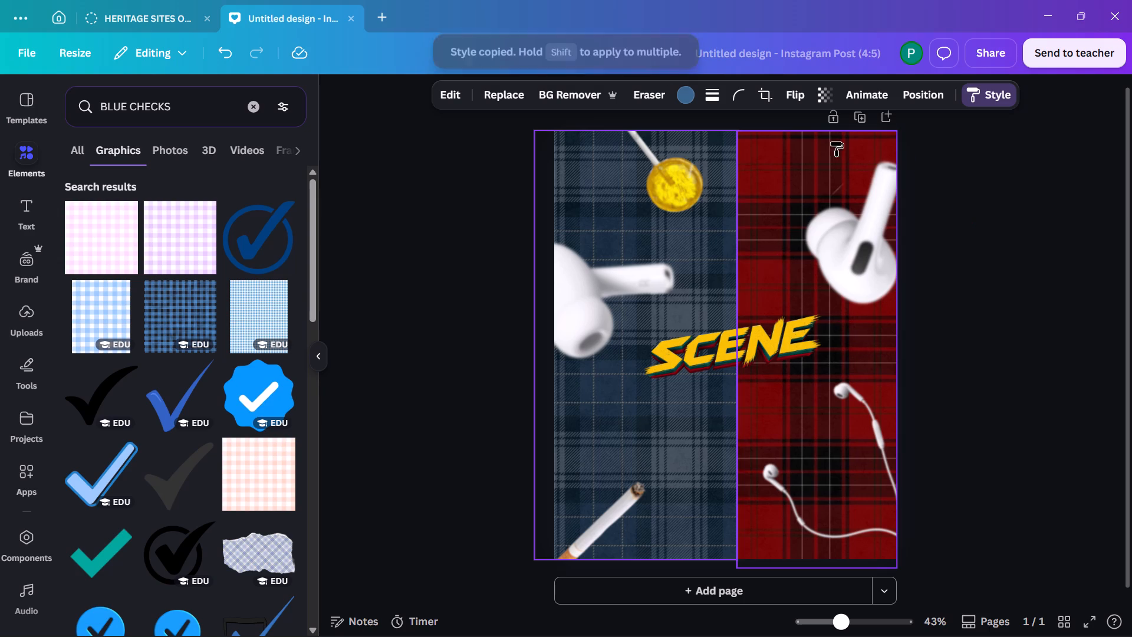
click(805, 145)
double_click(1025, 250)
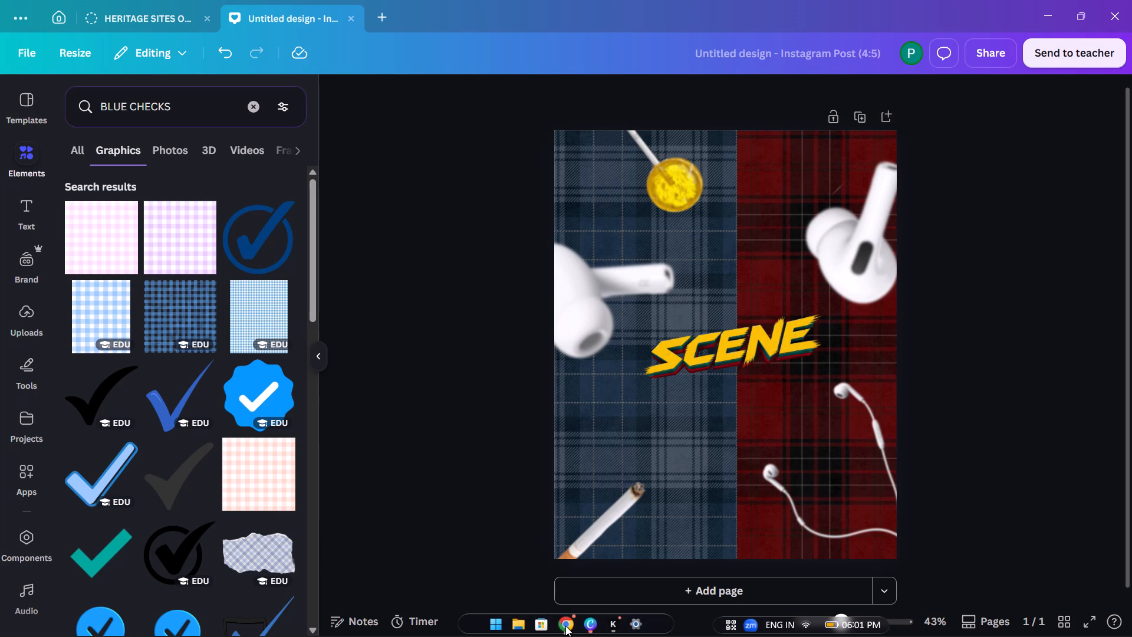
Switch to Chrome, search Pinterest for "SURYA" and look over the results.
click(565, 626)
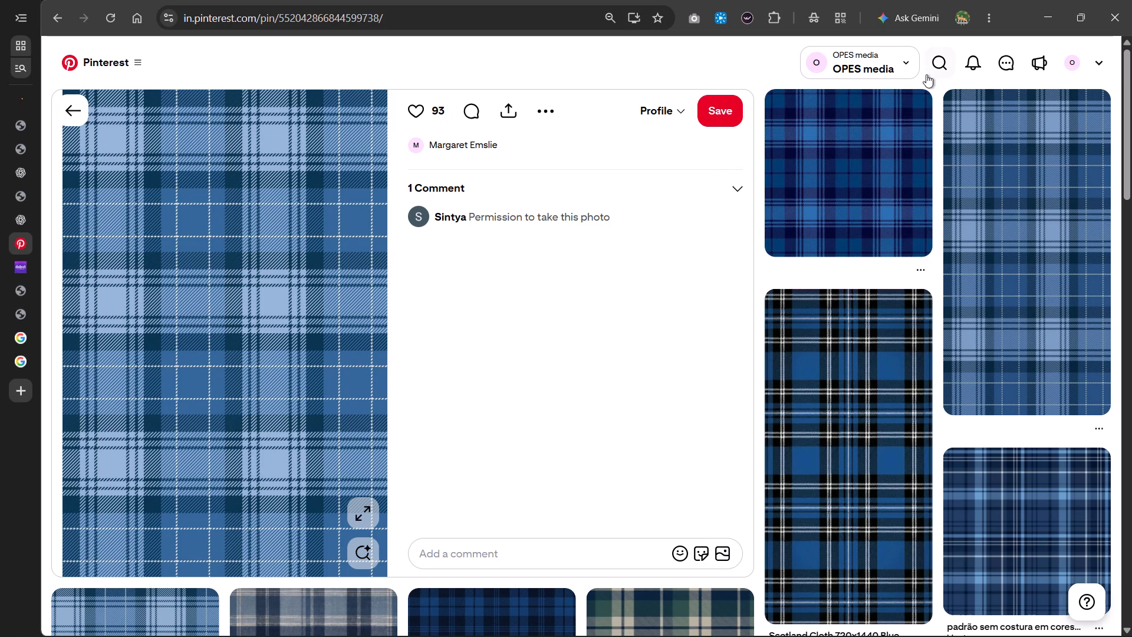
click(931, 68)
text(SUT)
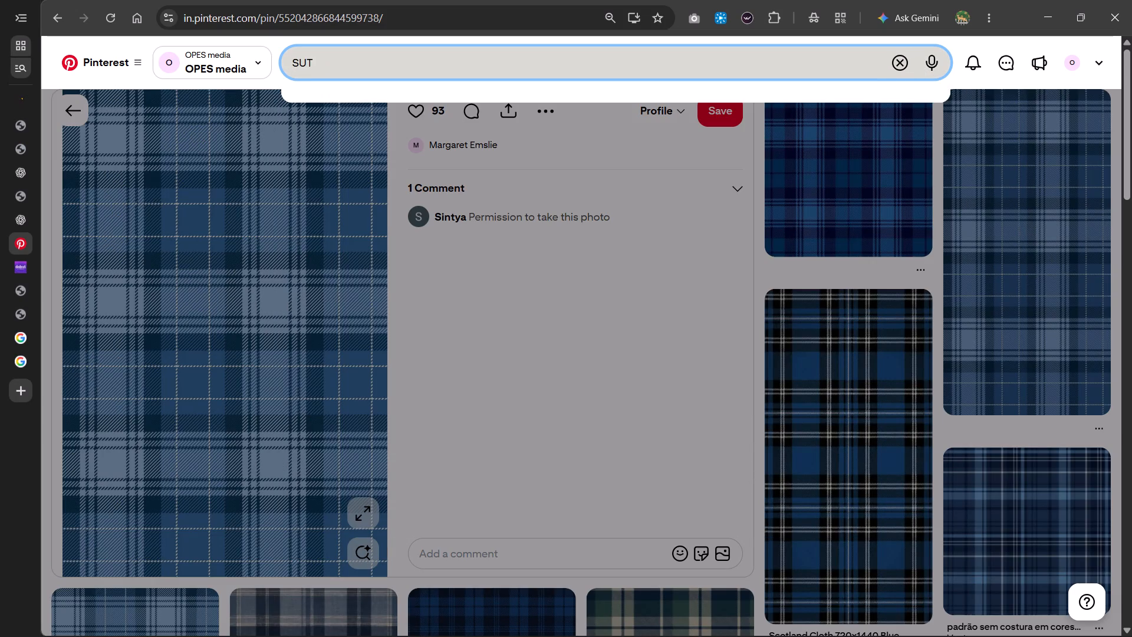
key(BackSpace)
text(RYA)
key(Return)
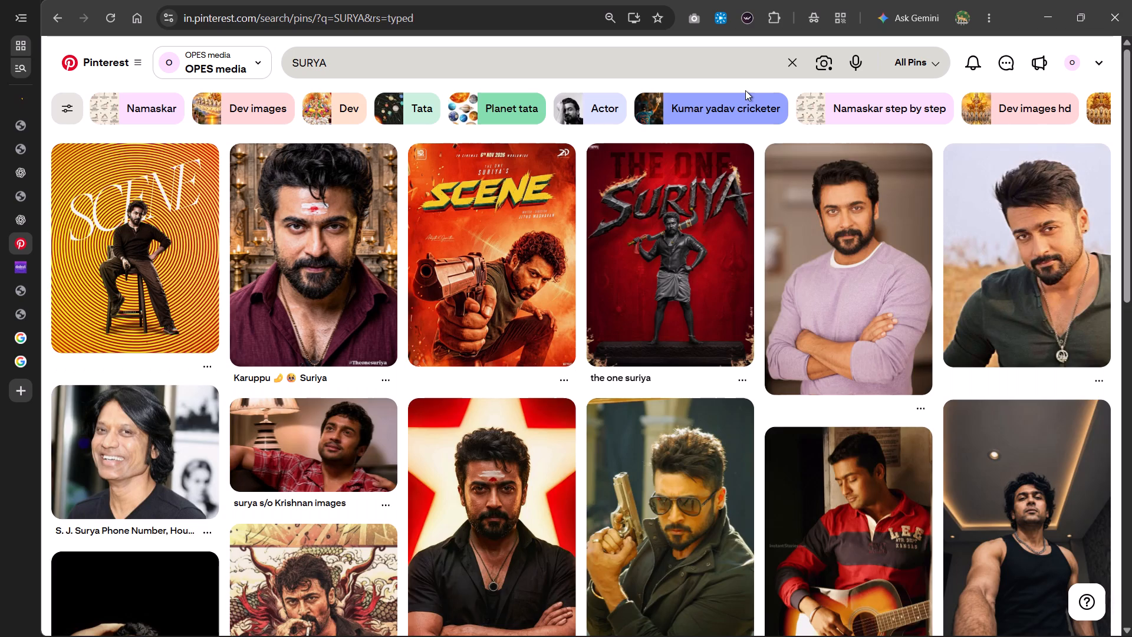
scroll(871, 314, down, 2)
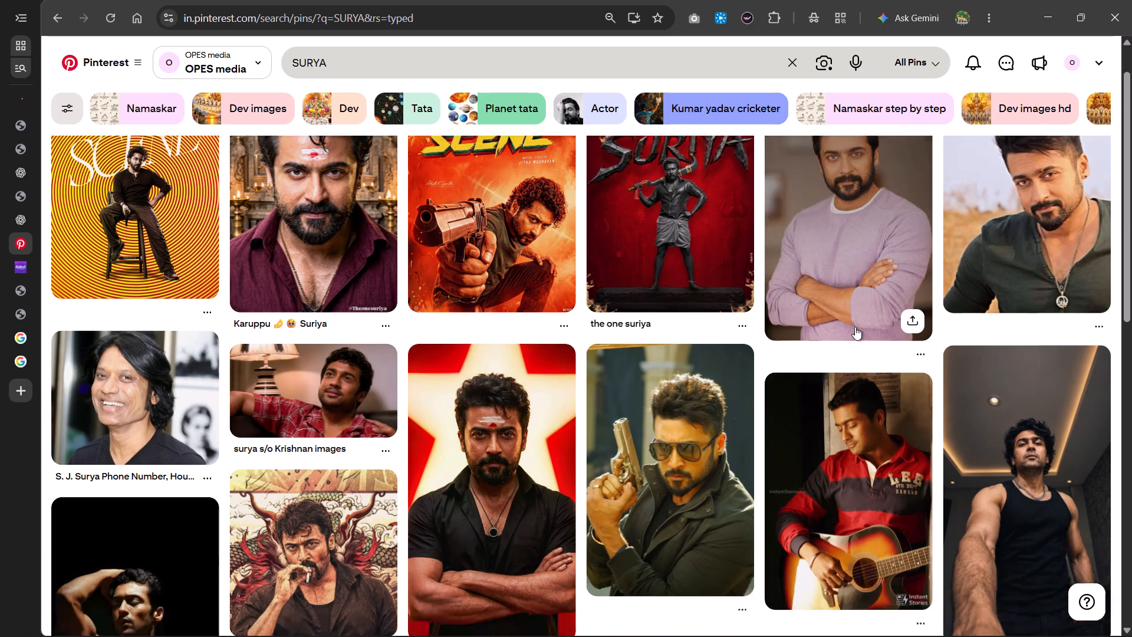
scroll(853, 329, up, 4)
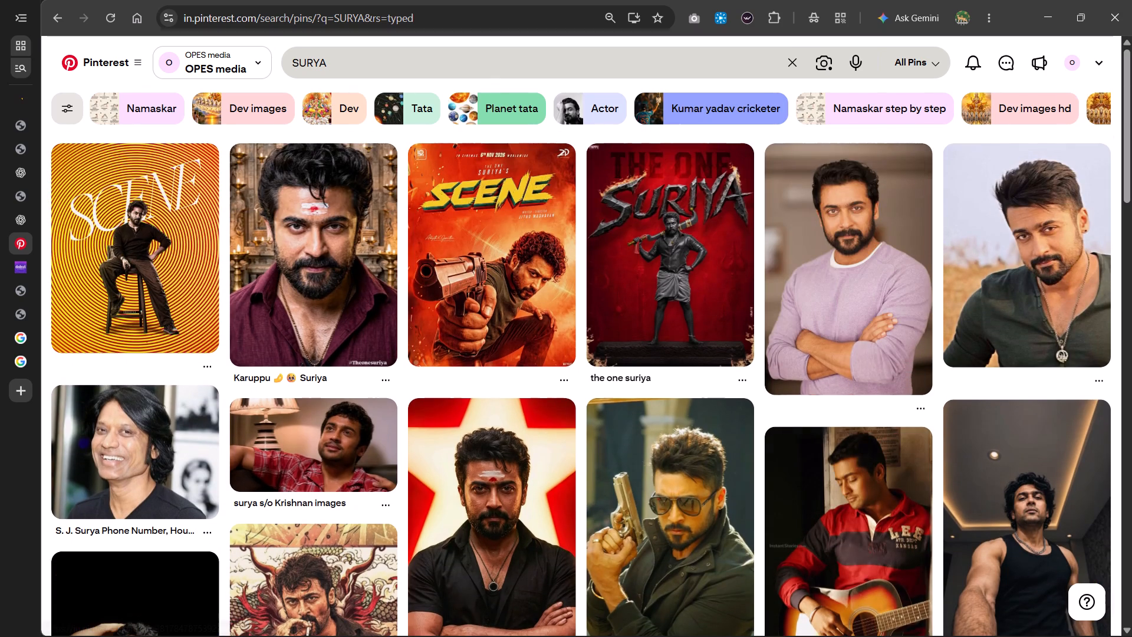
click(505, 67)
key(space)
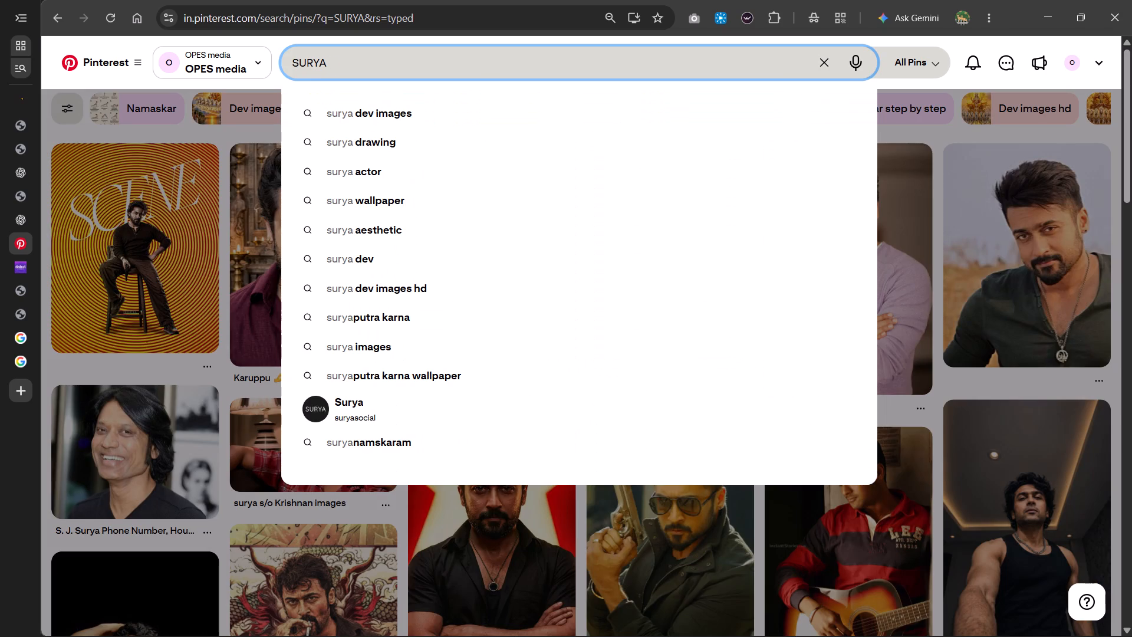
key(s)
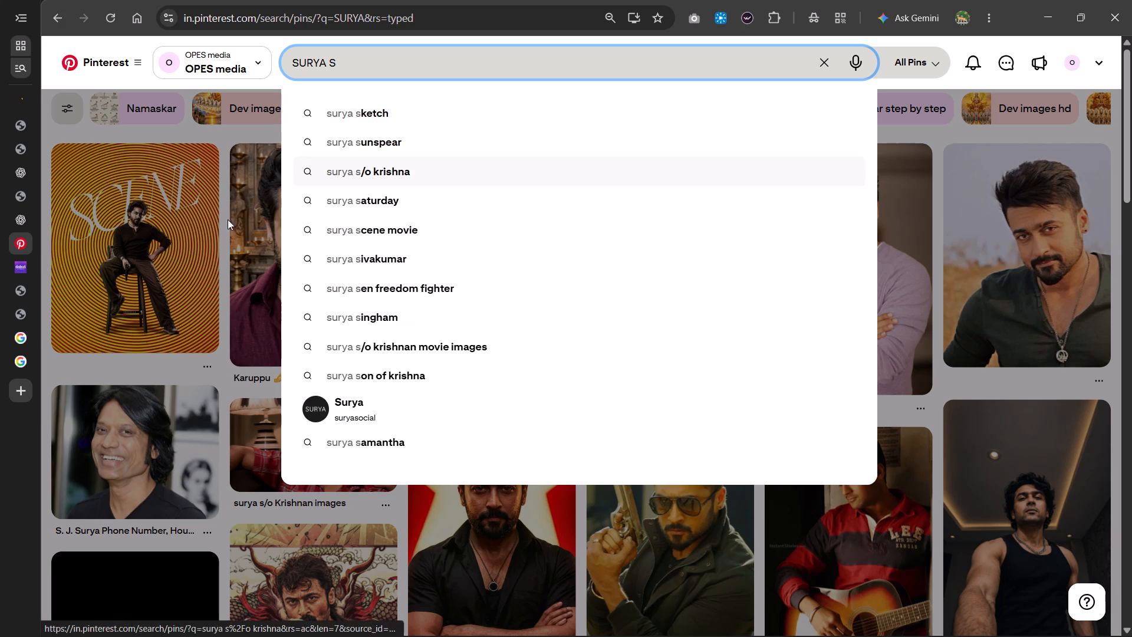
Find the District poster of Scene with the maroon-shirted actor in the Google Images results and bring it into the Canva design.
click(48, 363)
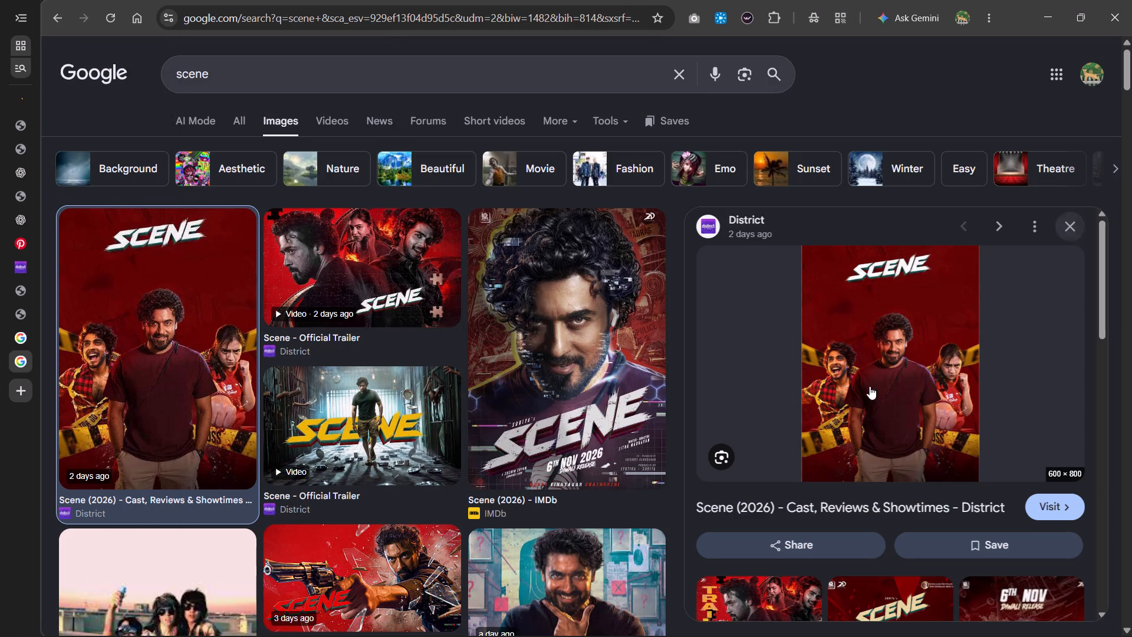
scroll(509, 400, down, 3)
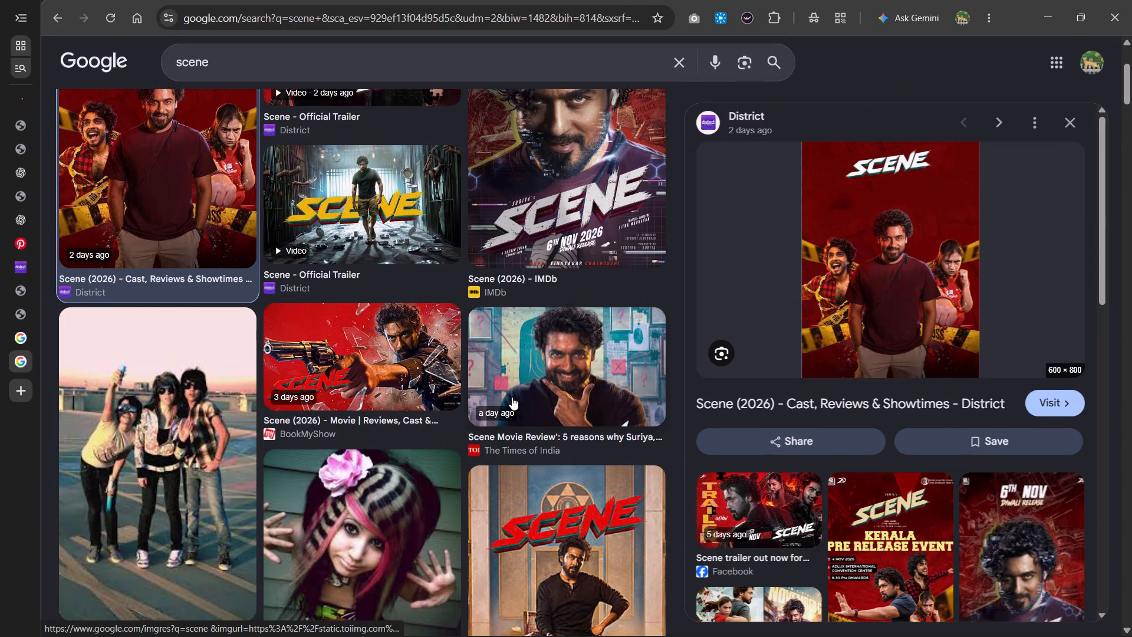
scroll(512, 397, down, 2)
scroll(924, 388, down, 3)
scroll(924, 388, up, 2)
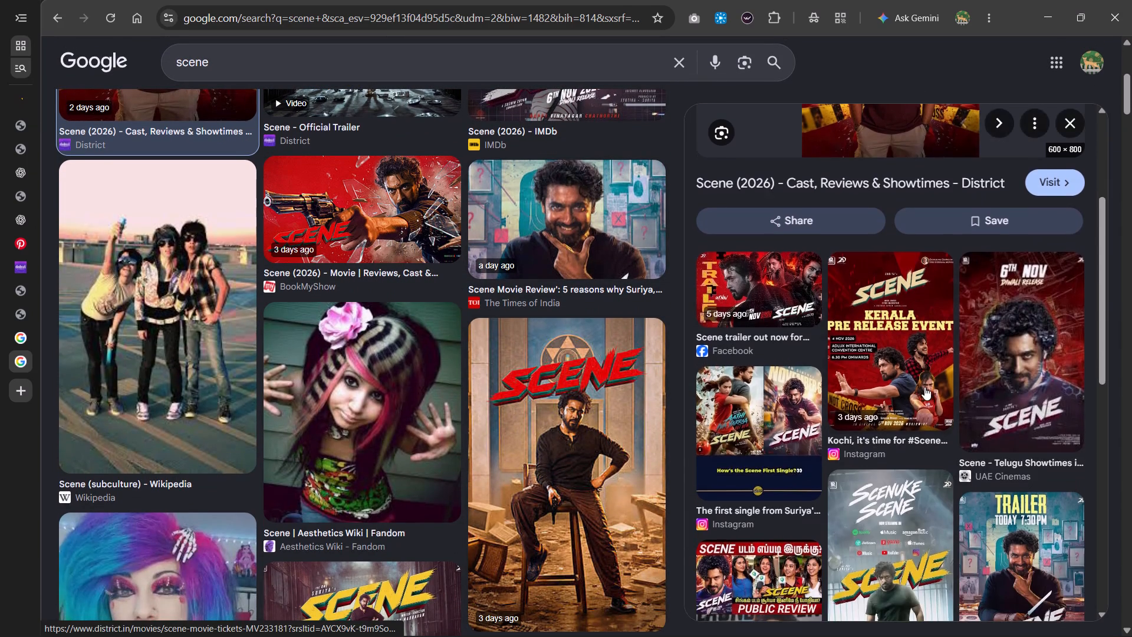
scroll(924, 387, up, 5)
click(873, 294)
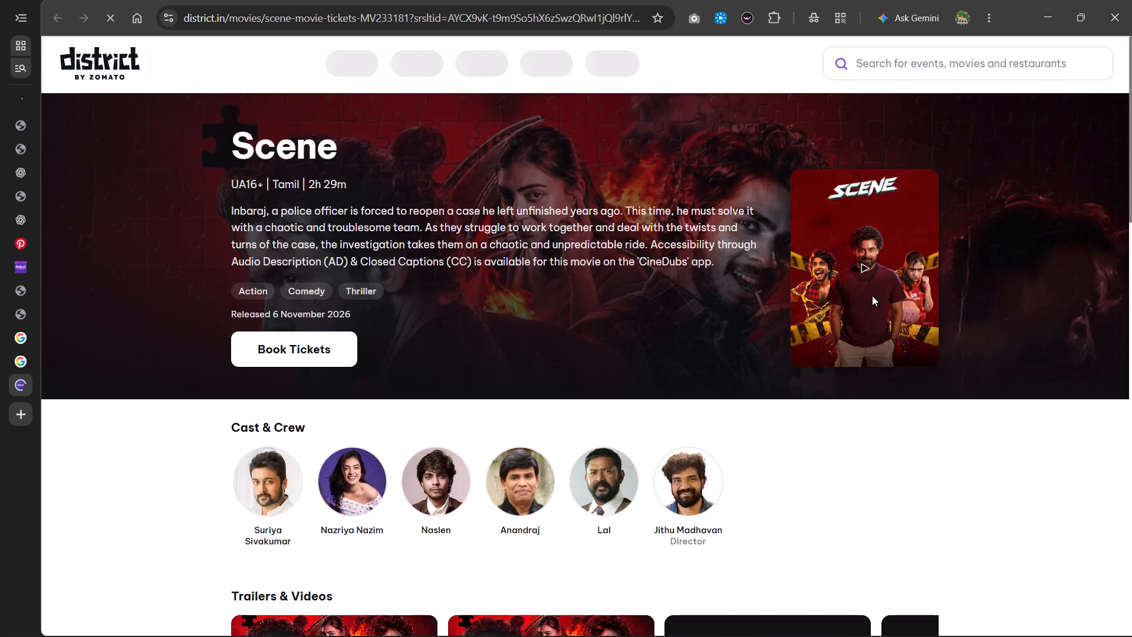
click(12, 353)
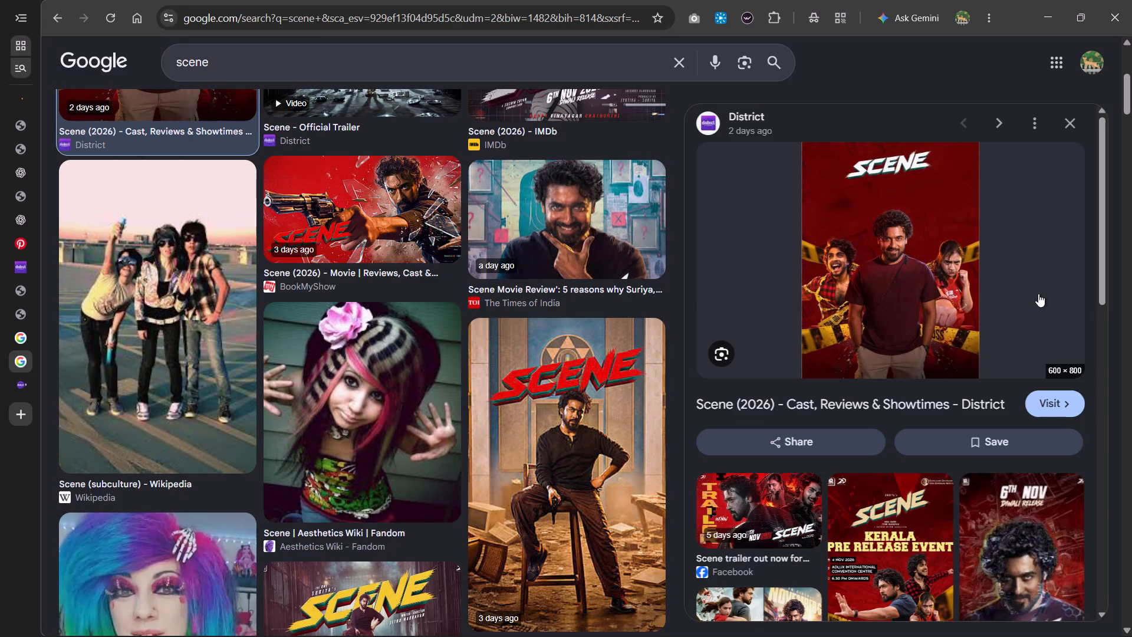
drag(933, 259, 794, 270)
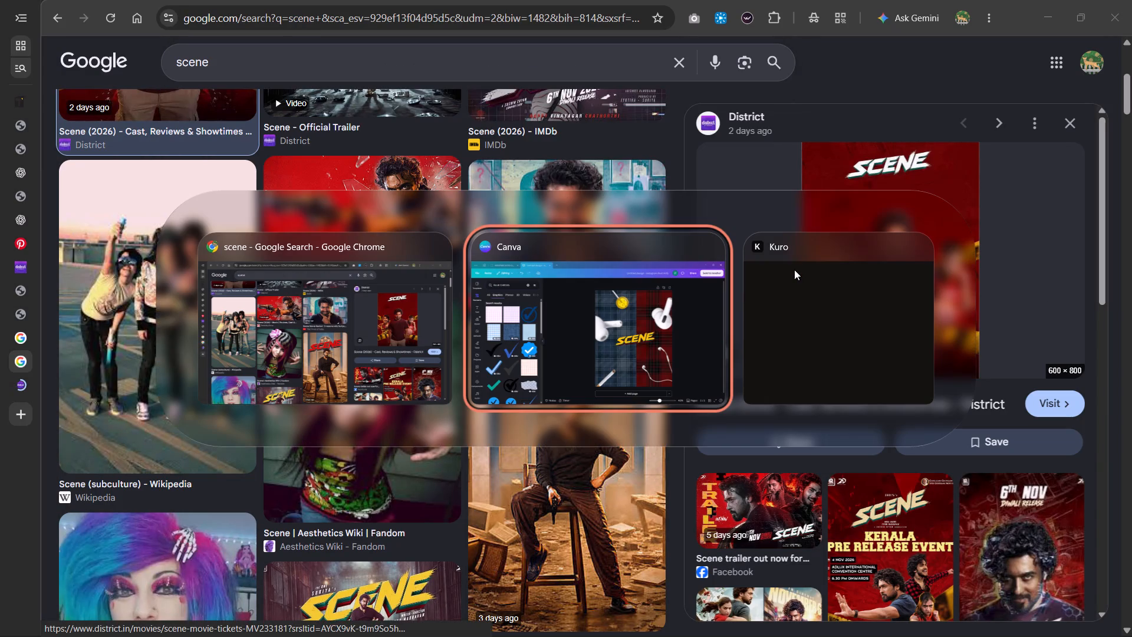
drag(794, 270, 745, 403)
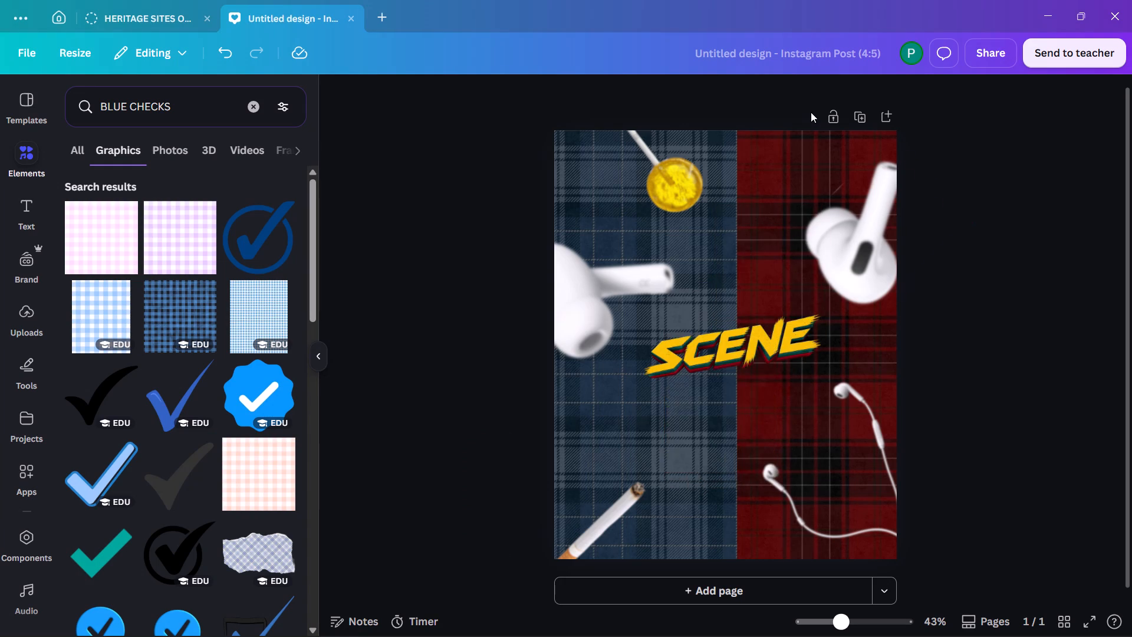
Remove the background from the newly added Scene poster image.
click(591, 91)
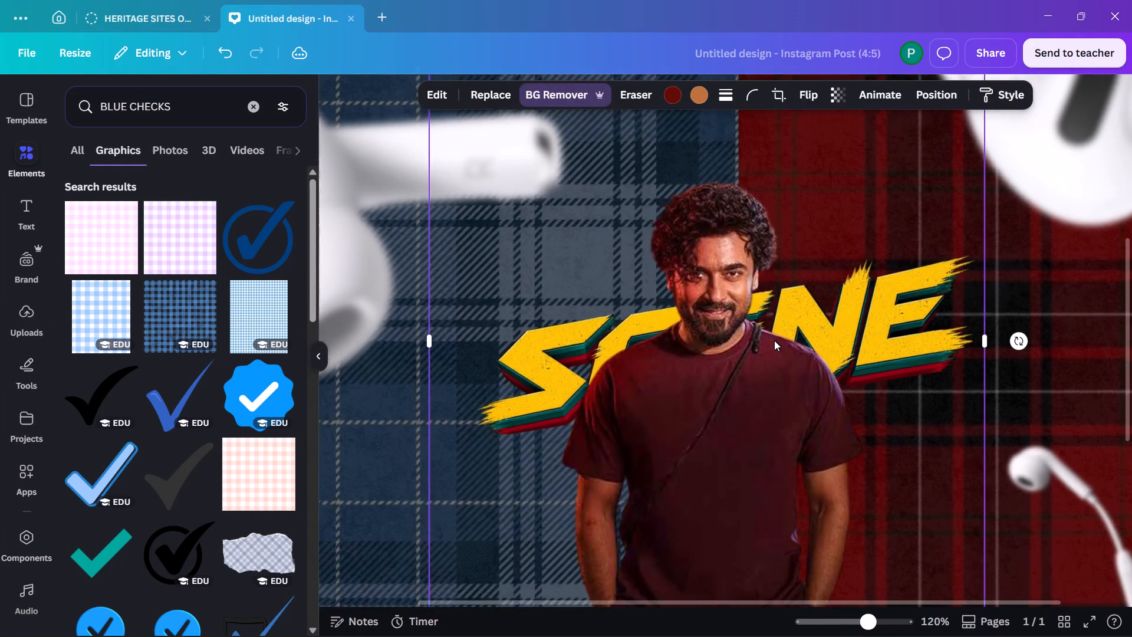
Position the actor cut-out over the SCENE title near the page centre, at about X 247 px, Y 209 px.
scroll(774, 340, down, 1)
scroll(824, 309, up, 1)
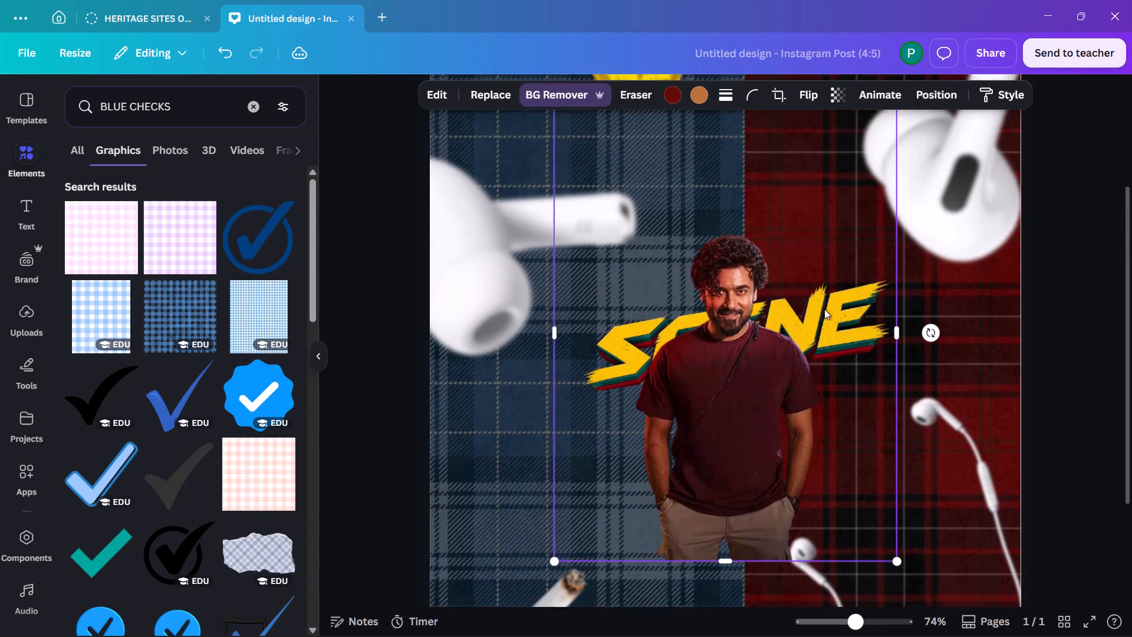
scroll(824, 309, up, 1)
drag(809, 431, 822, 382)
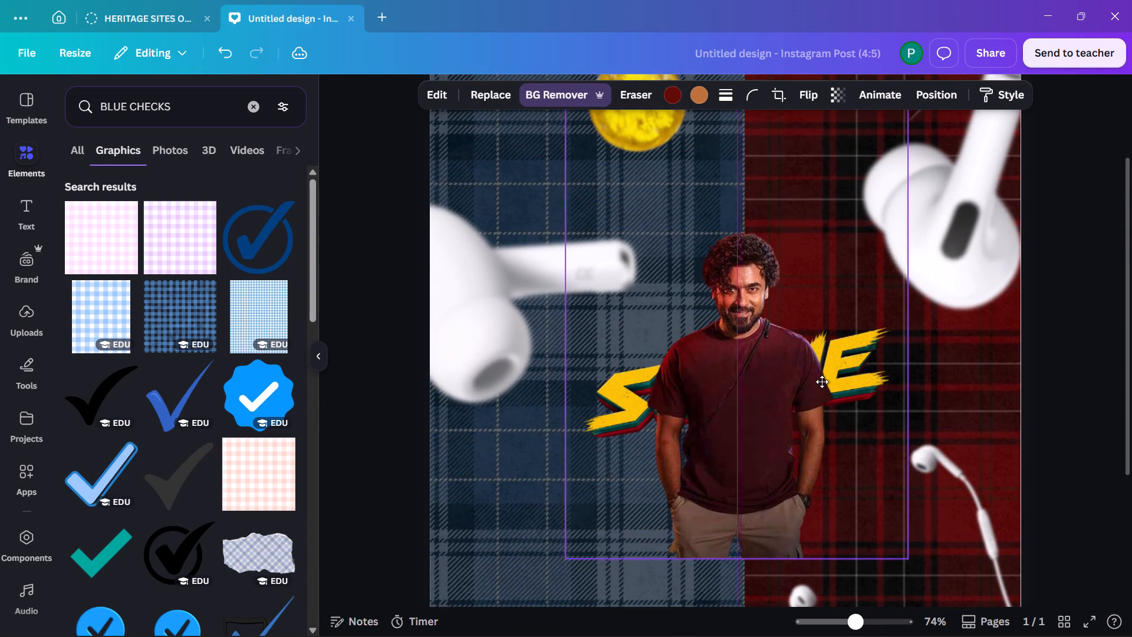
drag(822, 382, 817, 404)
Send the actor cut-out to the back, behind the SCENE title and the plaid images.
click(932, 91)
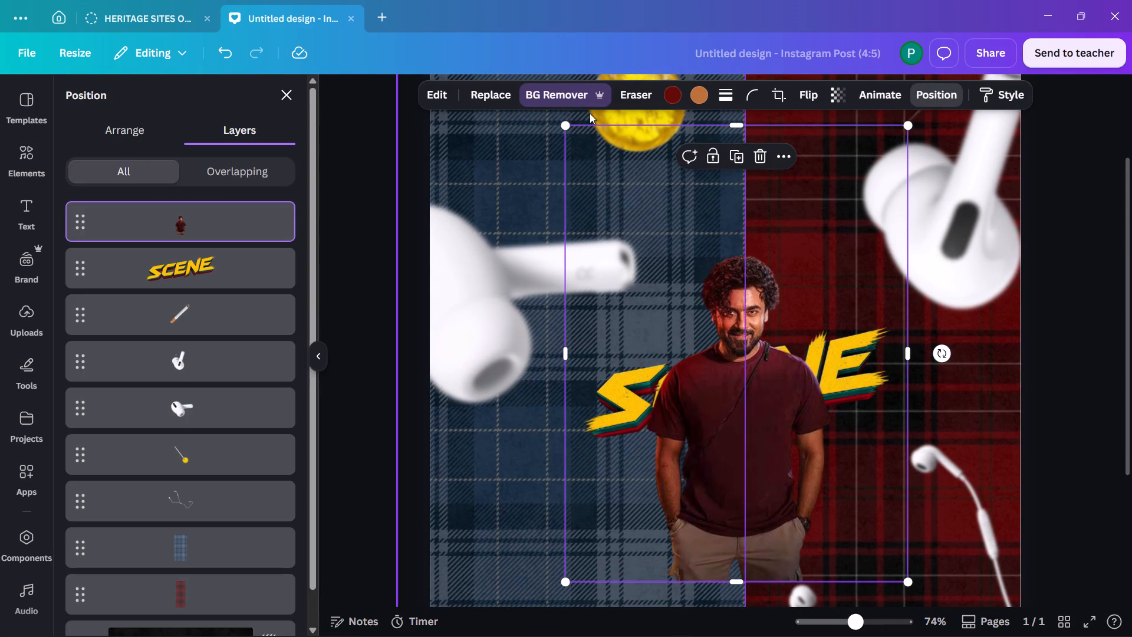
click(134, 140)
click(228, 207)
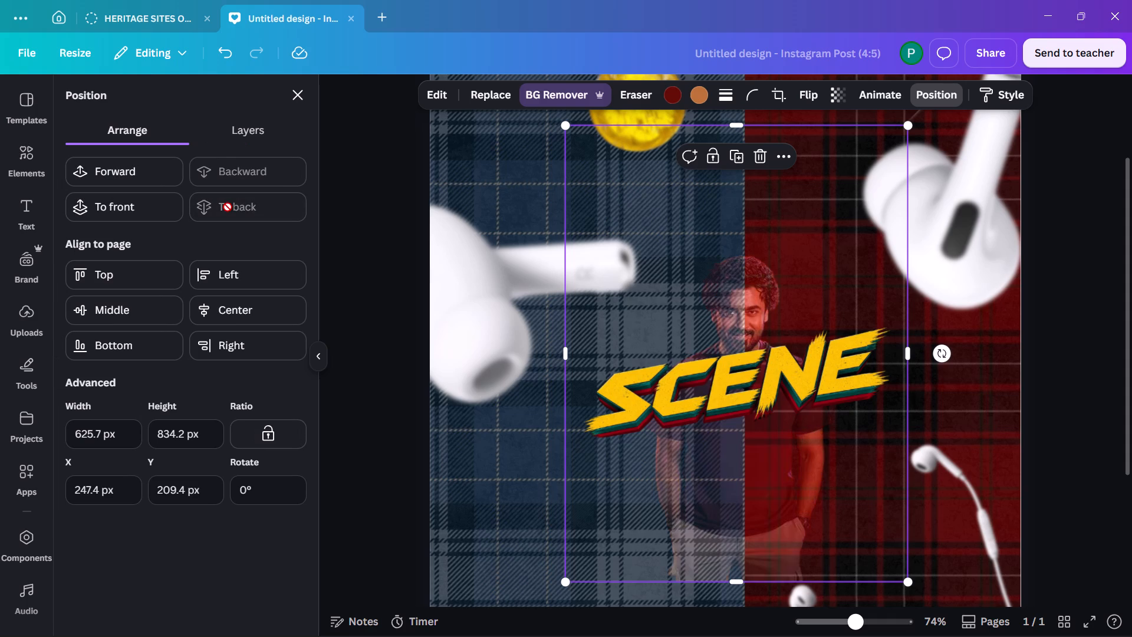
scroll(228, 207, down, 1)
Select the man's cut-out layer lying beneath the red tartan and above the page background.
click(793, 528)
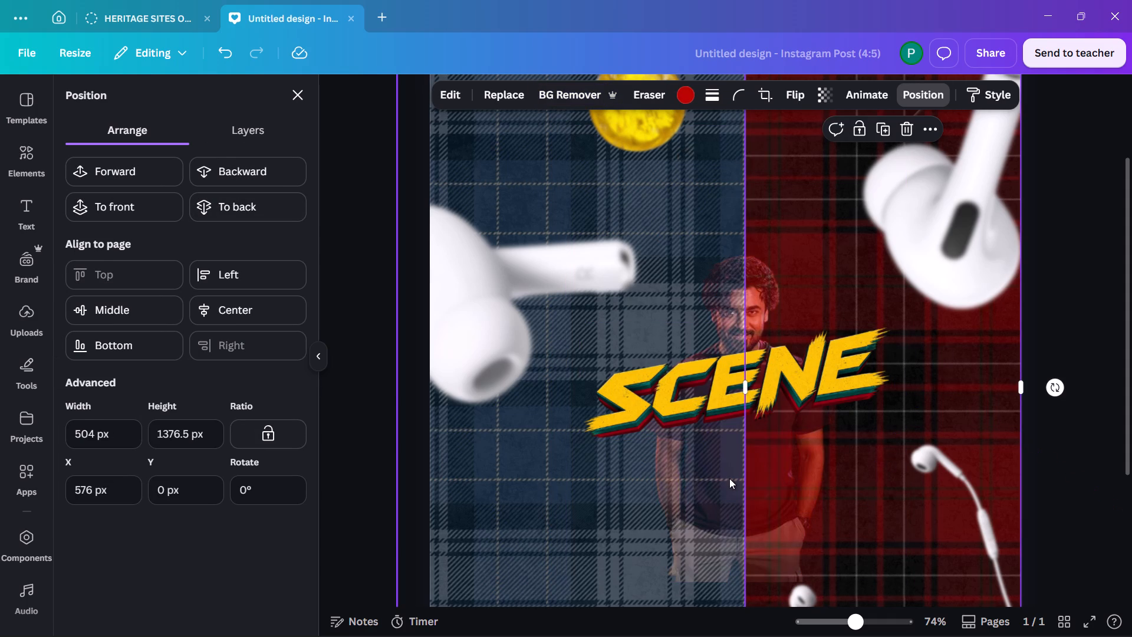
click(235, 136)
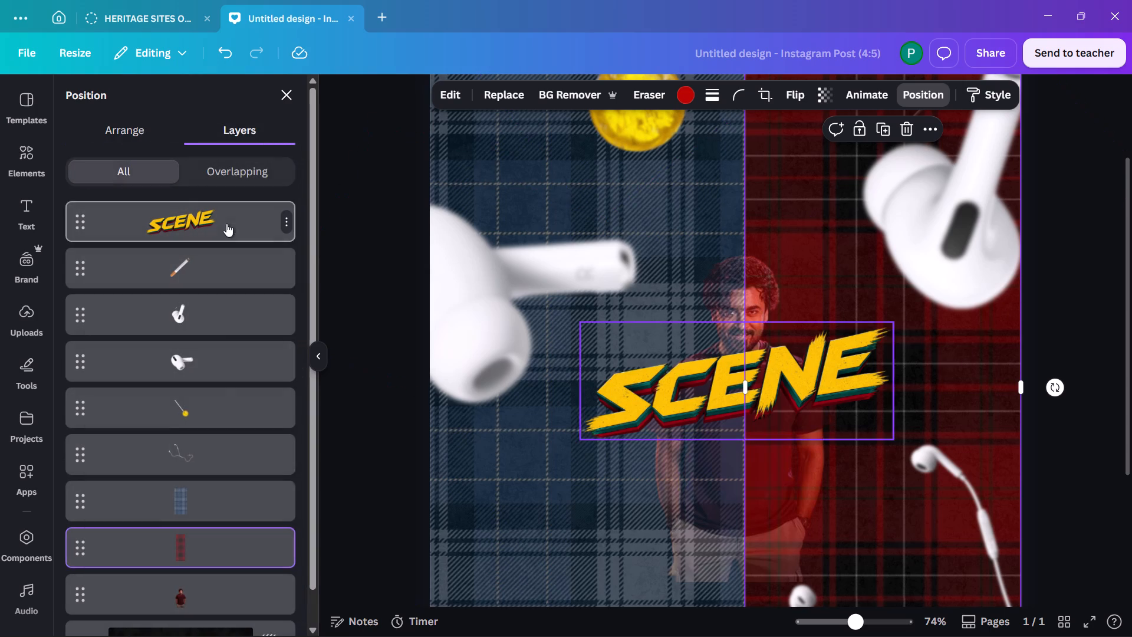
scroll(212, 592, down, 3)
click(206, 571)
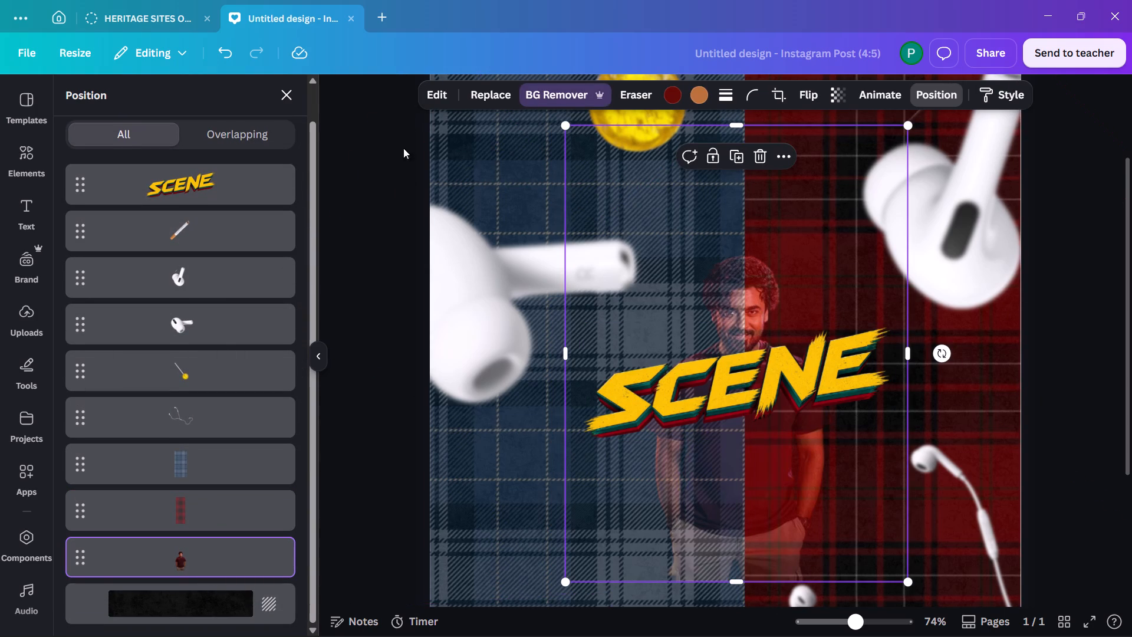
Look through the cut-out's image editing options and the available apps for a blending tool, and open Blend Image.
click(443, 94)
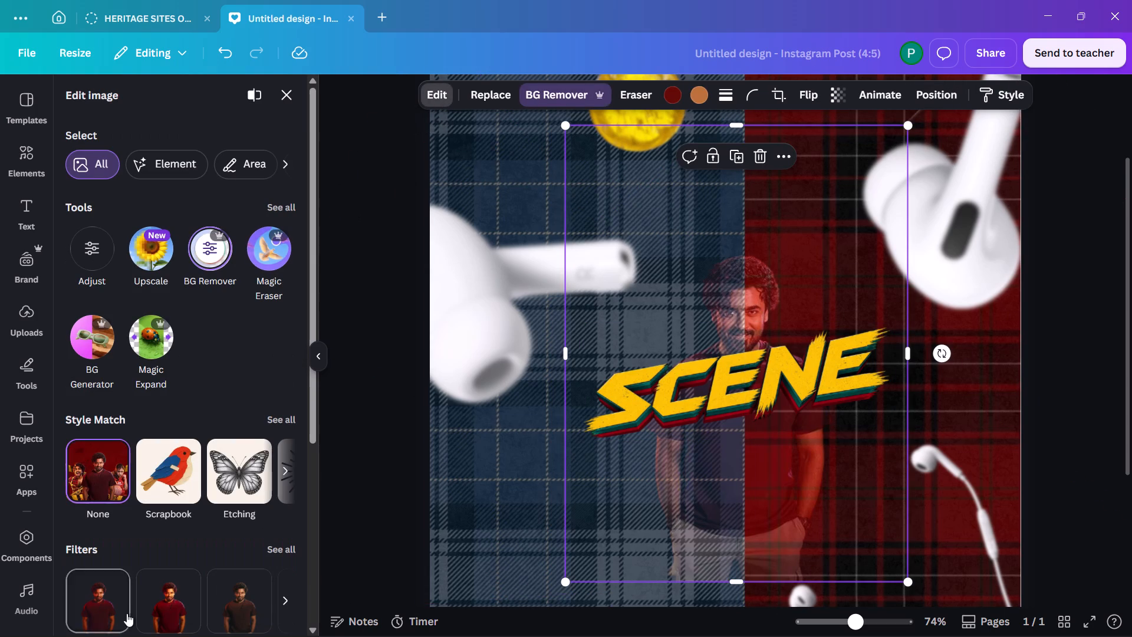
scroll(186, 514, down, 2)
scroll(202, 453, down, 7)
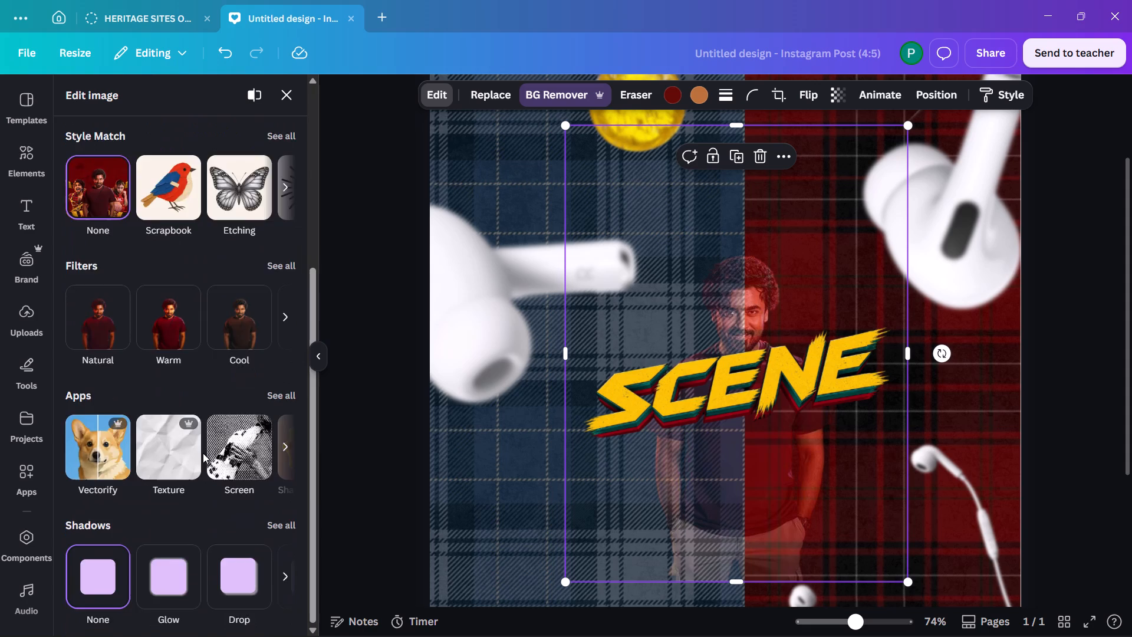
scroll(203, 453, up, 8)
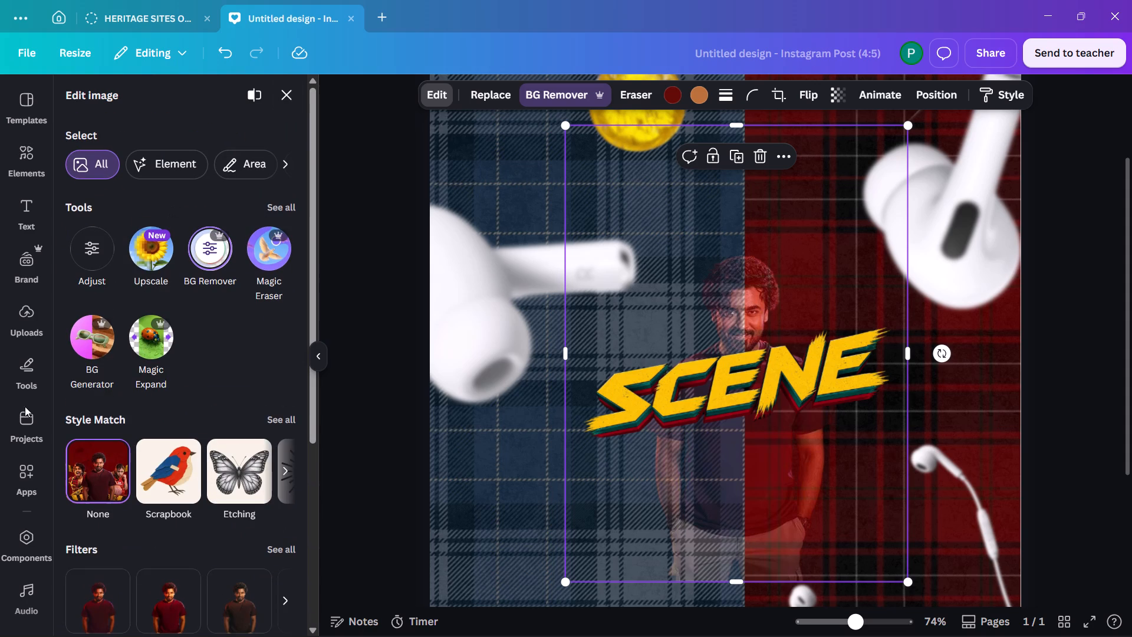
scroll(8, 563, down, 5)
scroll(24, 546, up, 1)
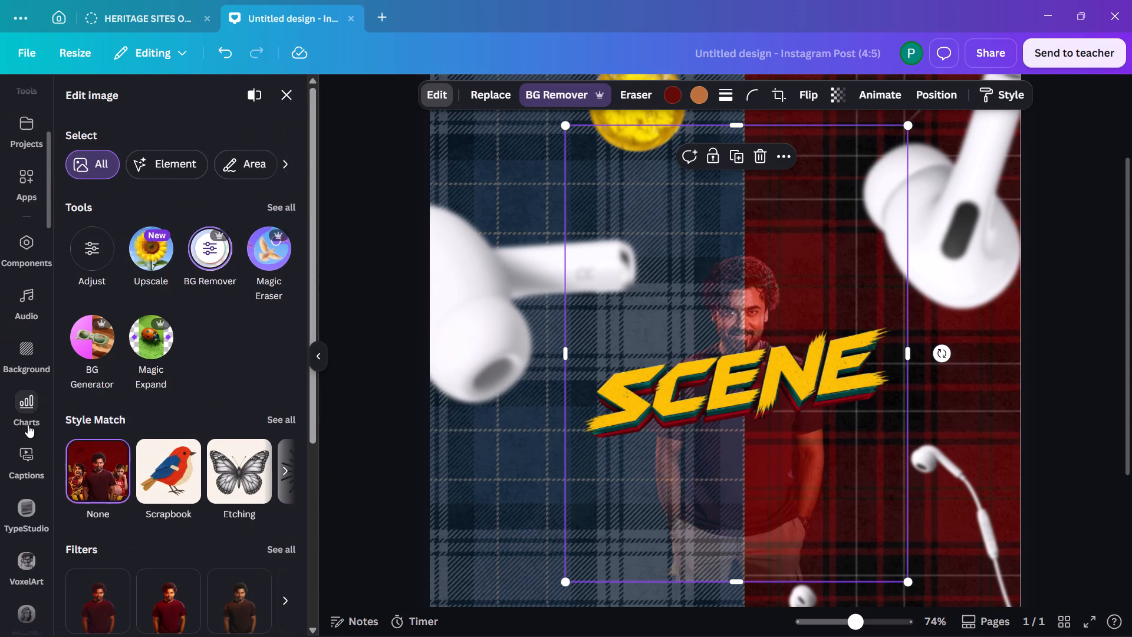
scroll(32, 513, down, 5)
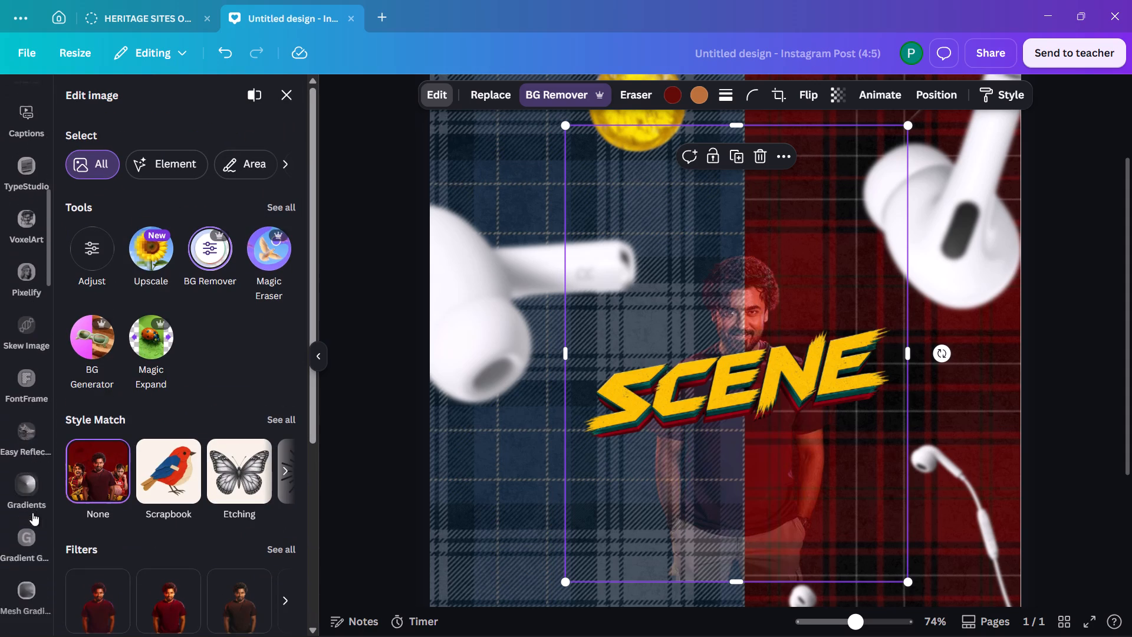
scroll(32, 513, down, 5)
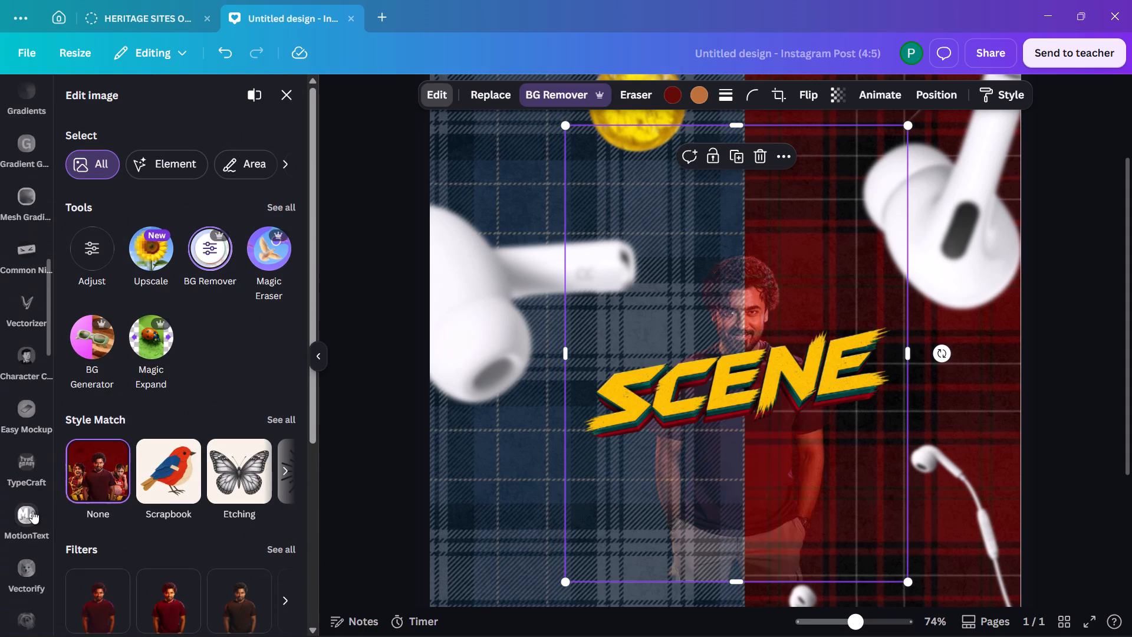
scroll(32, 511, down, 5)
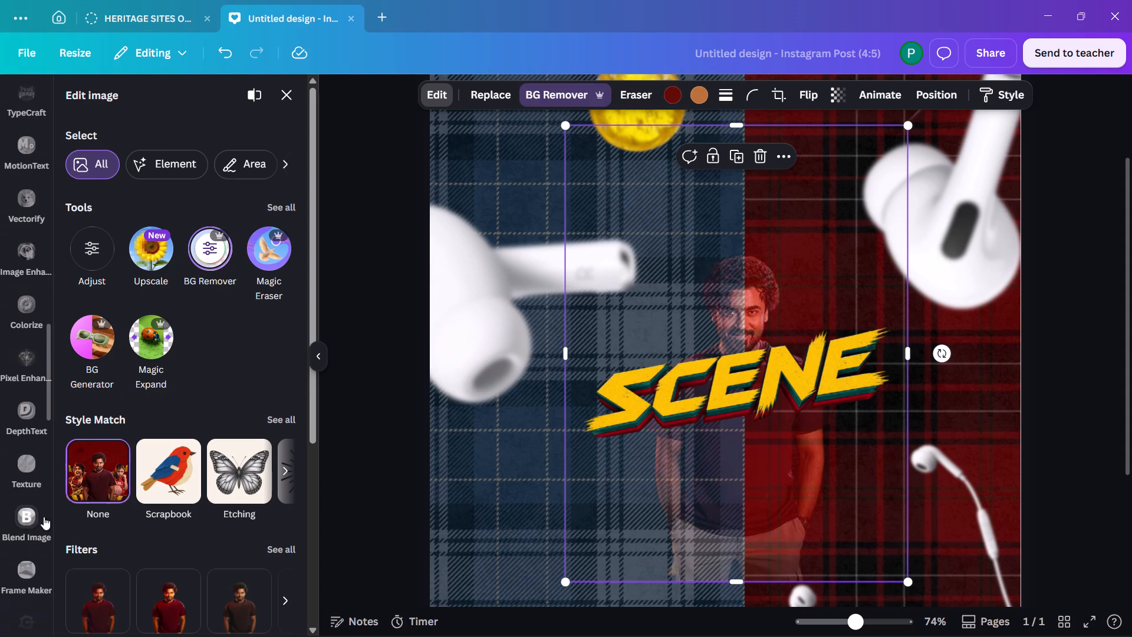
click(44, 517)
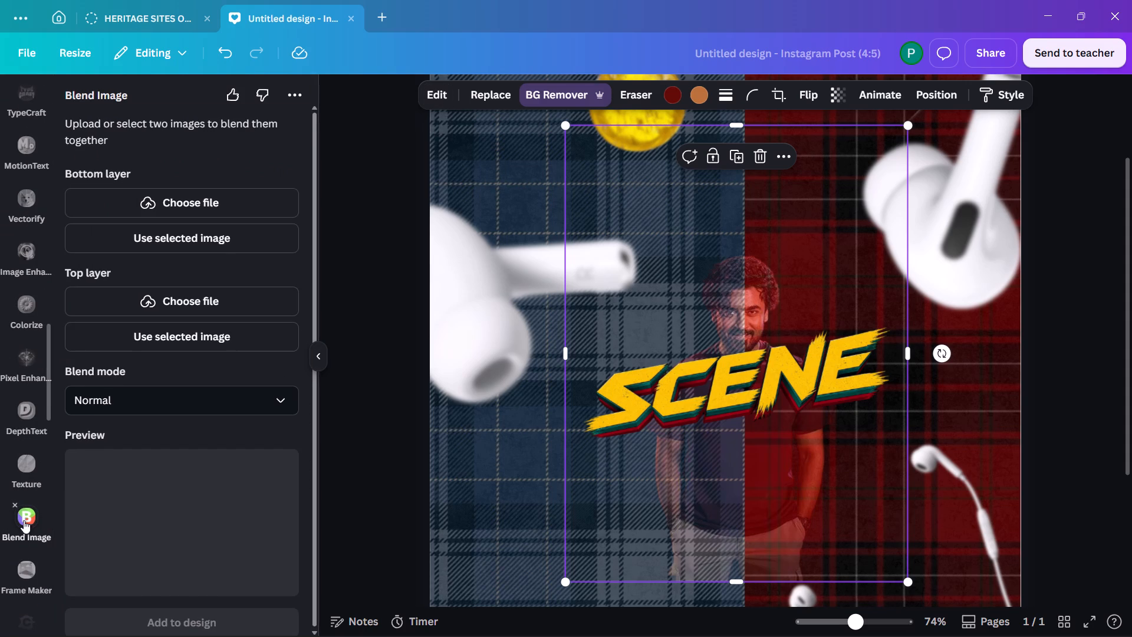
Fade out the lower body of the man's cut-out with Image Blender's Linear fade at strength 50 and save it.
scroll(24, 520, down, 3)
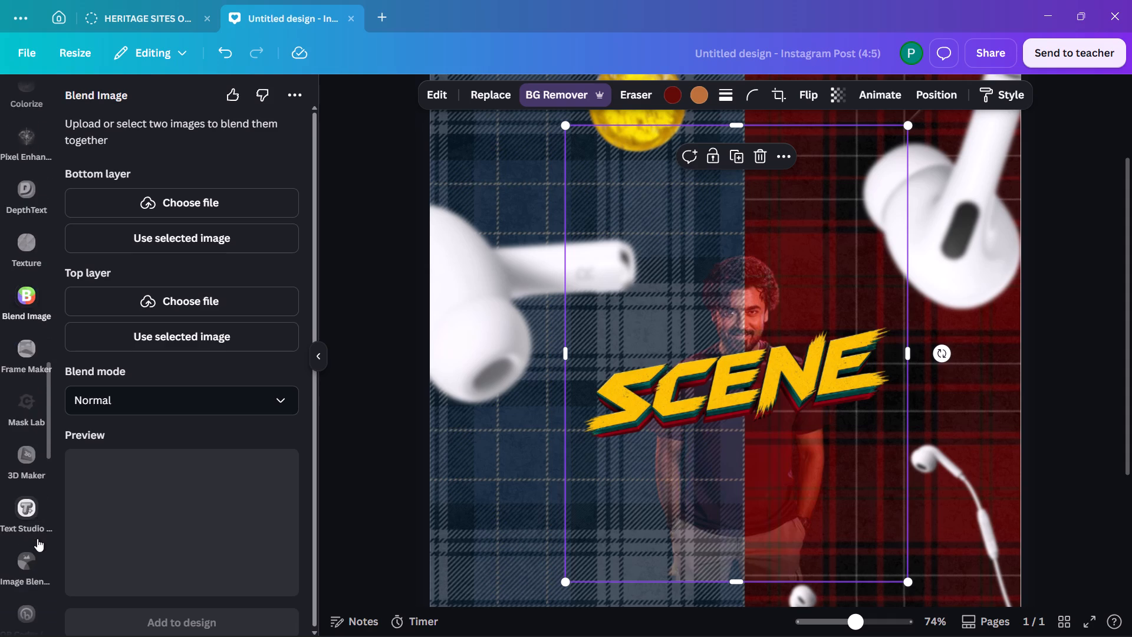
scroll(37, 539, down, 1)
click(15, 478)
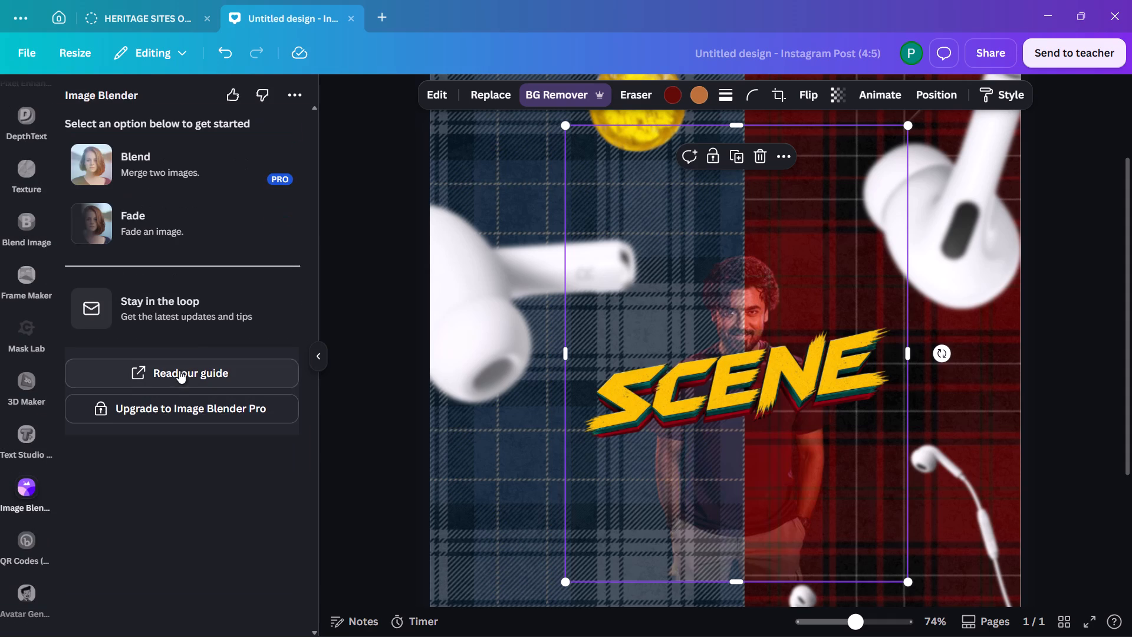
click(228, 226)
click(102, 175)
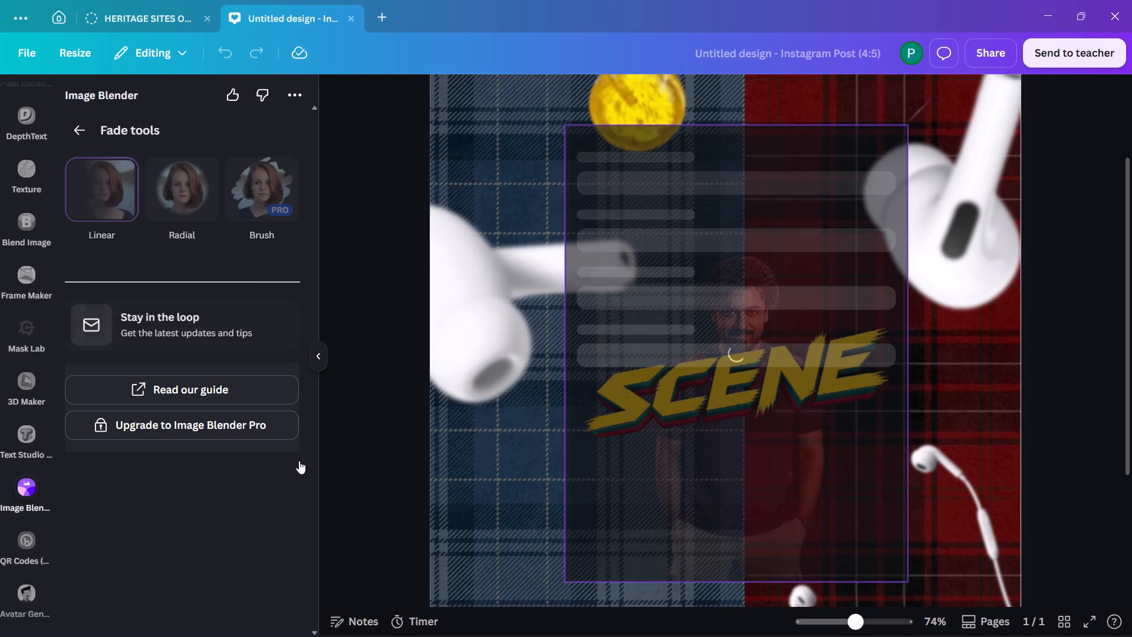
drag(737, 448, 719, 533)
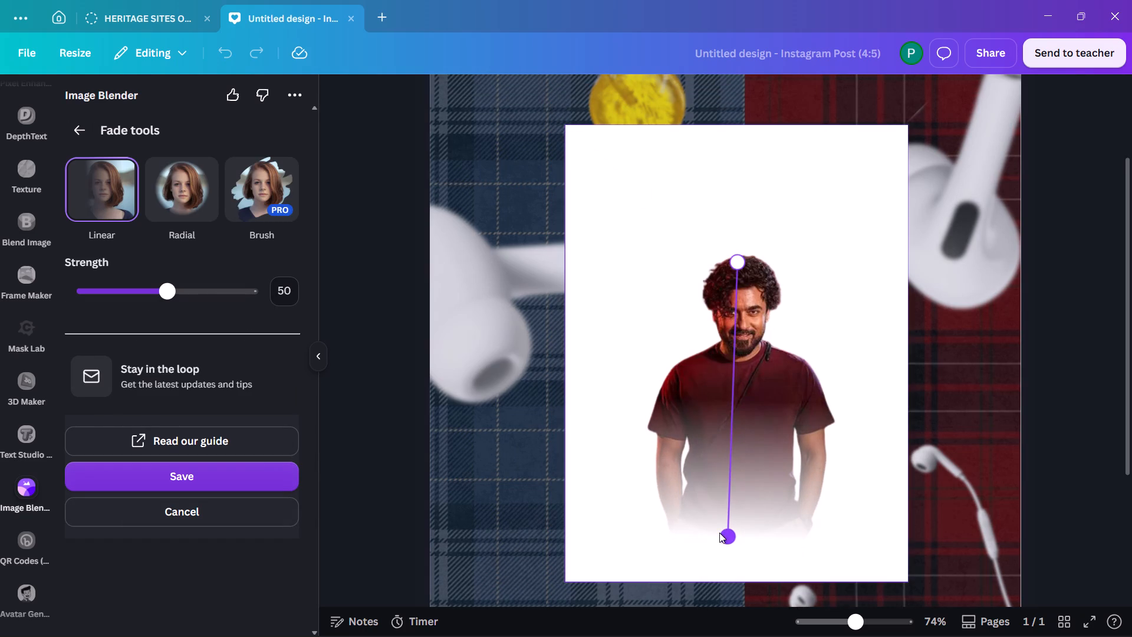
drag(719, 533, 732, 524)
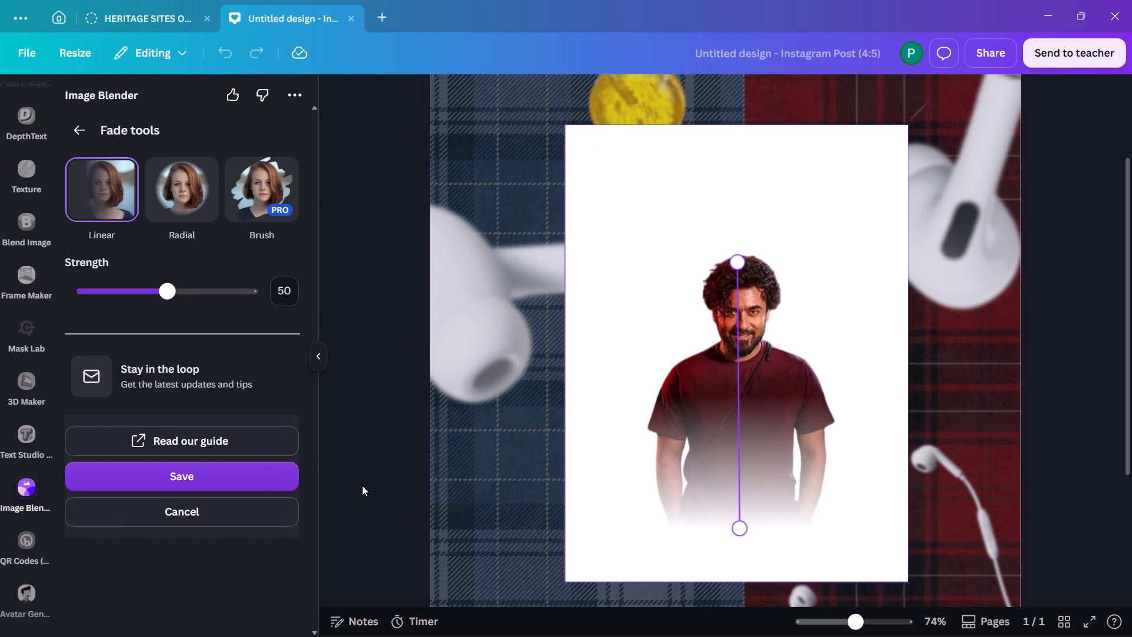
click(211, 479)
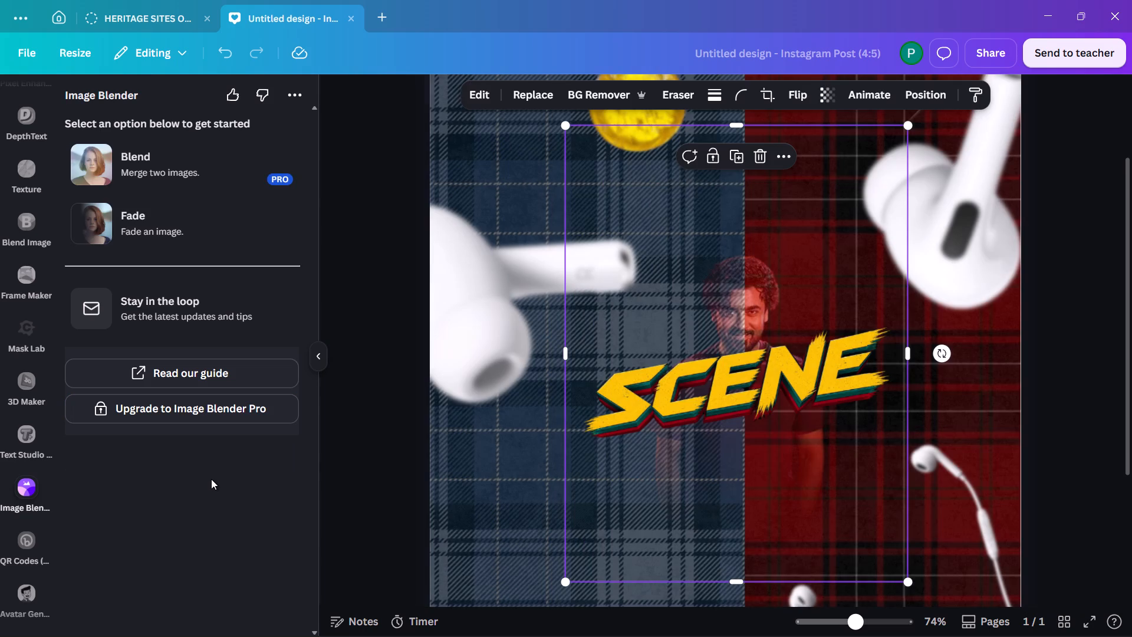
click(1074, 344)
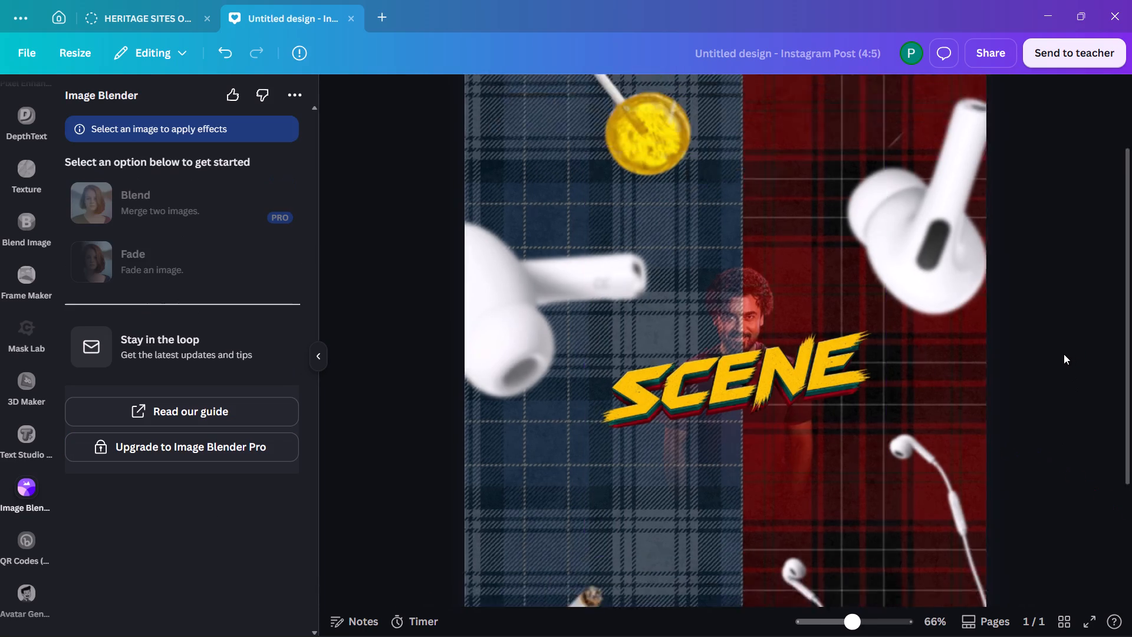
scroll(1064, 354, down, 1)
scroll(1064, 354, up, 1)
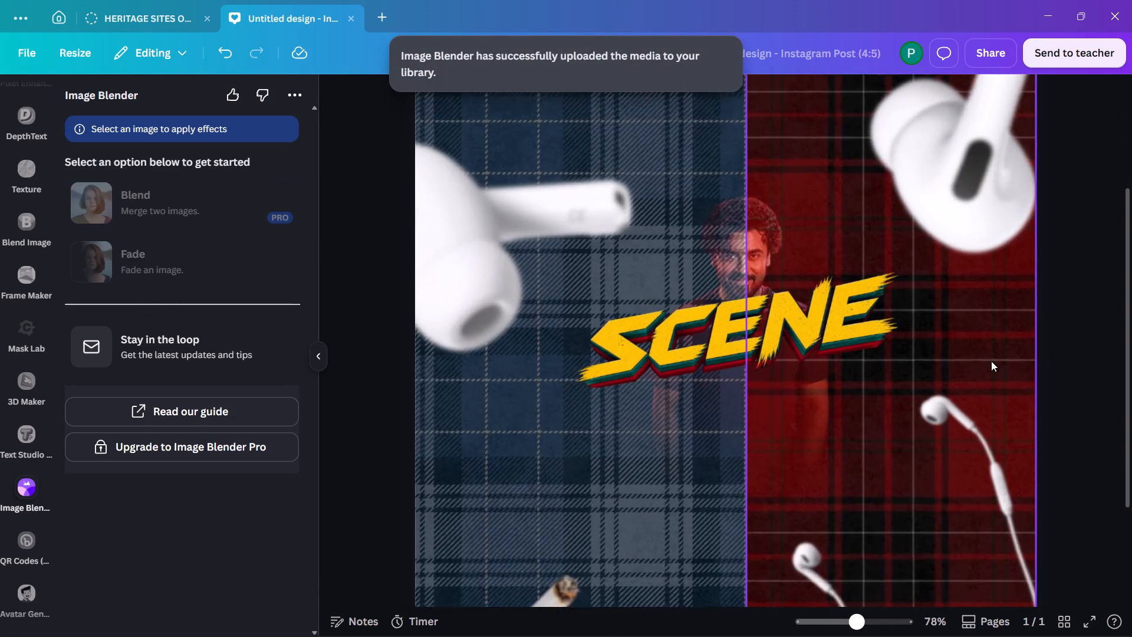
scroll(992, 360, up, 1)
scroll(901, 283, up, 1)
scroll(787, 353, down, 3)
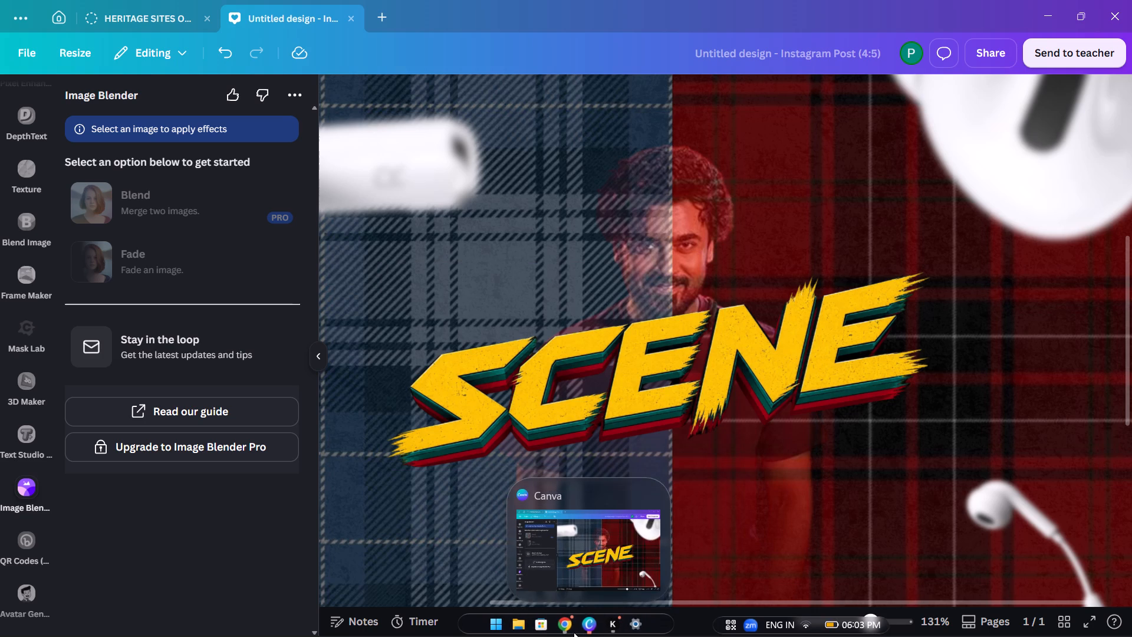
Switch to Chrome and search Google Images for "scene NASLEN".
click(552, 613)
click(560, 619)
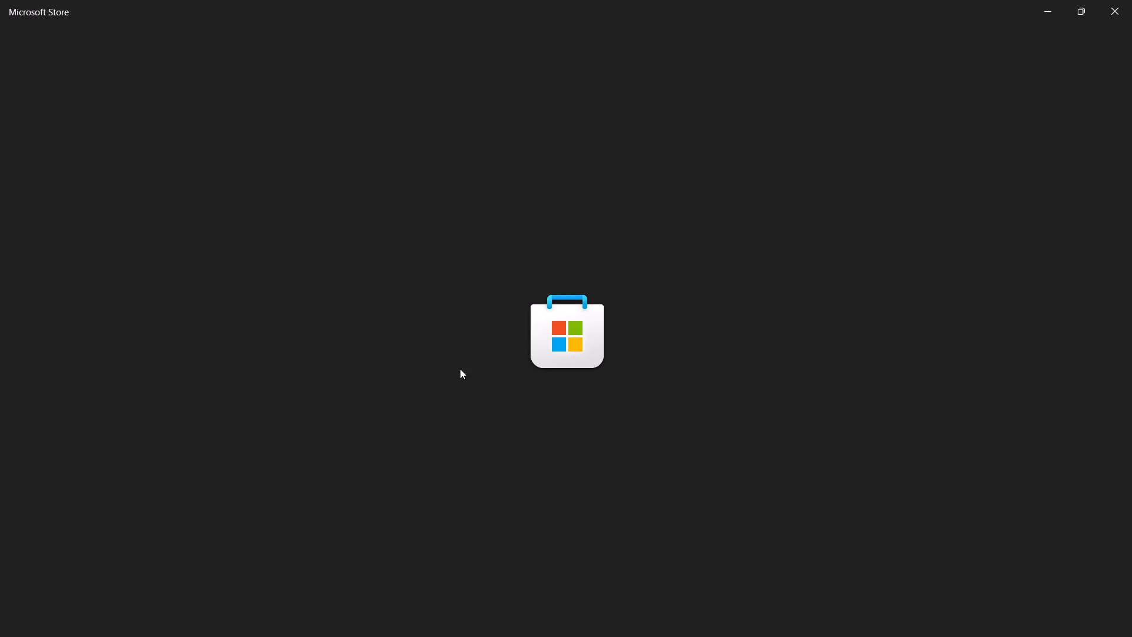
click(1125, 8)
scroll(463, 370, up, 4)
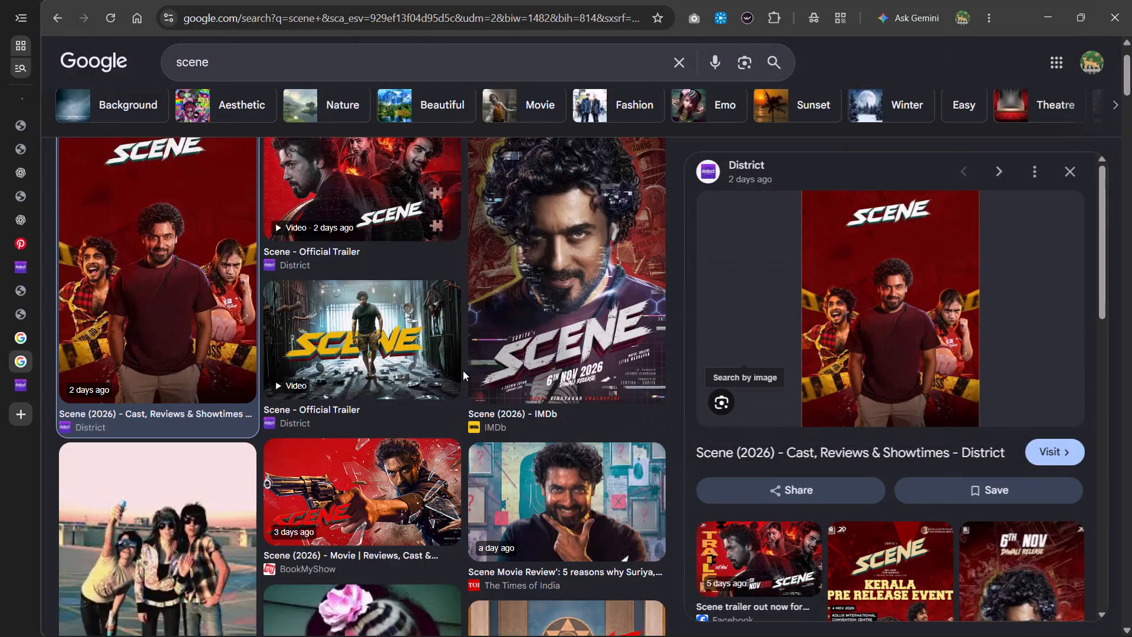
scroll(463, 370, up, 4)
click(384, 90)
key(space)
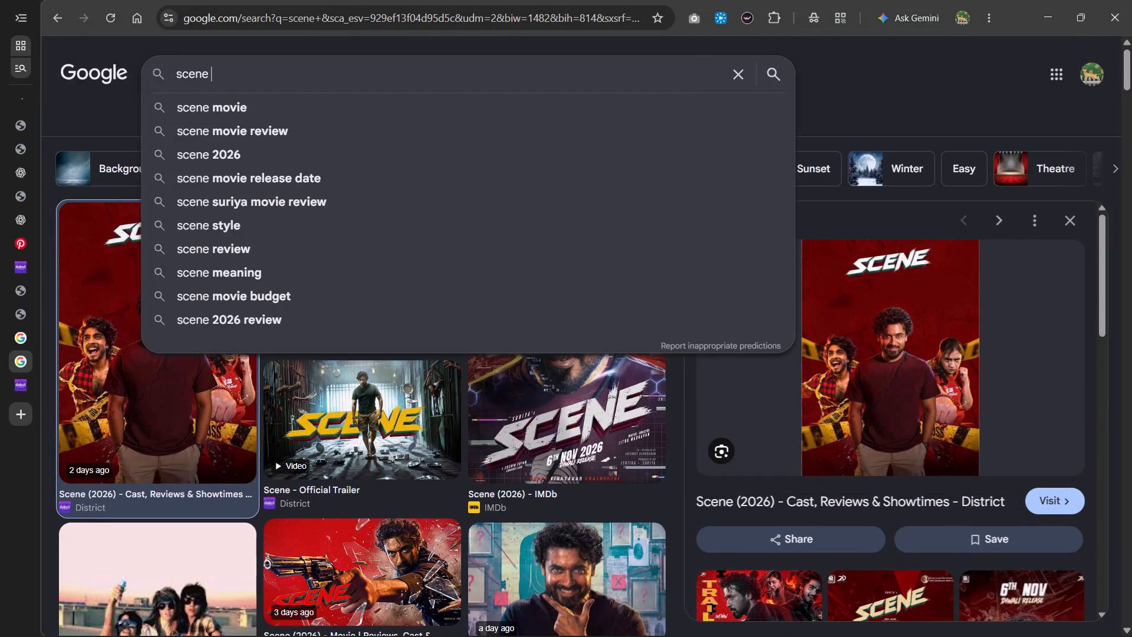
text(NESLEN)
key(Return)
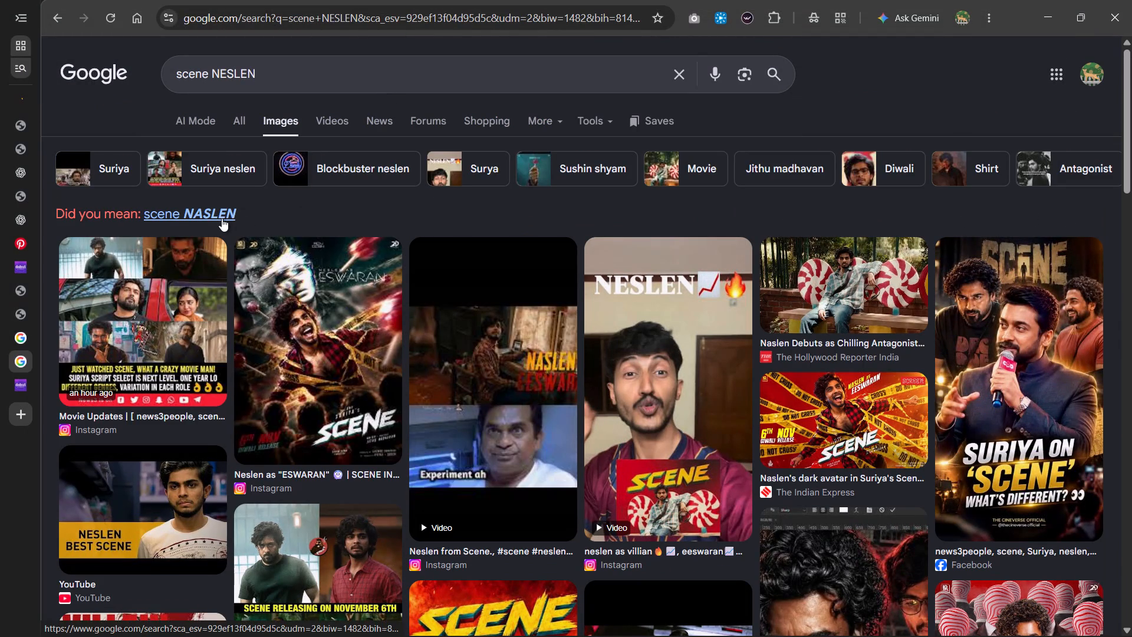
click(222, 218)
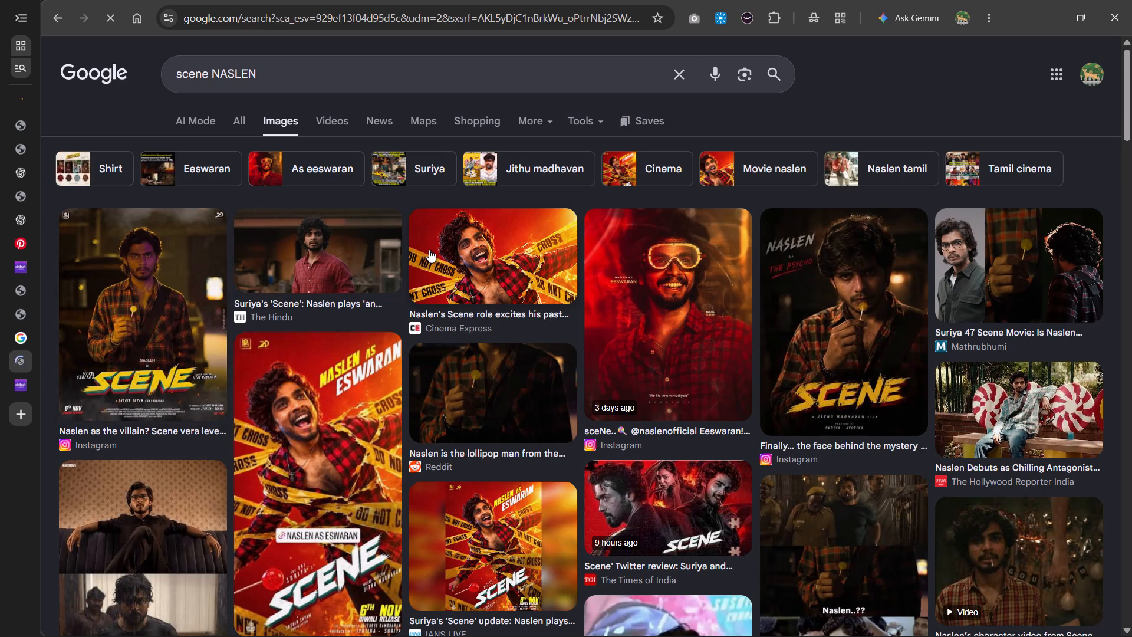
Open The Hindu's photo of the curly-haired man in a red checked shirt and bring it into the Canva design.
click(345, 251)
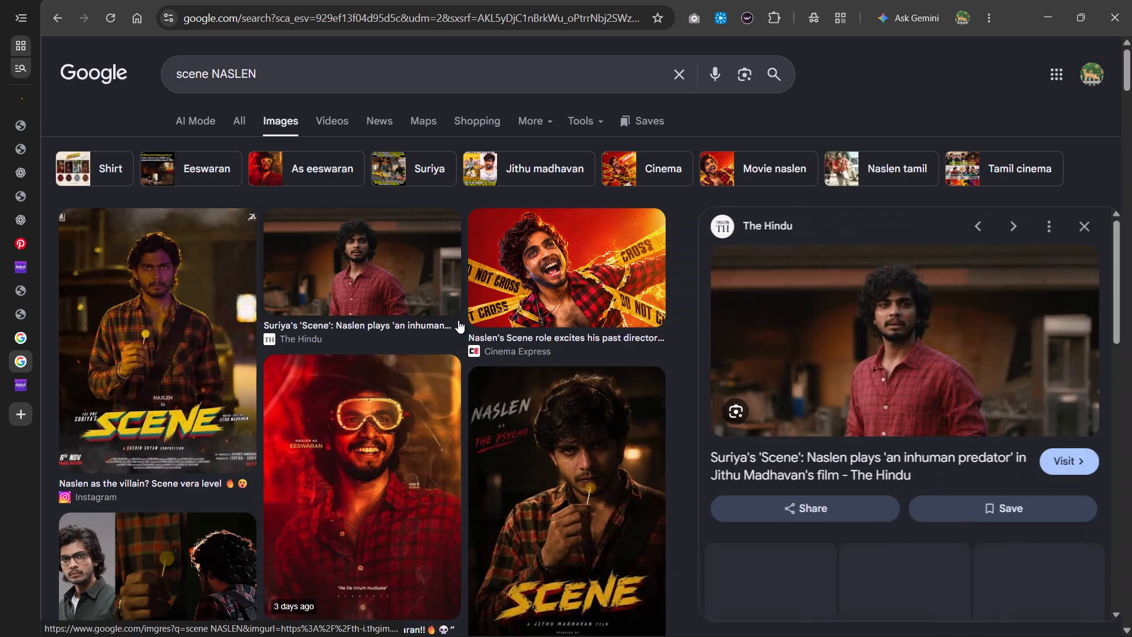
drag(970, 343, 749, 346)
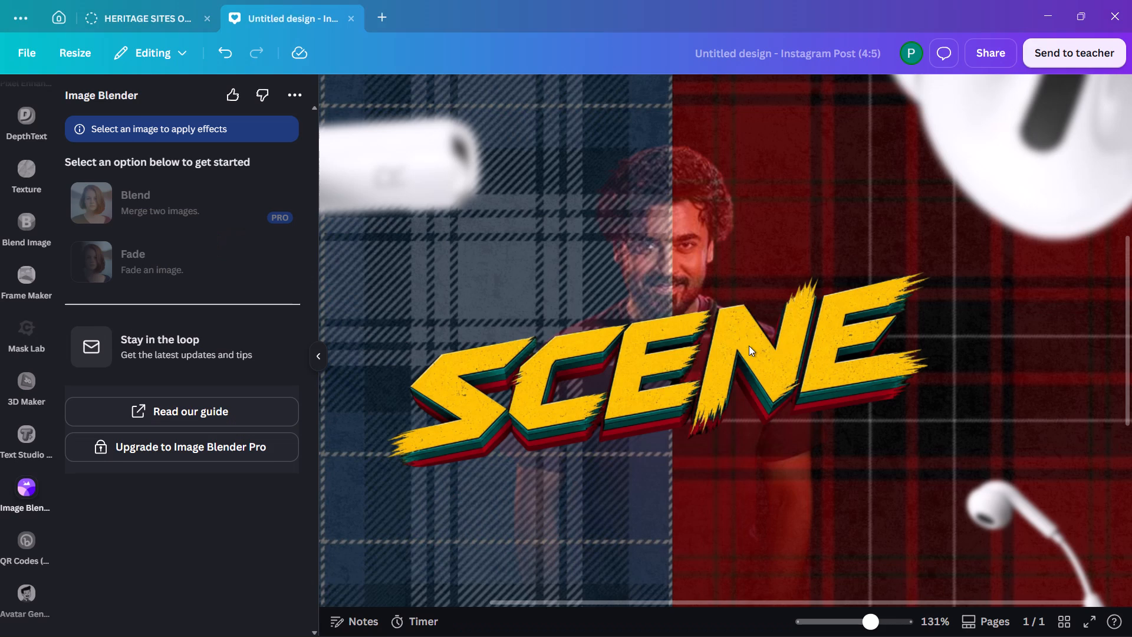
Remove the background from the curly-haired man's photo and crop away its empty sides to a width of about 284 px.
click(587, 94)
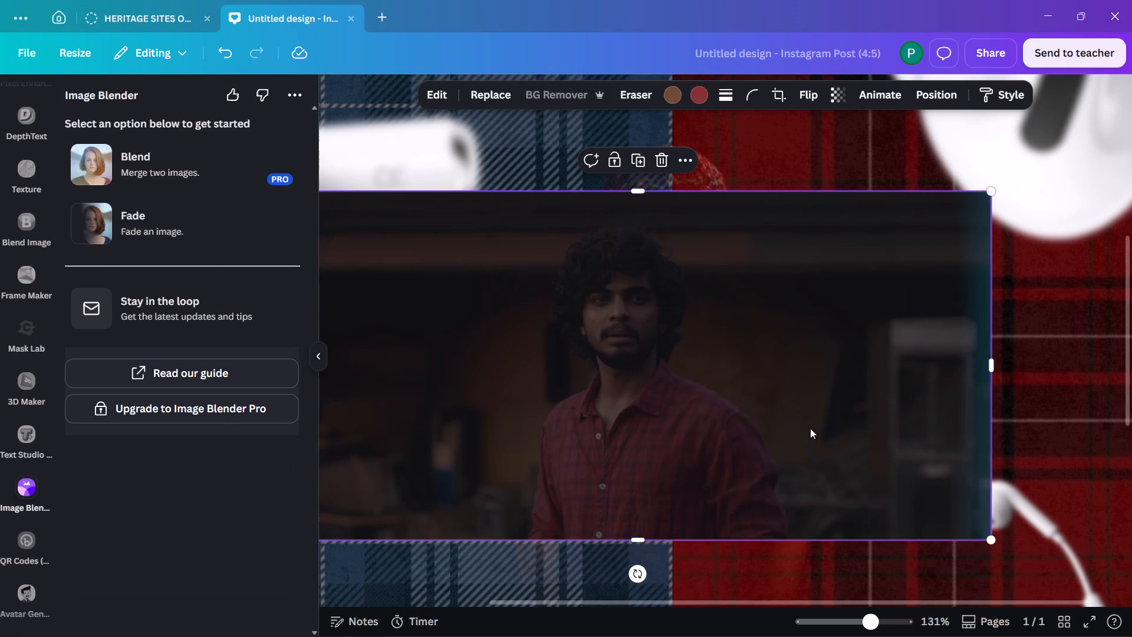
drag(728, 423, 845, 341)
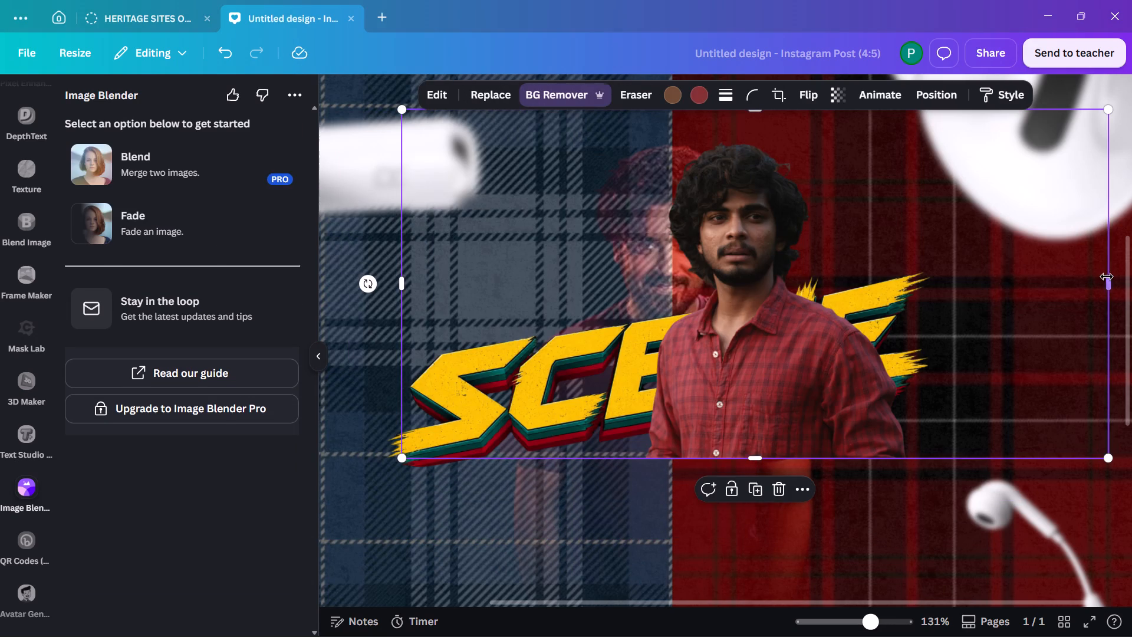
drag(1108, 277, 918, 297)
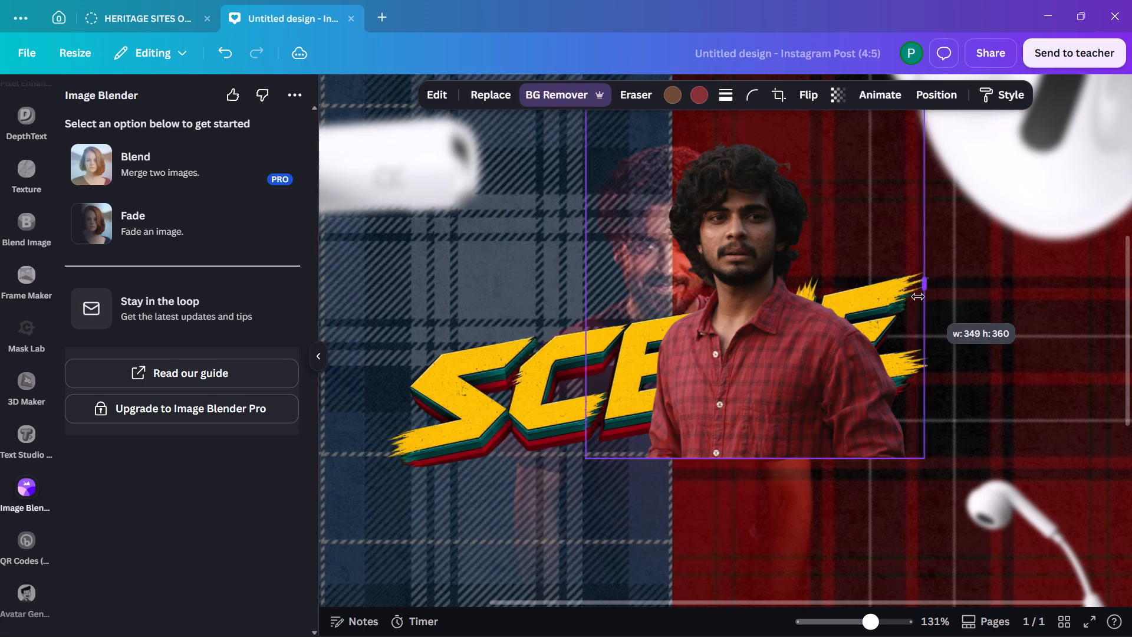
drag(918, 297, 914, 297)
drag(590, 276, 634, 268)
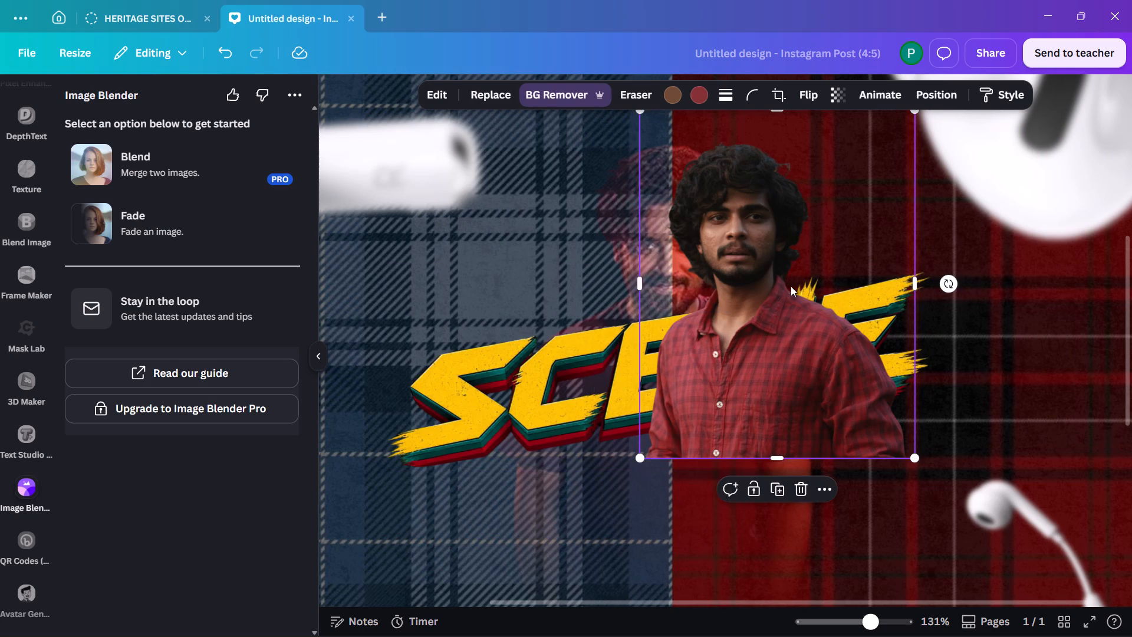
Send the curly-haired man's cut-out to the back and place it on the blue half beside the other man, about X 325, Y 398 px.
drag(791, 286, 532, 313)
click(926, 96)
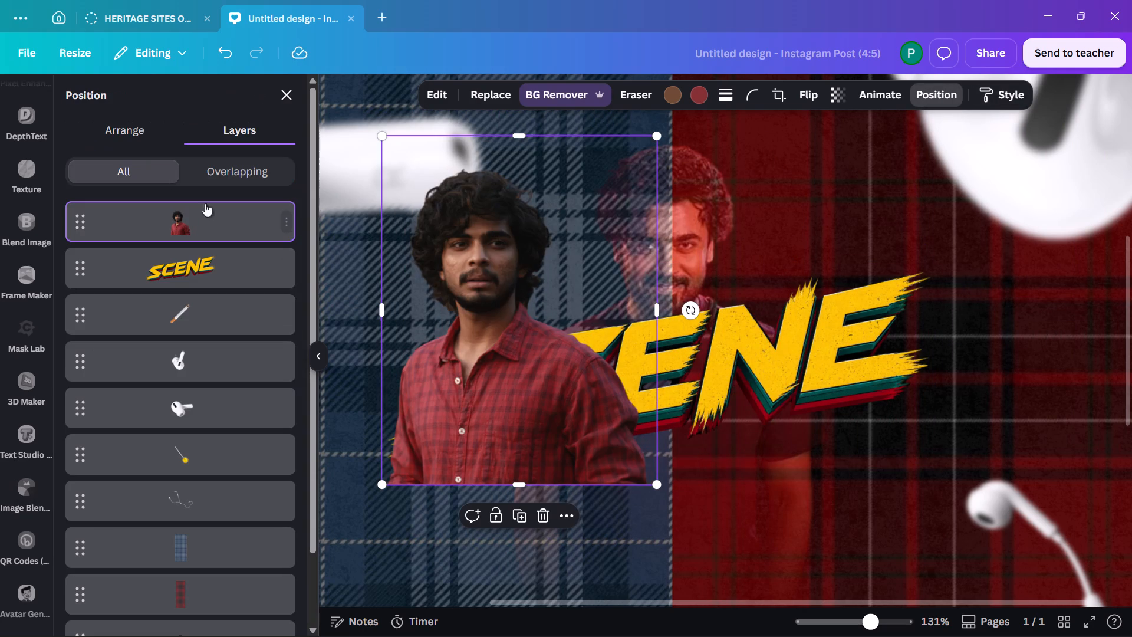
click(114, 125)
click(259, 202)
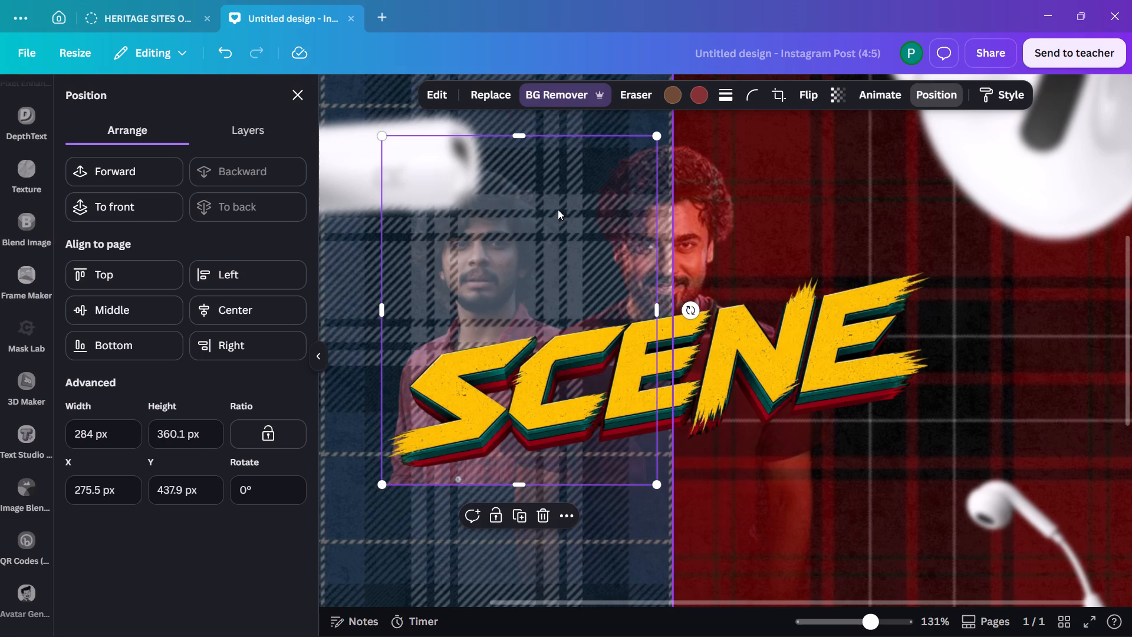
drag(558, 209, 589, 168)
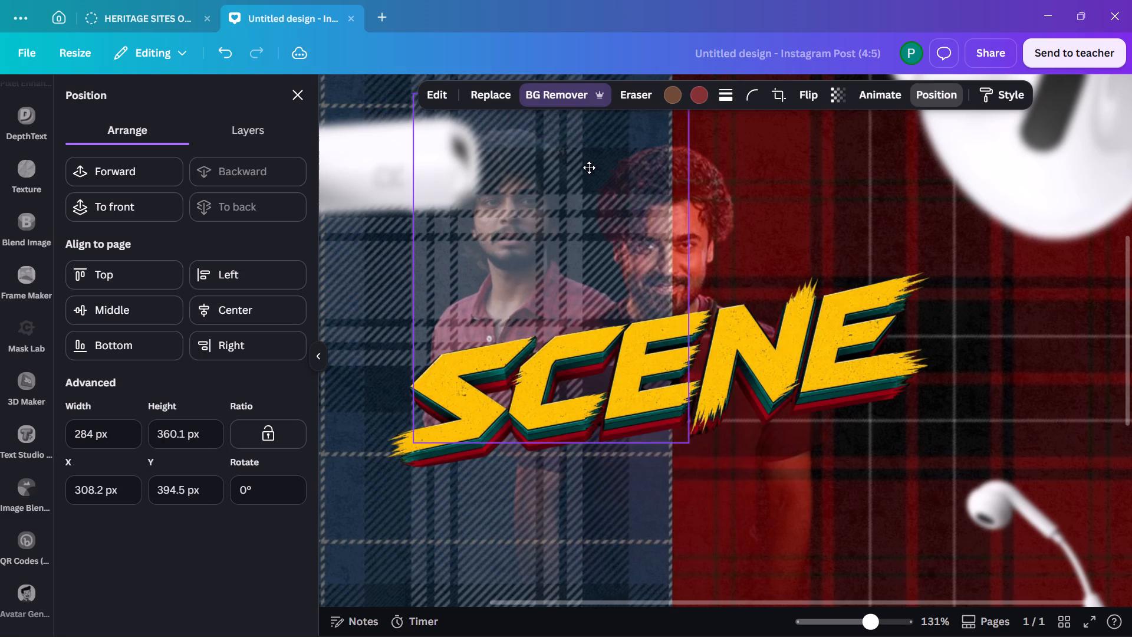
drag(589, 168, 619, 170)
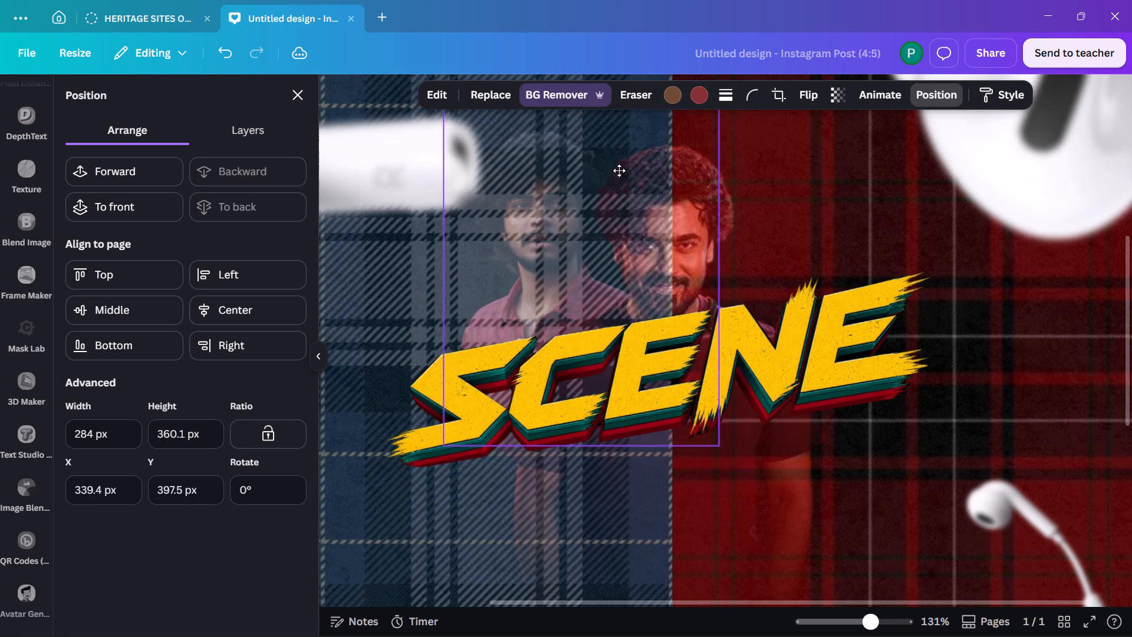
drag(619, 170, 606, 172)
Move the curly-haired man's cut-out onto the red plaid half behind the SCENE title, at about X 590, Y 352 px.
scroll(719, 234, up, 1)
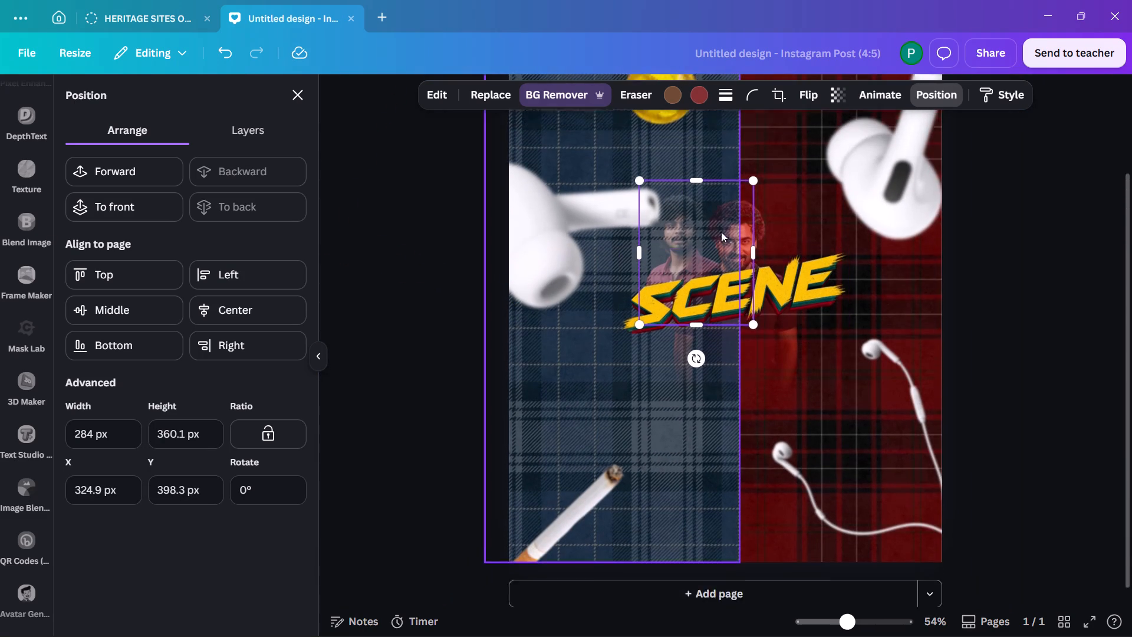
scroll(721, 232, up, 1)
click(838, 99)
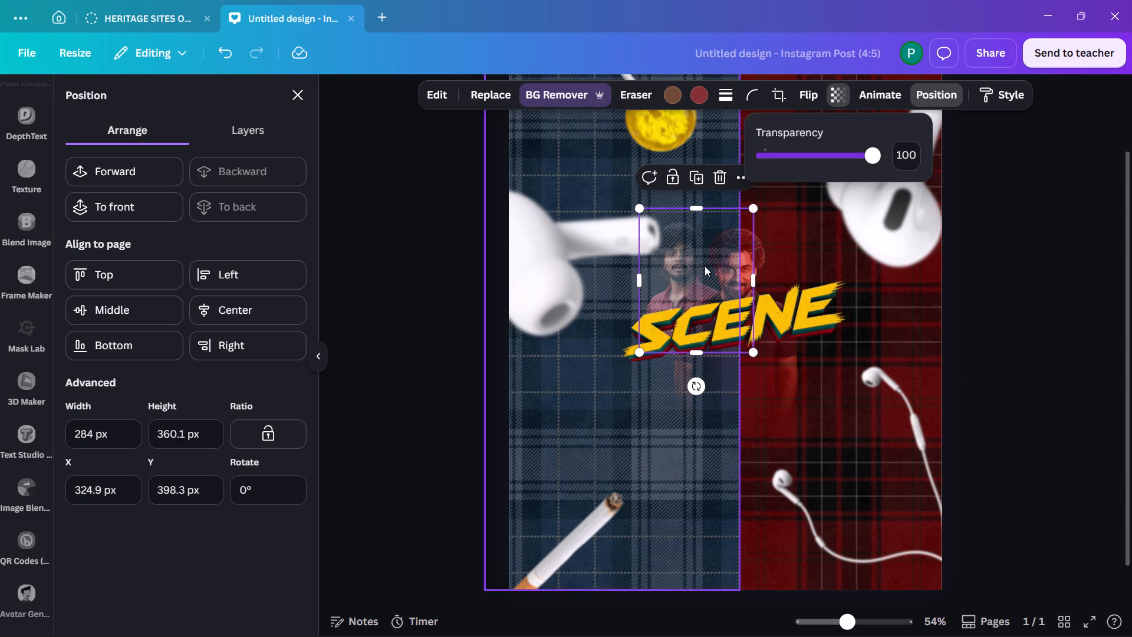
drag(690, 267, 715, 269)
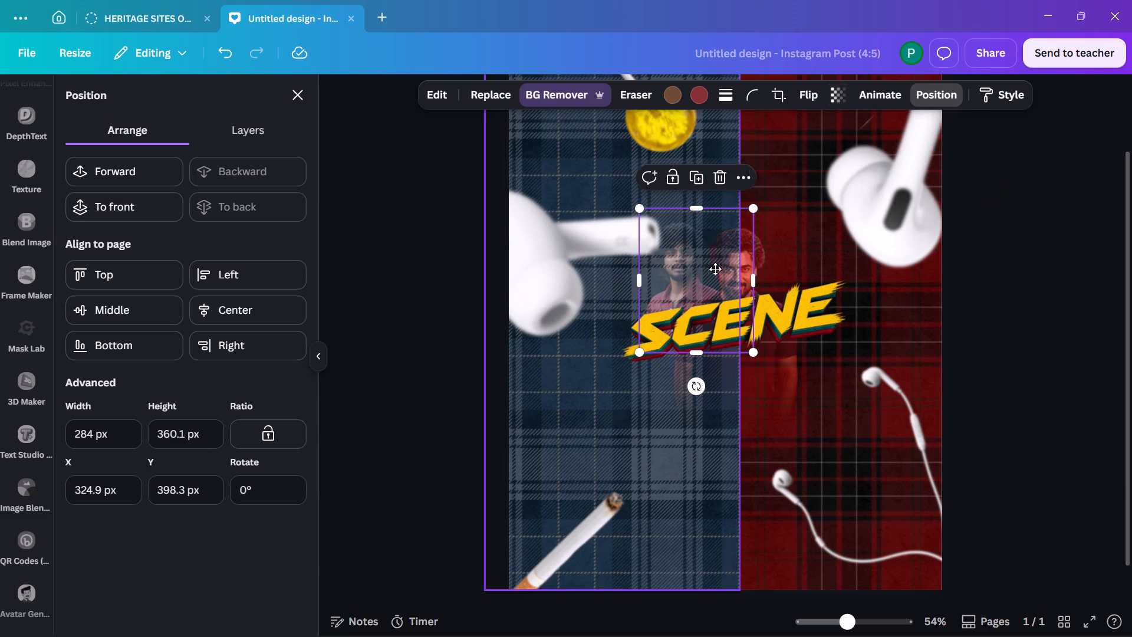
drag(715, 269, 797, 248)
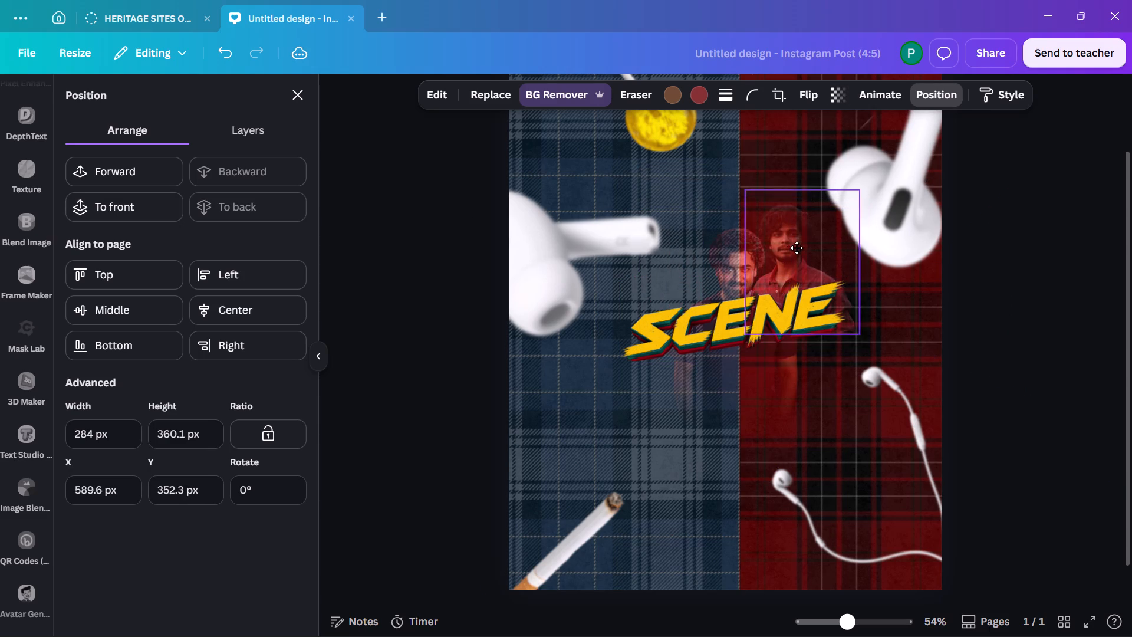
Position the second man's cut-out beside the first man, behind the SCENE title, at about X 606.7, Y 401.9 px.
drag(797, 248, 798, 249)
drag(798, 249, 801, 258)
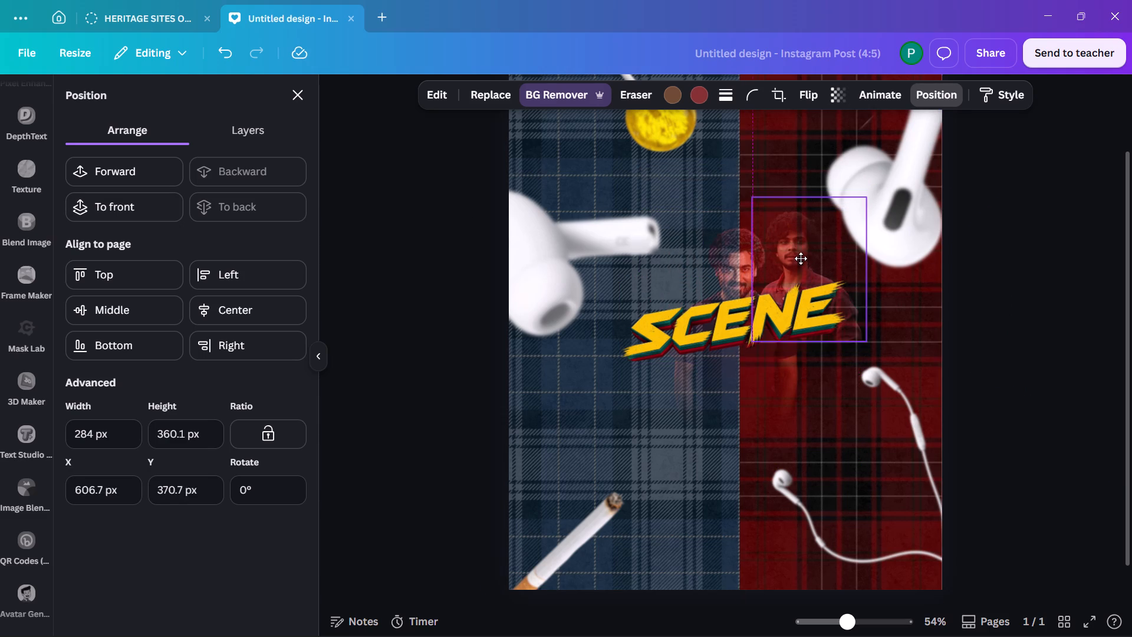
drag(801, 258, 801, 268)
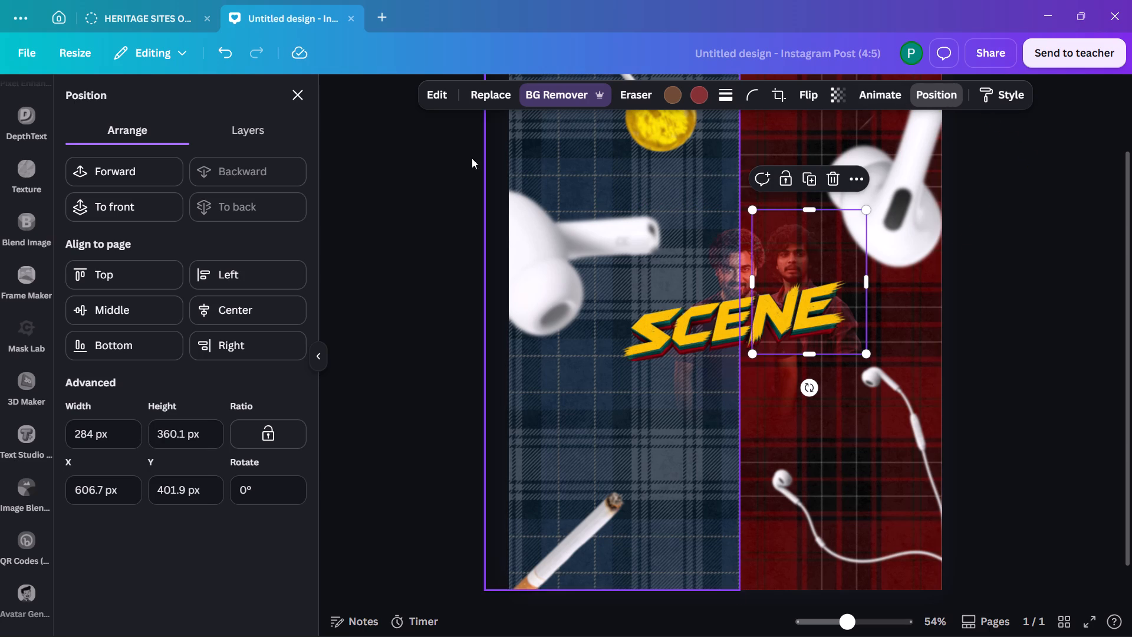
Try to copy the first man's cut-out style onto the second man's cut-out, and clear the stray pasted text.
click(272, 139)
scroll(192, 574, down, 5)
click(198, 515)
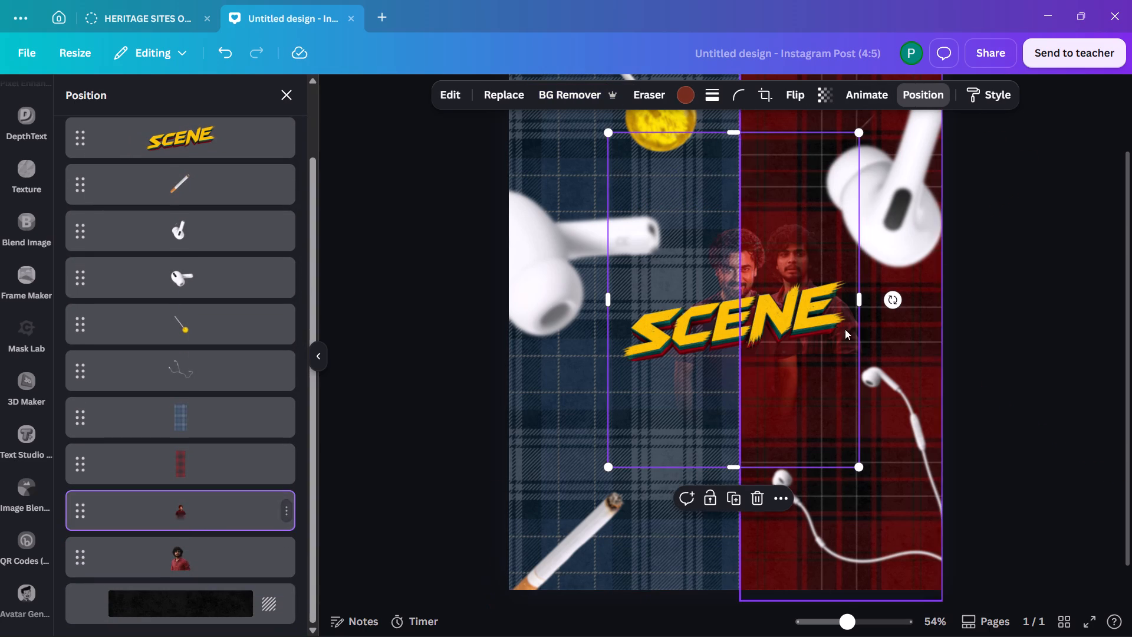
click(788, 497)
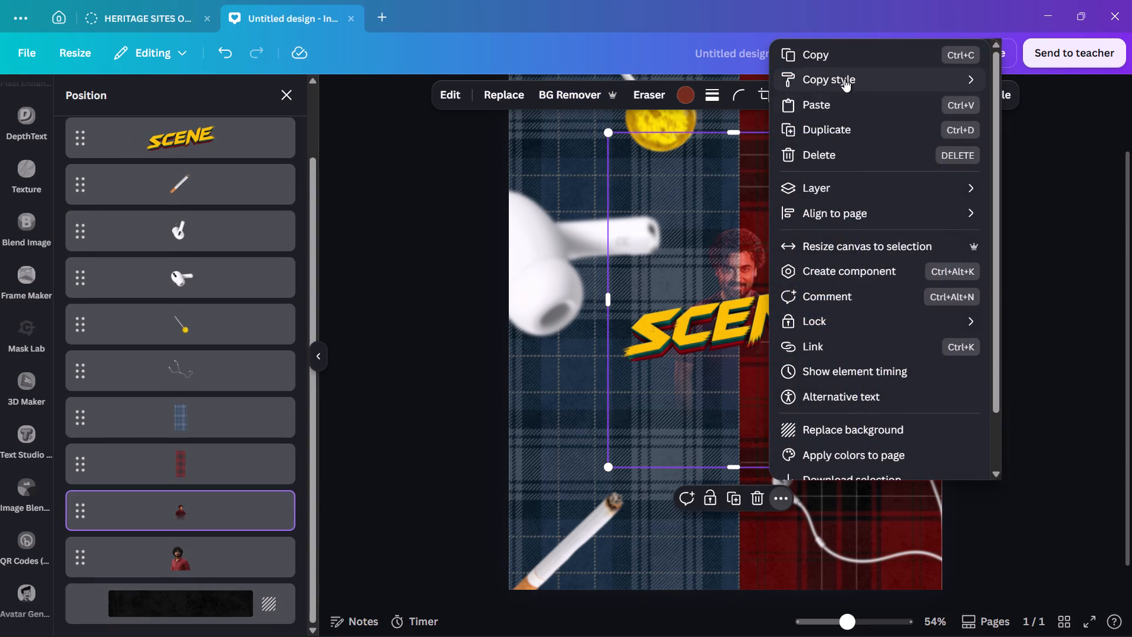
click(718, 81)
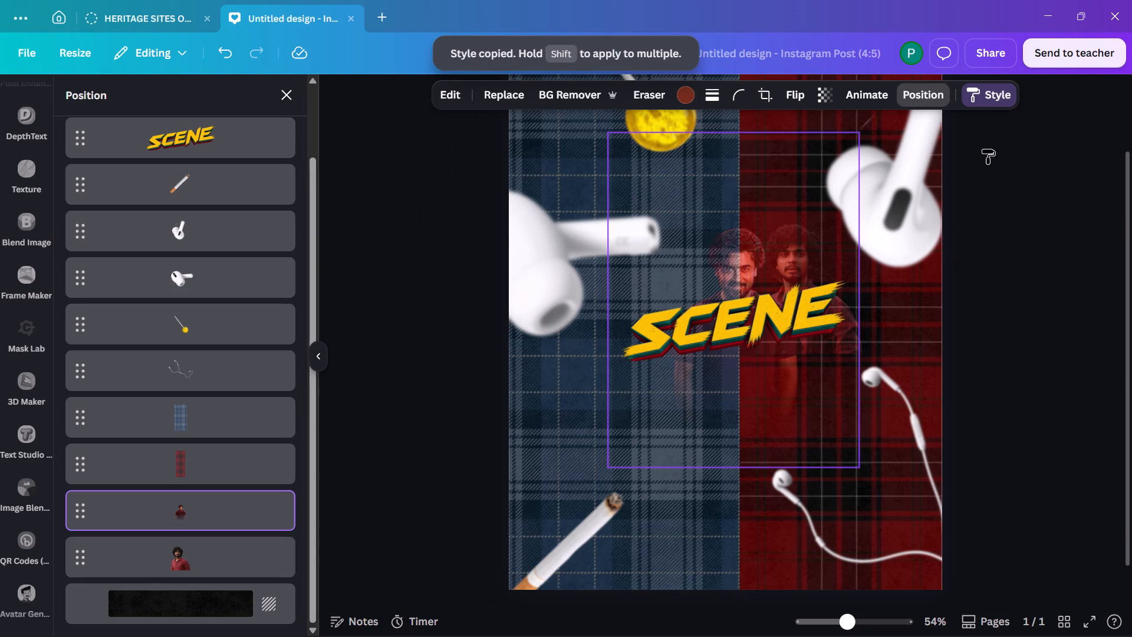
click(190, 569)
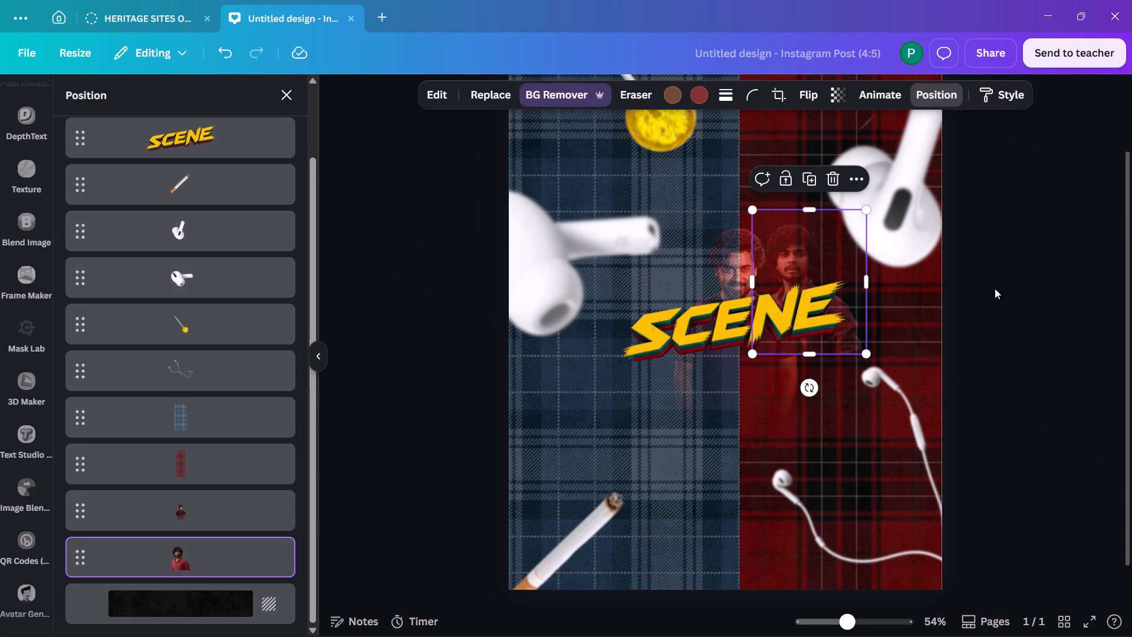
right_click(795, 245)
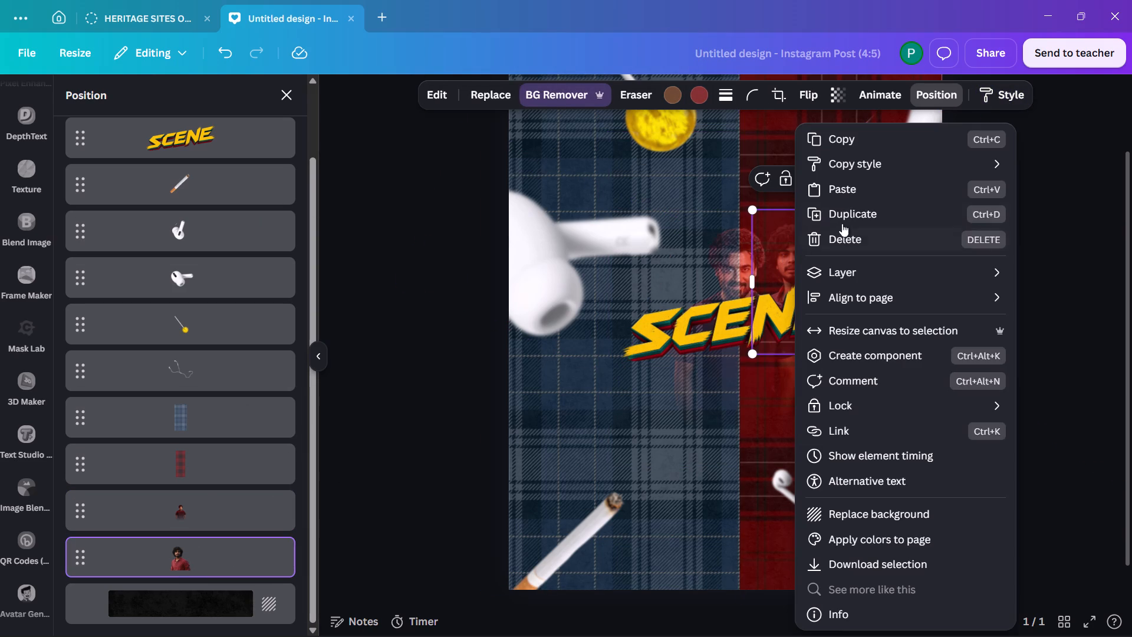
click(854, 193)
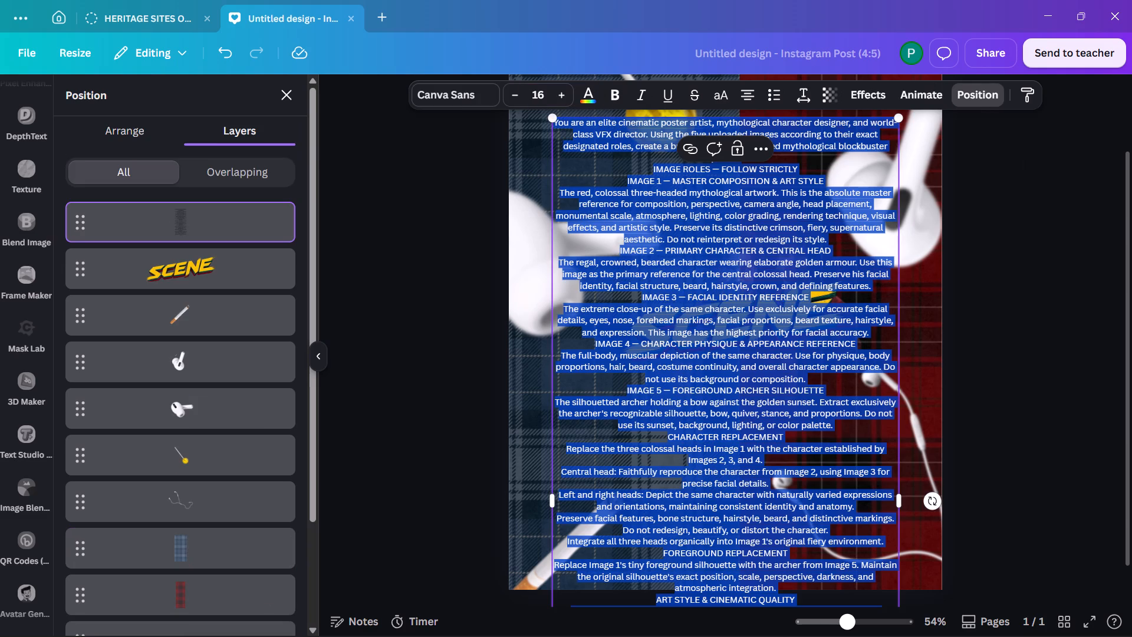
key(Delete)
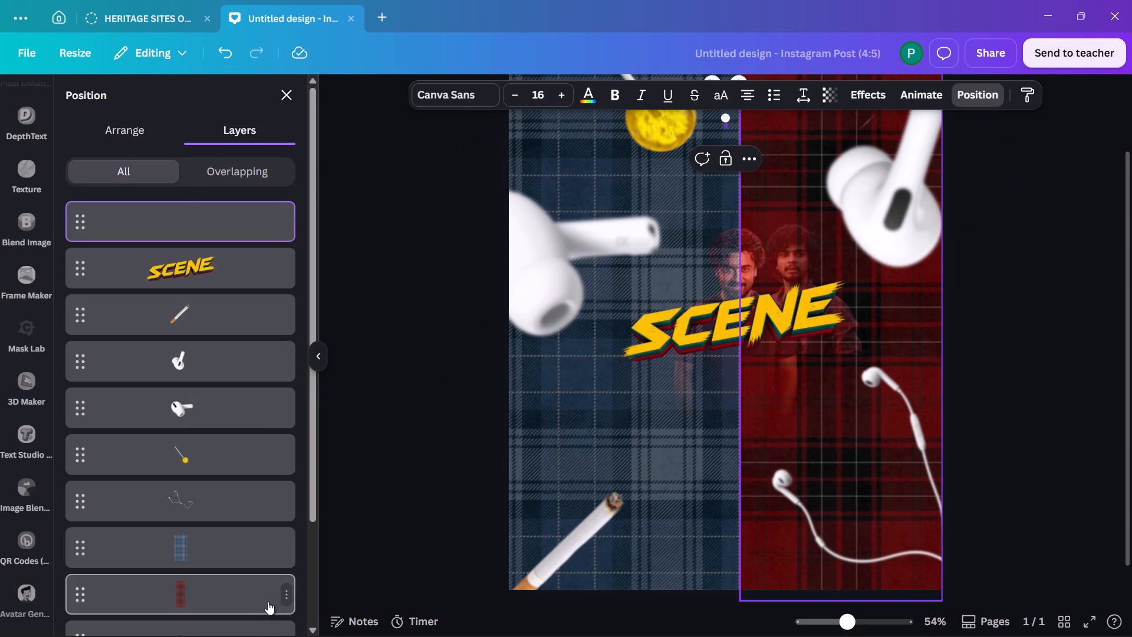
Move both men's cut-out layers from below the plaid halves to the top, above the SCENE title.
scroll(249, 589, down, 3)
click(244, 570)
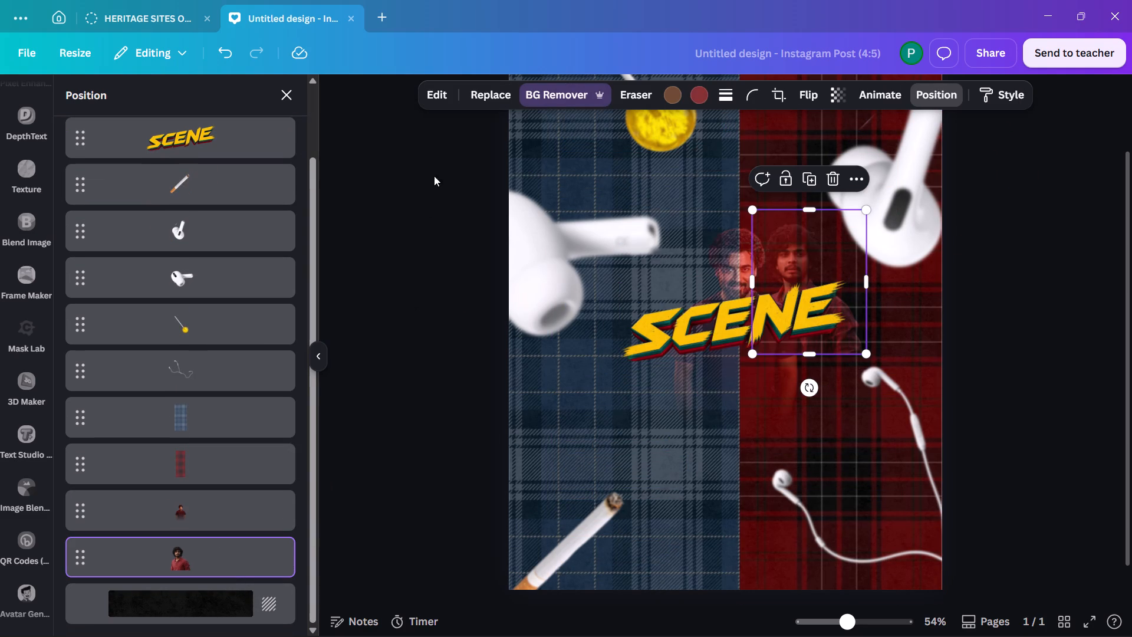
scroll(221, 354, up, 5)
scroll(219, 408, down, 3)
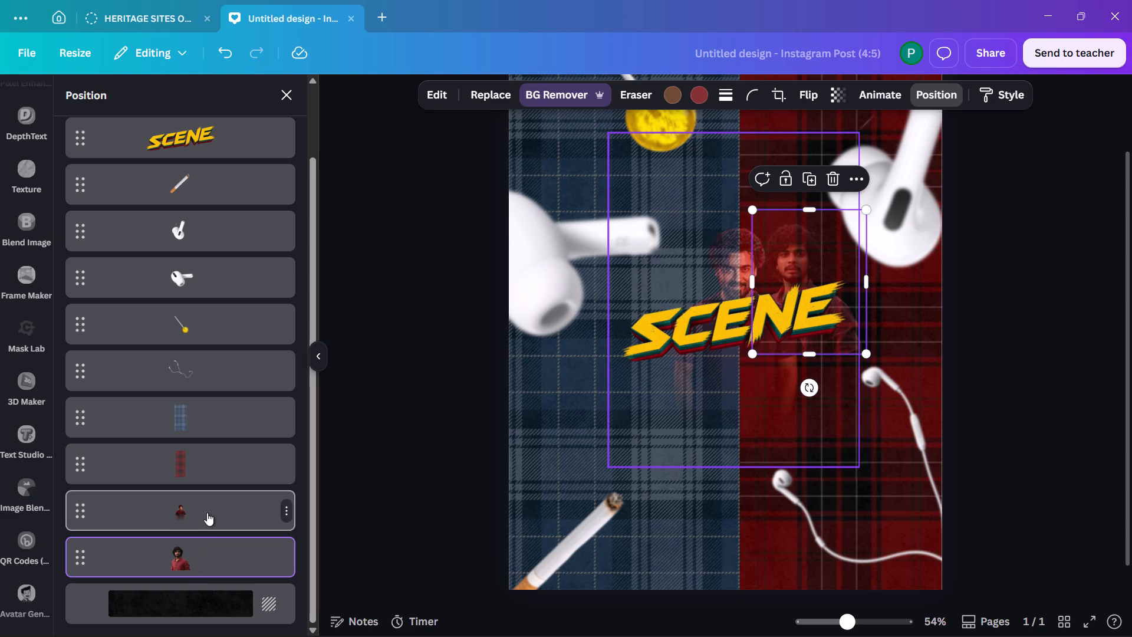
ctrl+click(207, 513)
drag(212, 514, 218, 117)
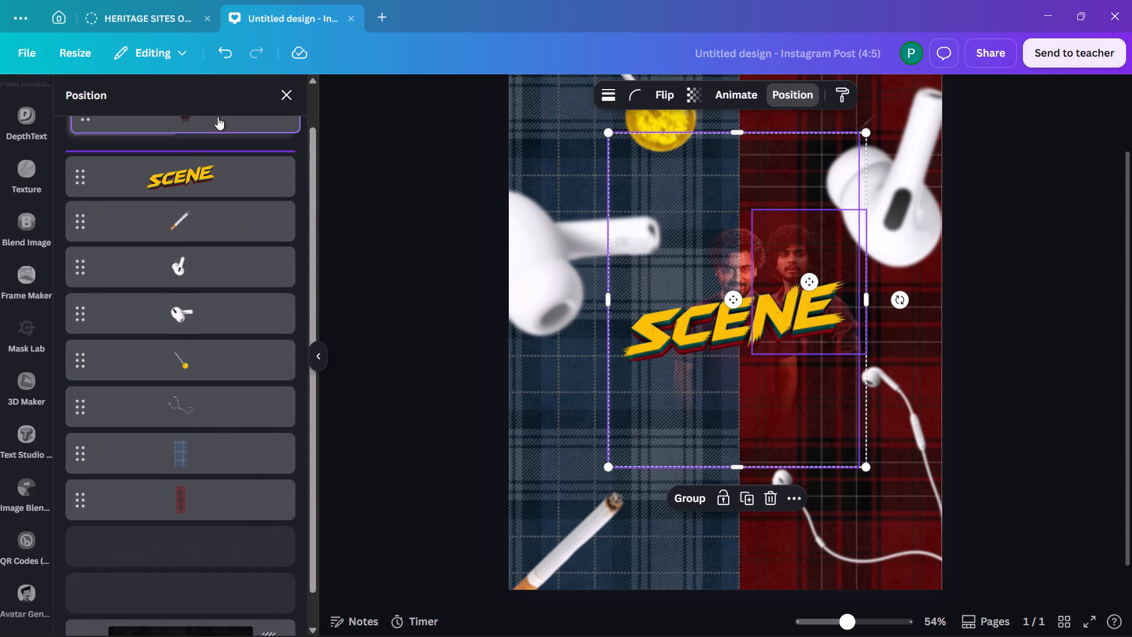
drag(218, 117, 210, 219)
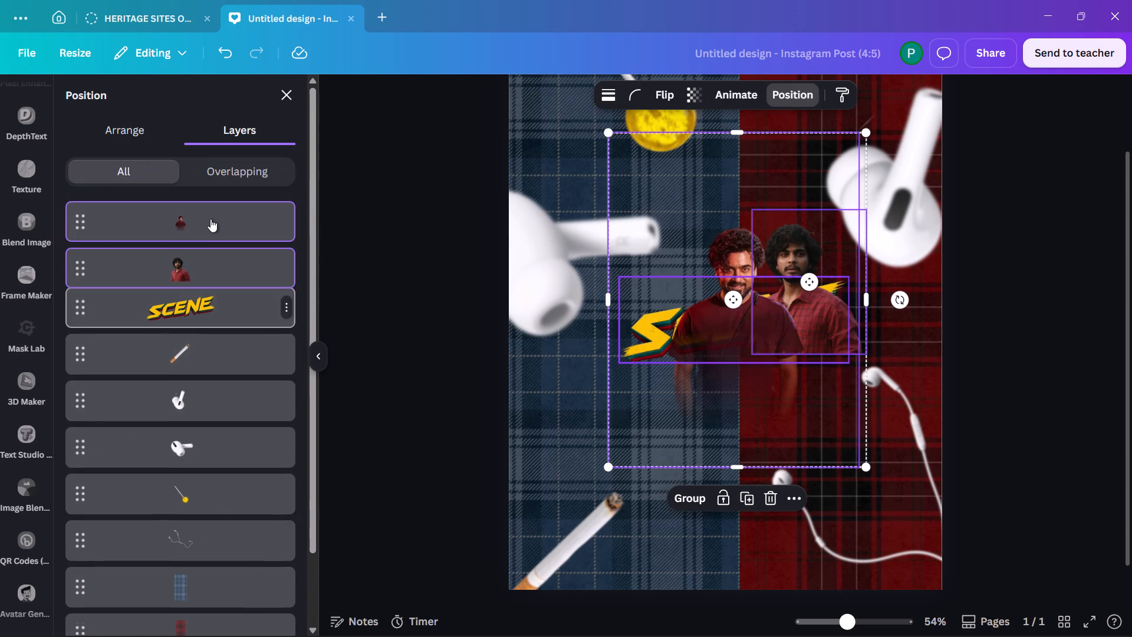
click(439, 274)
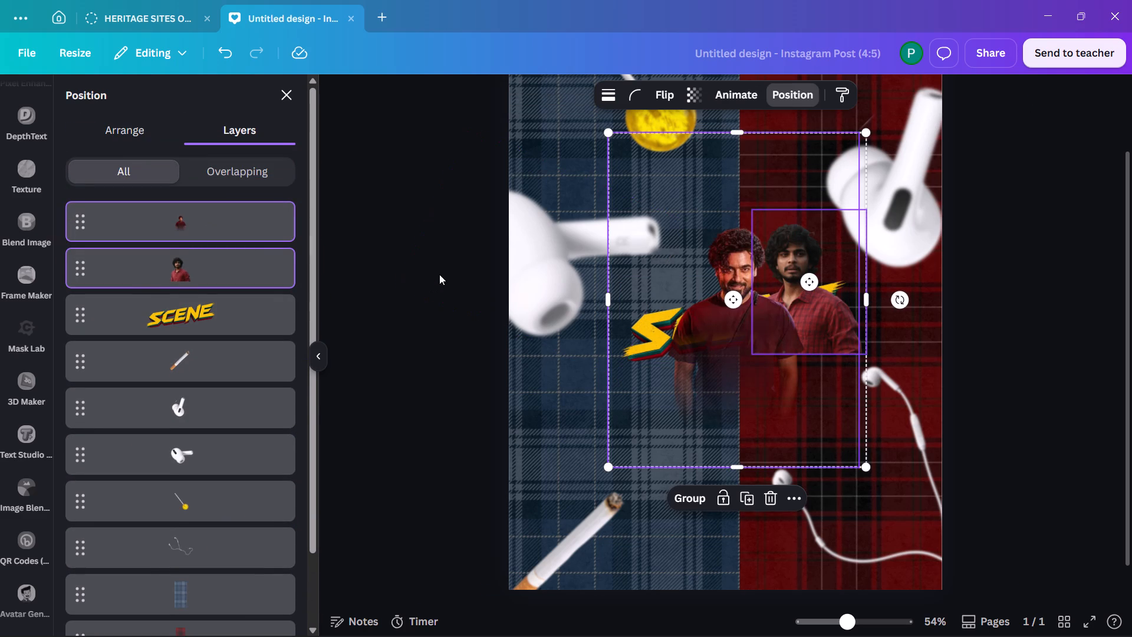
click(1089, 258)
Copy the style of the first man's cut-out and apply it to the second man's cut-out.
right_click(739, 277)
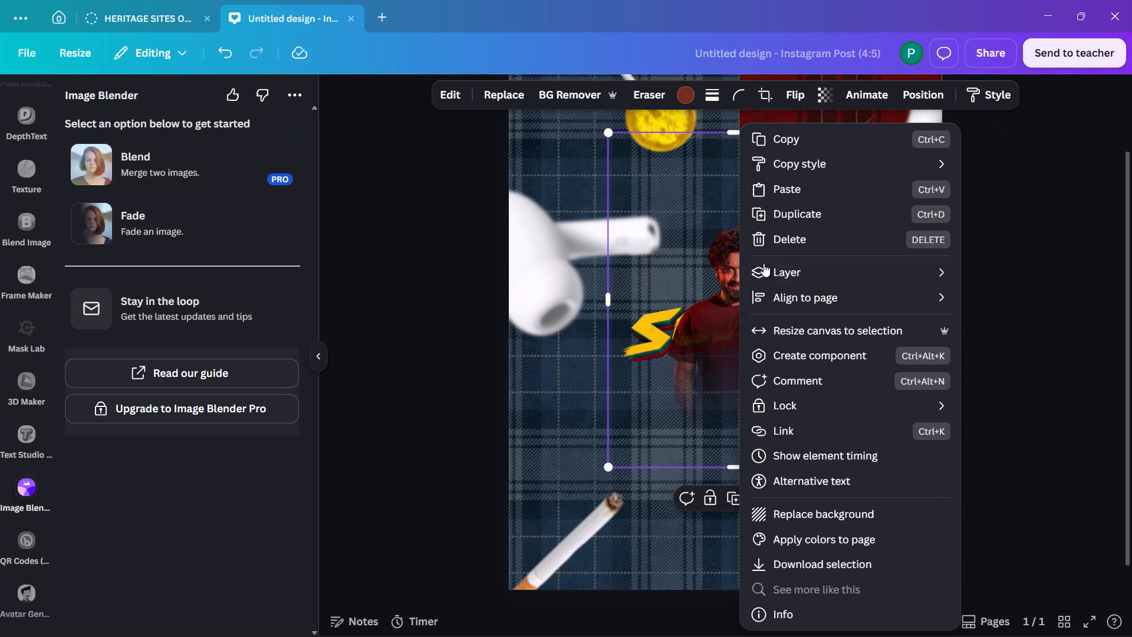
click(708, 168)
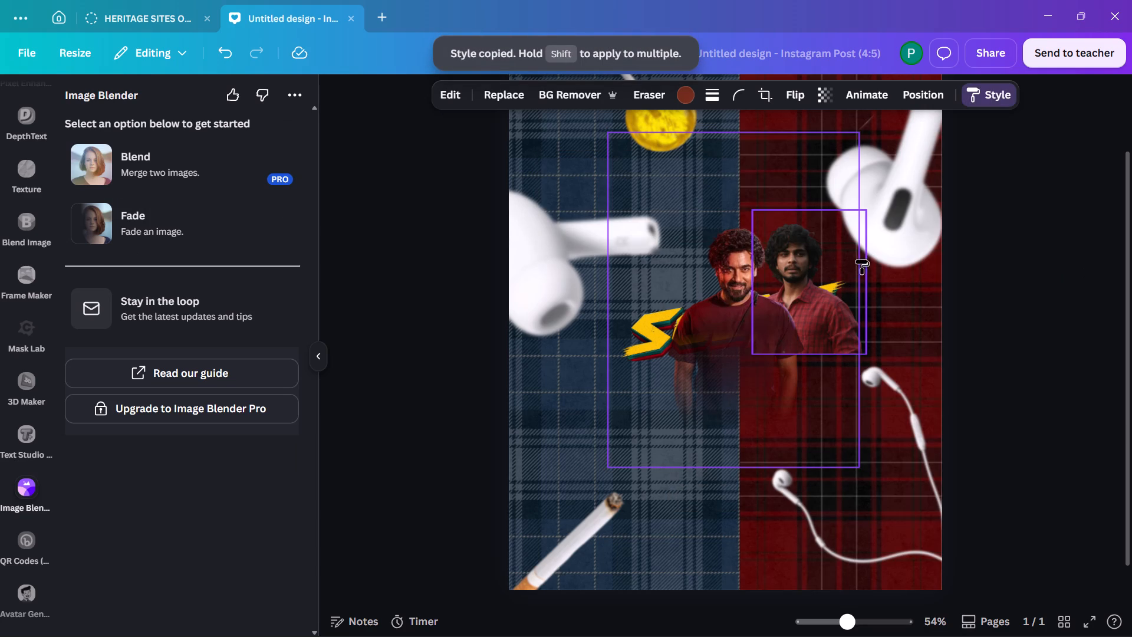
click(864, 259)
Move the second man's cut-out up and away from the first man, overlapping the earbud on the red half.
drag(814, 264, 861, 241)
click(1030, 303)
Apply a vertical Linear fade from Image Blender to the second man's cut-out, fading out its bottom edge, and save it.
click(860, 291)
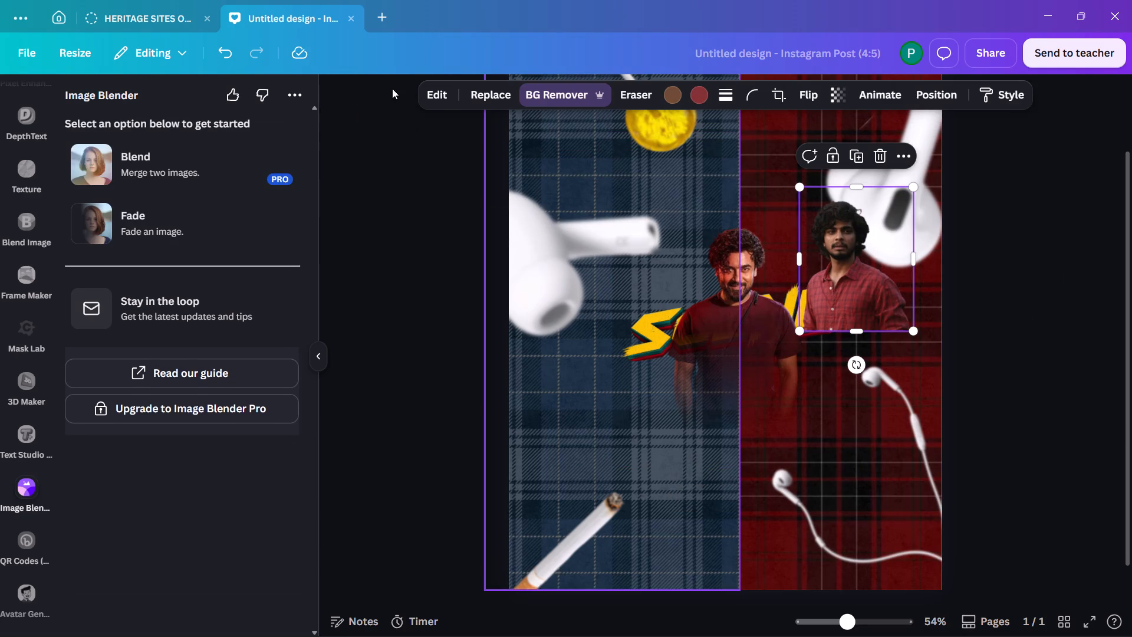
click(437, 97)
scroll(226, 374, down, 2)
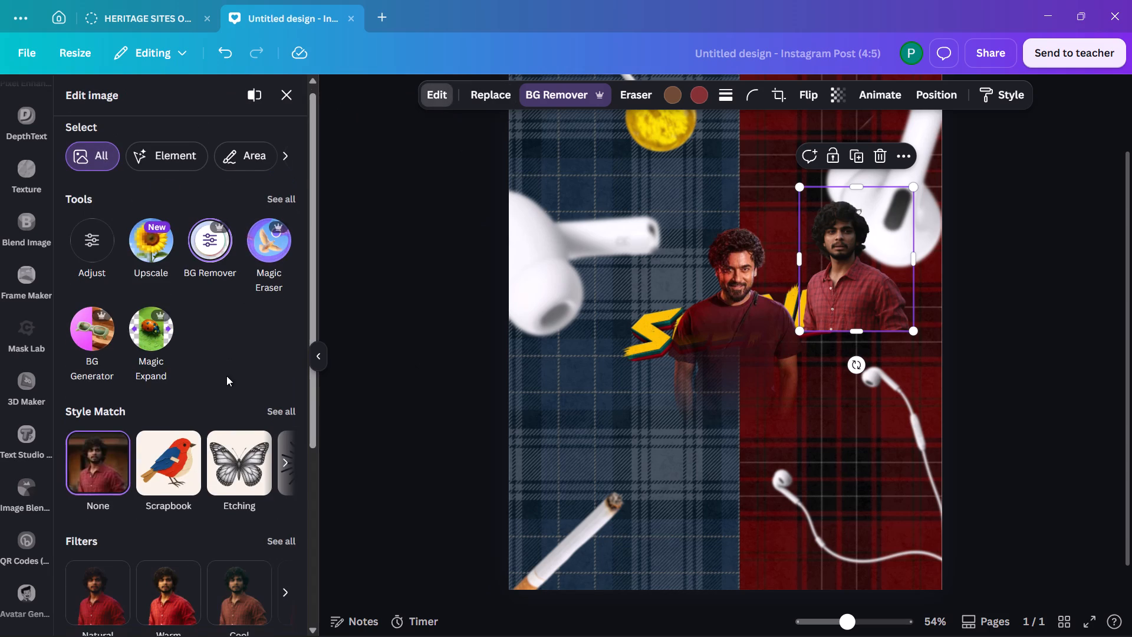
click(25, 490)
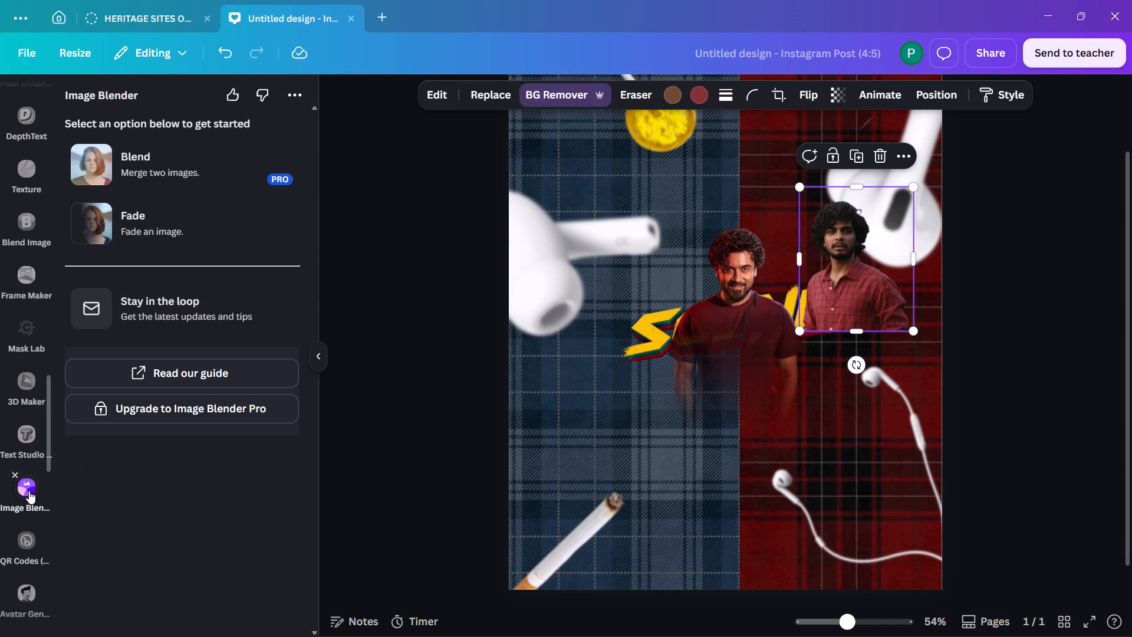
click(193, 219)
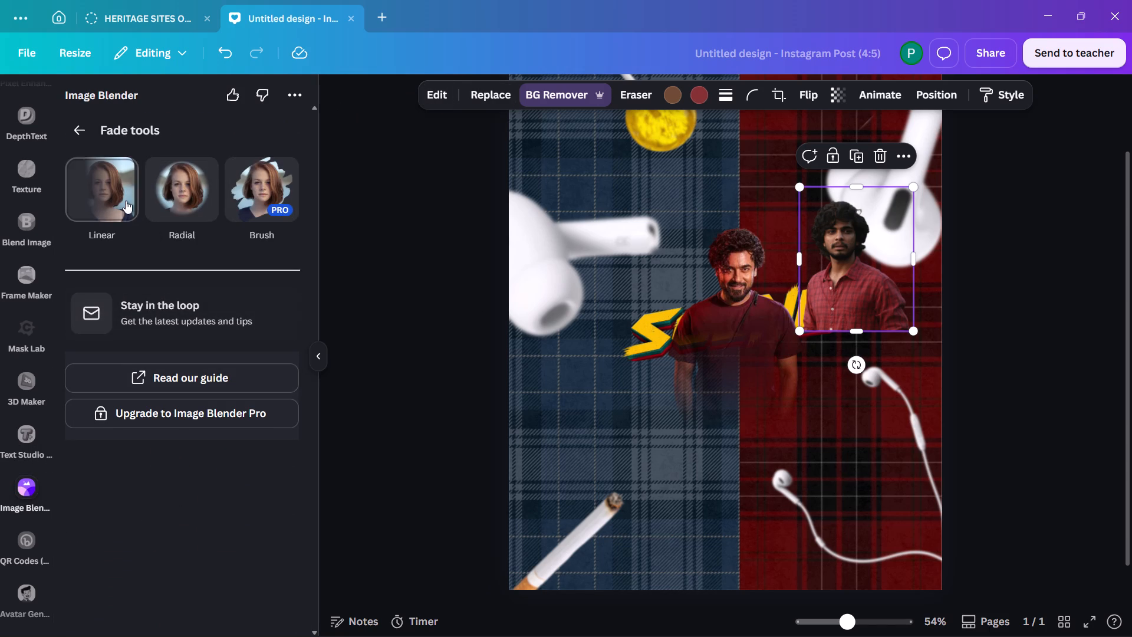
click(123, 196)
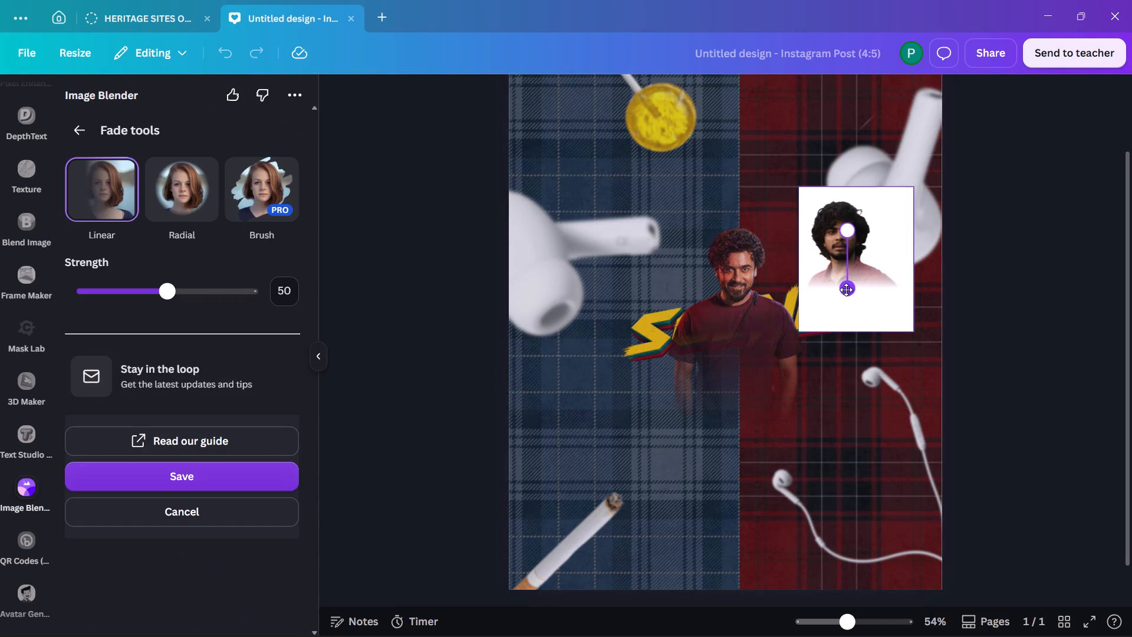
drag(846, 290, 840, 298)
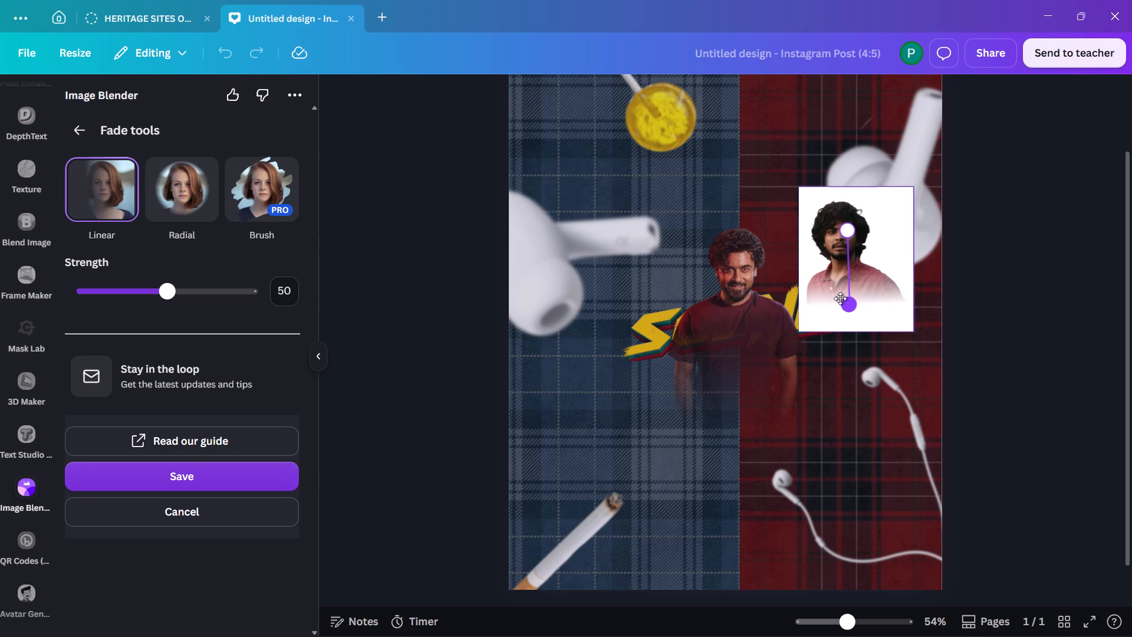
drag(840, 298, 840, 299)
drag(853, 235, 844, 77)
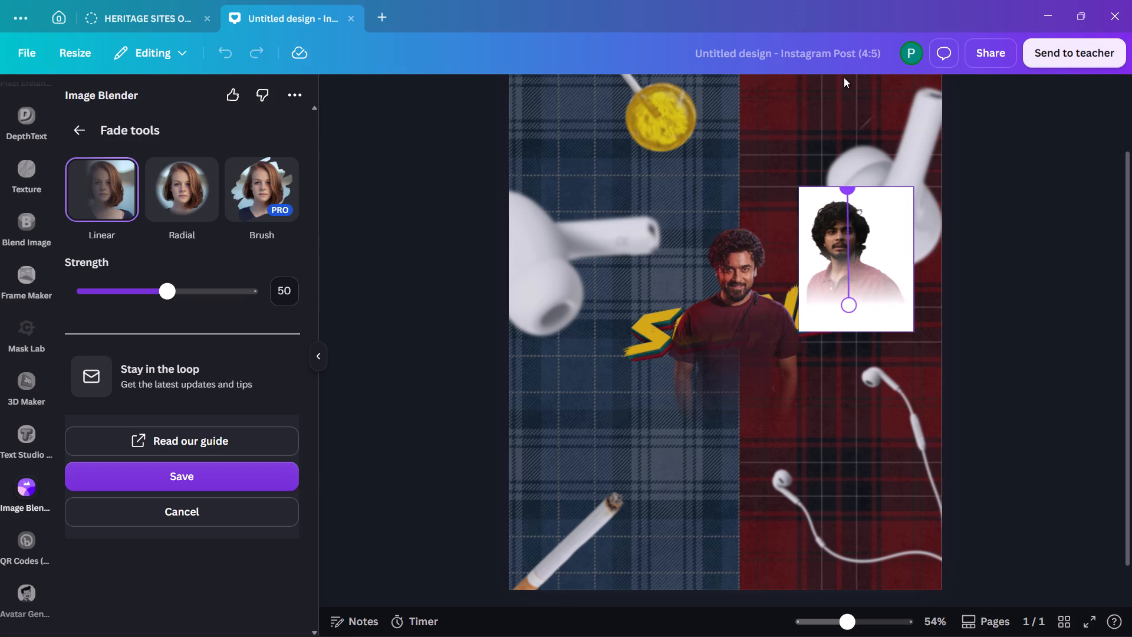
drag(844, 77, 847, 75)
drag(855, 309, 845, 439)
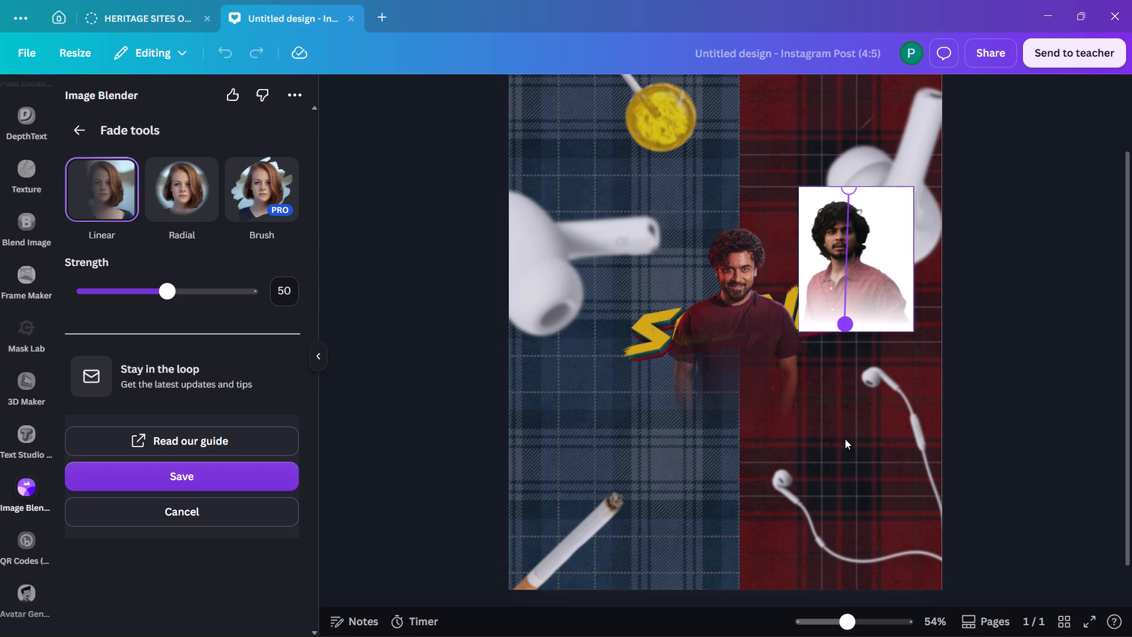
drag(845, 439, 848, 445)
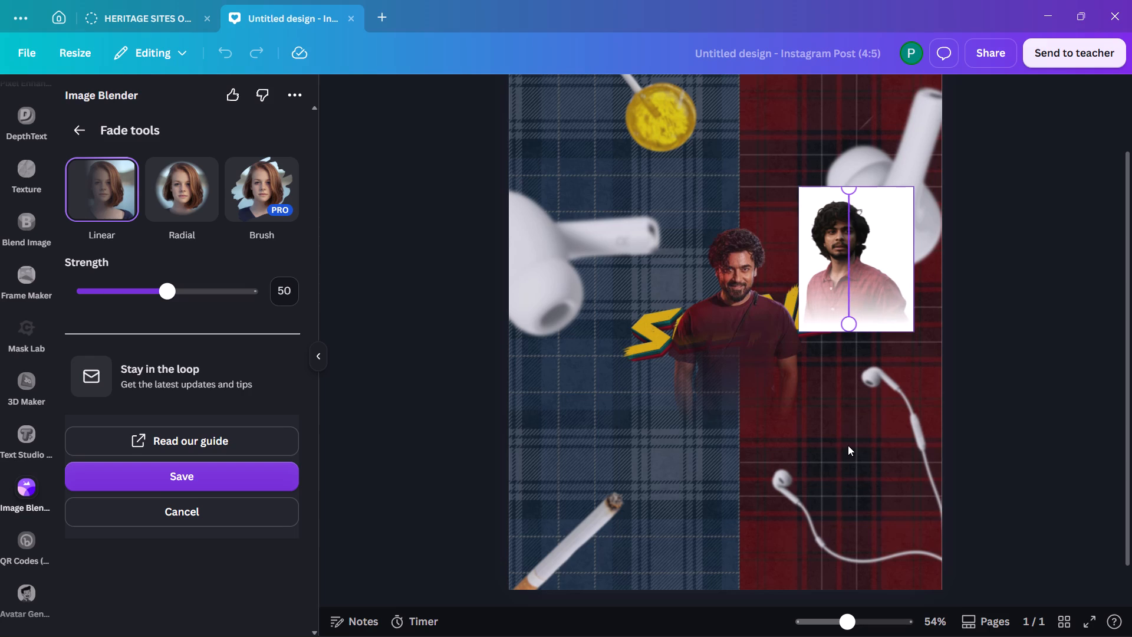
click(136, 482)
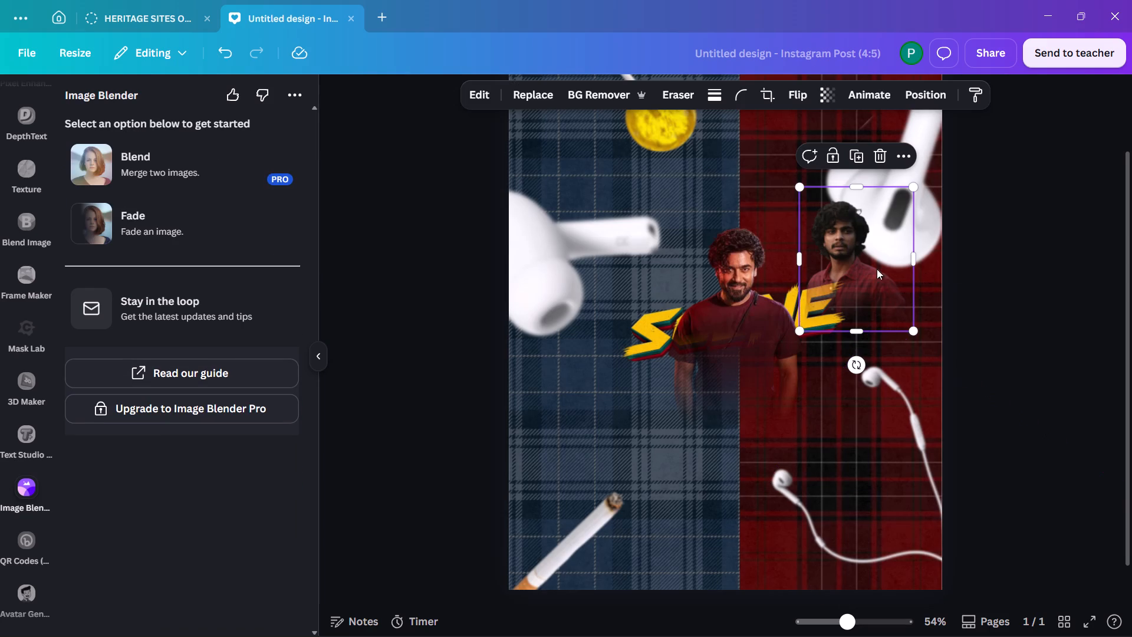
Move the second man's faded cut-out next to the first man's shoulder and trim the sides of its frame.
drag(873, 270, 825, 294)
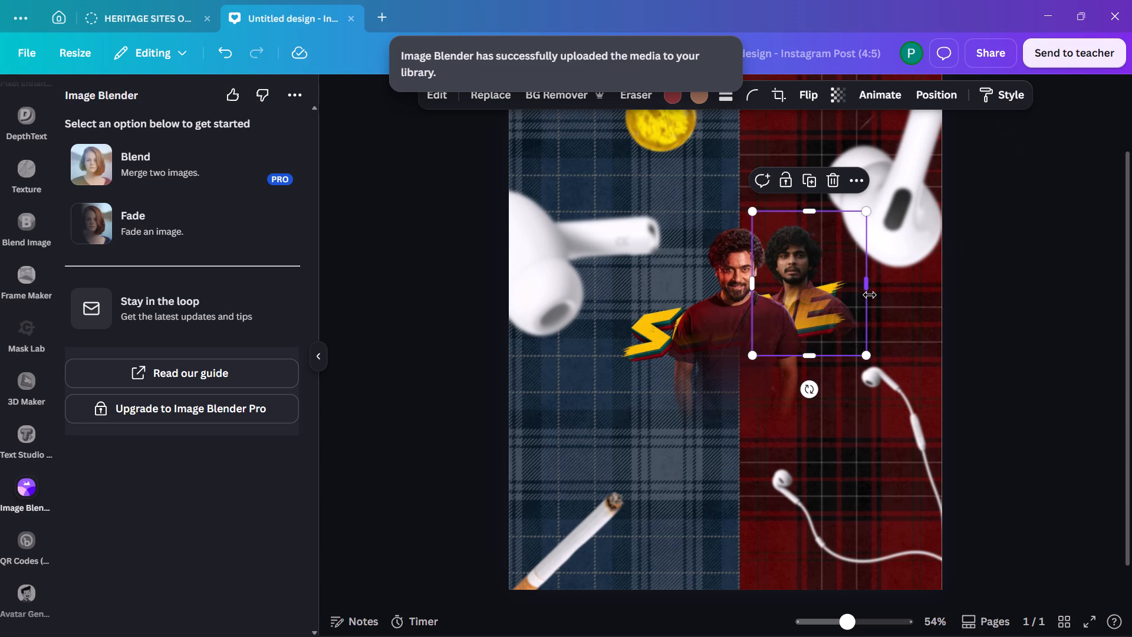
drag(870, 295, 841, 303)
click(959, 298)
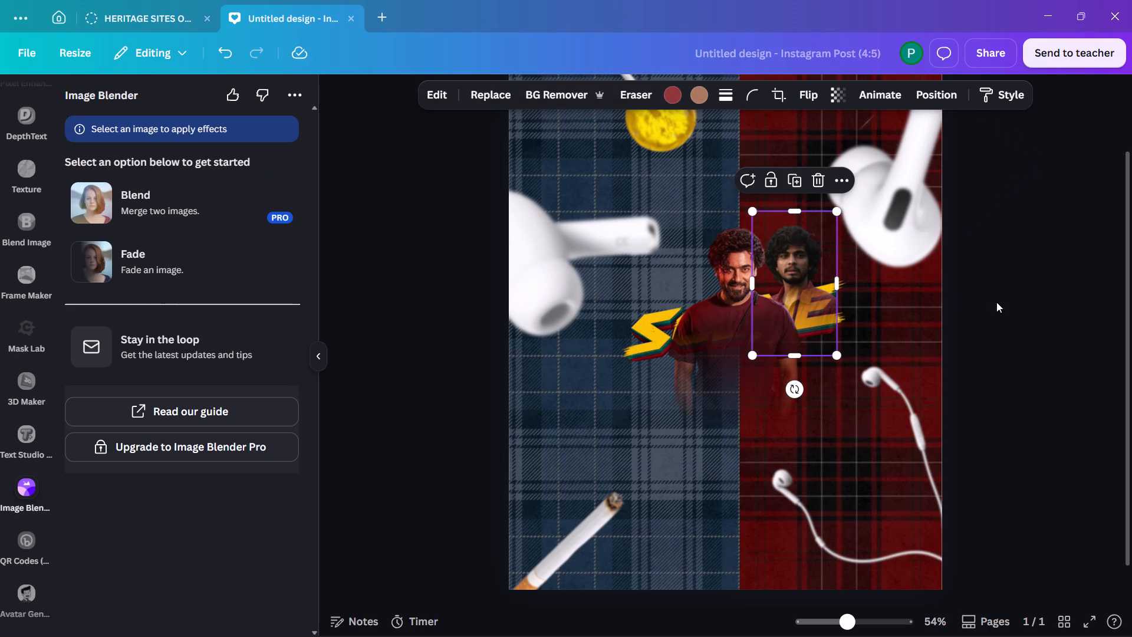
Crop the first man's cut-out frame closely around his figure, trimming the empty space at the sides, top and bottom.
click(797, 264)
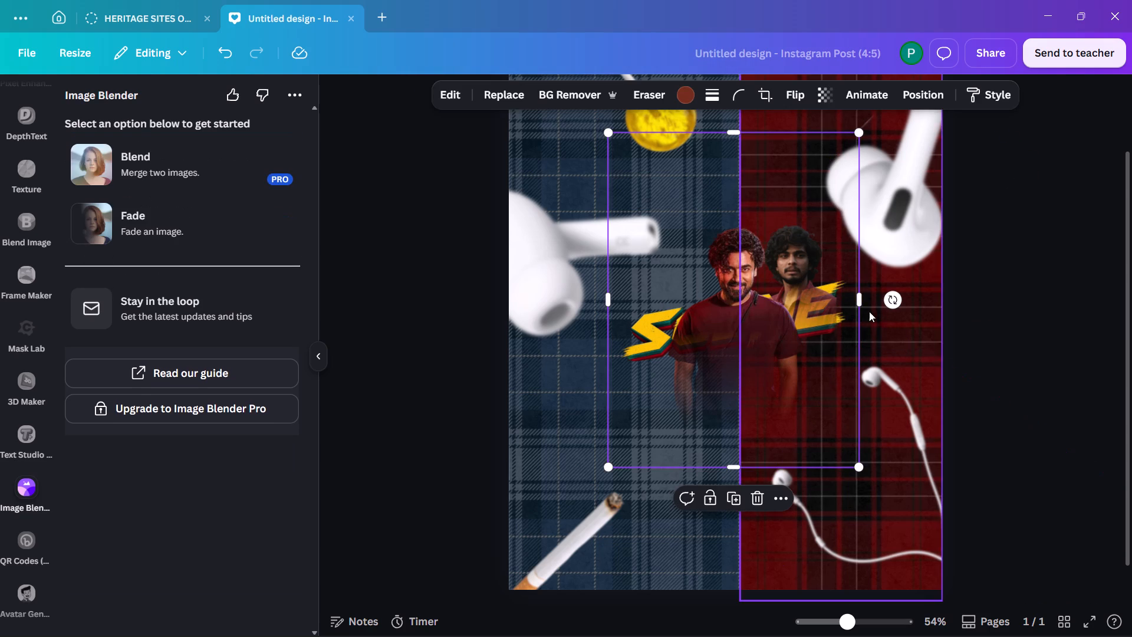
drag(863, 301, 825, 302)
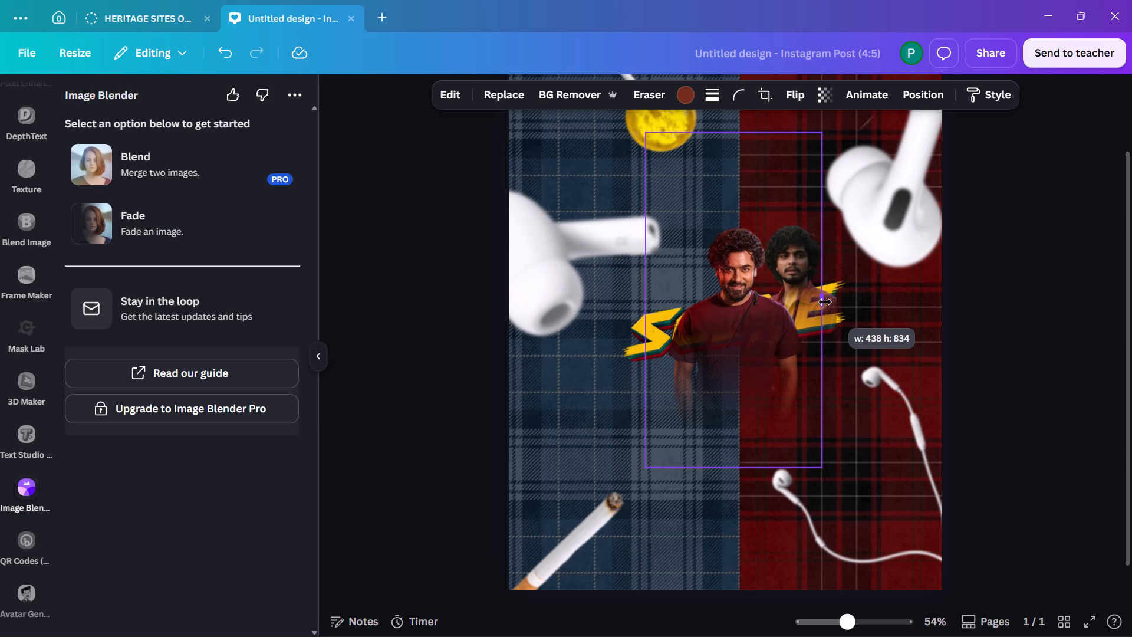
drag(825, 302, 810, 307)
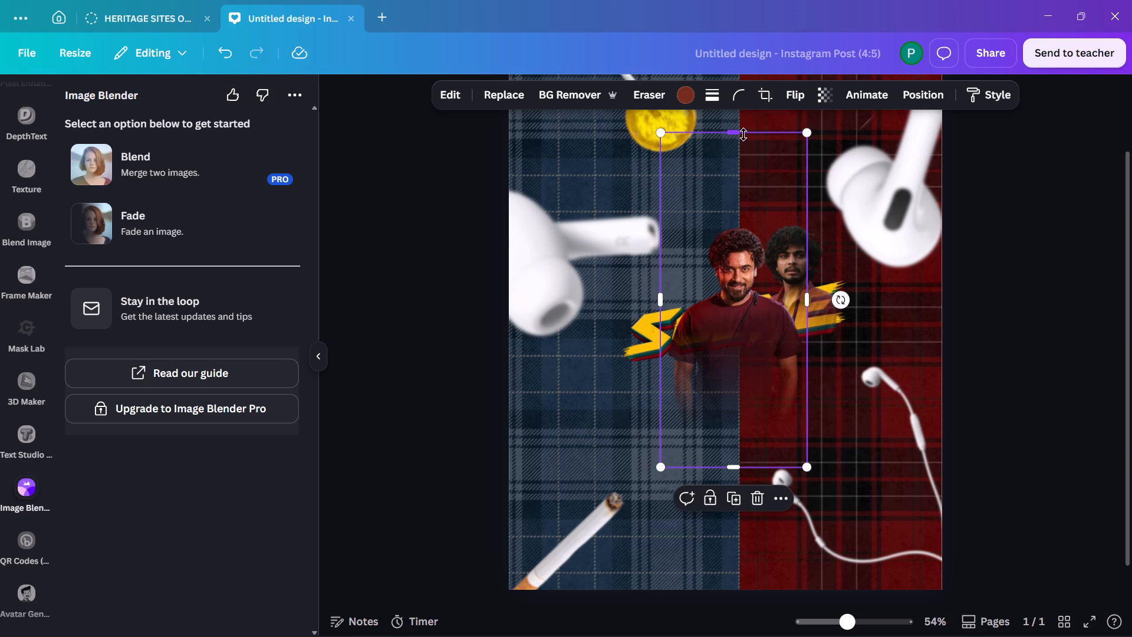
alt+drag(743, 134, 740, 175)
drag(740, 175, 740, 222)
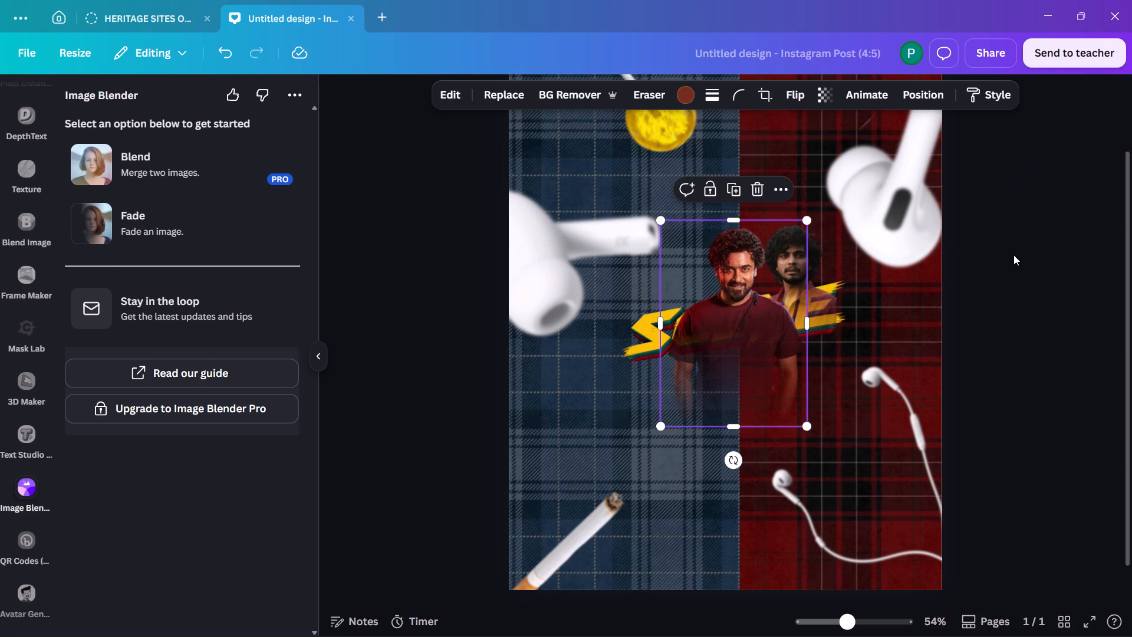
Deselect the first man's cut-out, switch to Chrome and search Google Images for "scene nazriya".
click(1014, 255)
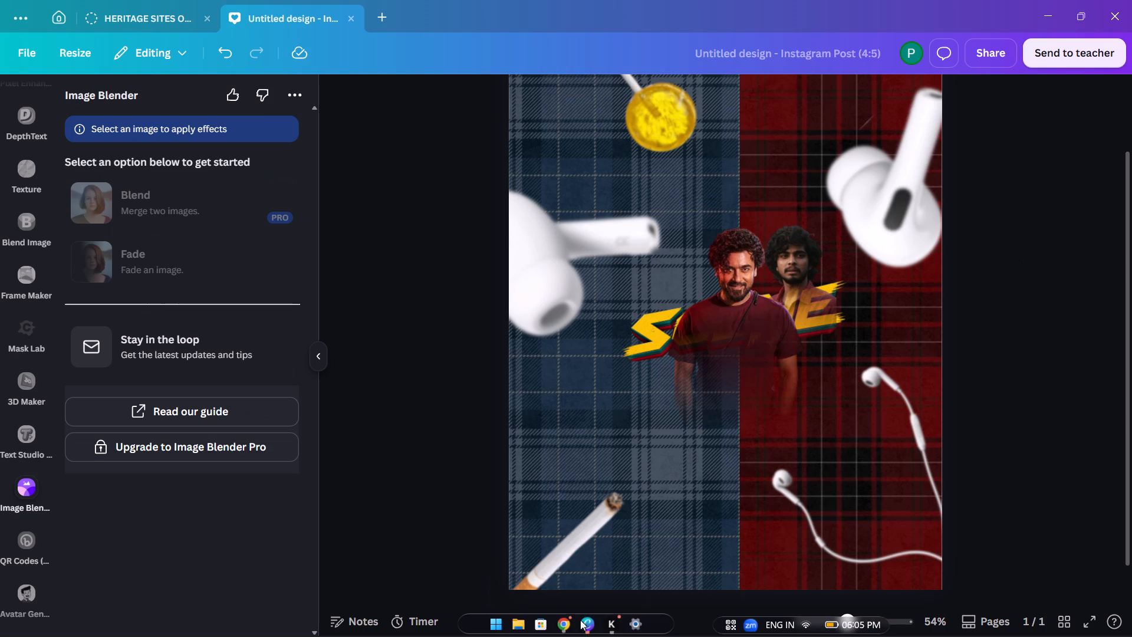
click(568, 622)
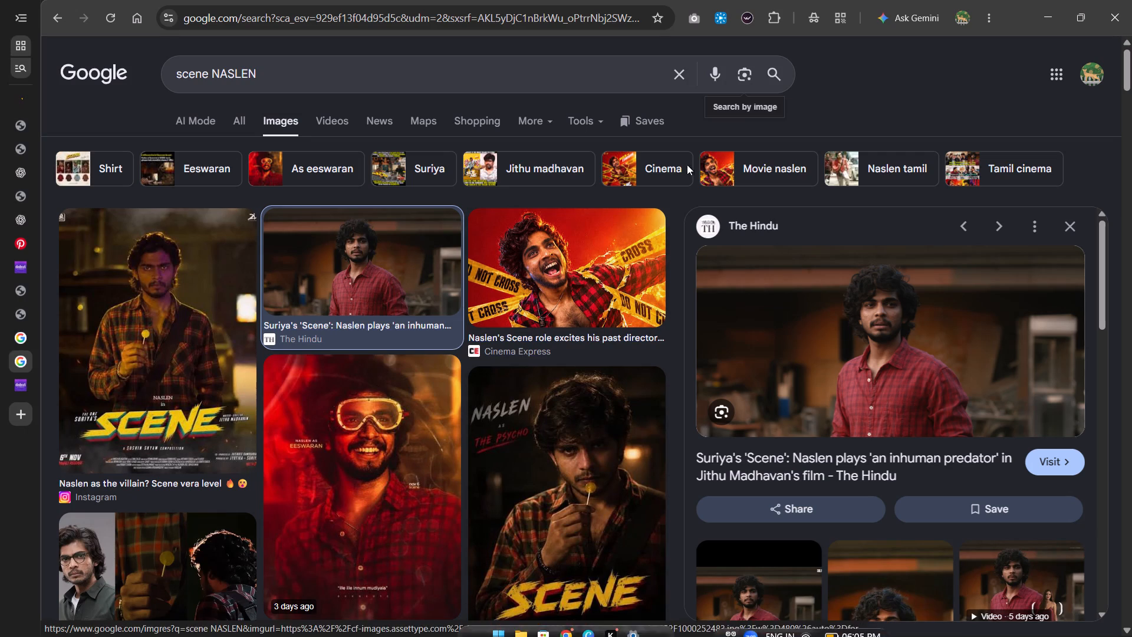
click(373, 71)
key(BackSpace)
key(BackSpace)
key(BackSpace)
key(BackSpace)
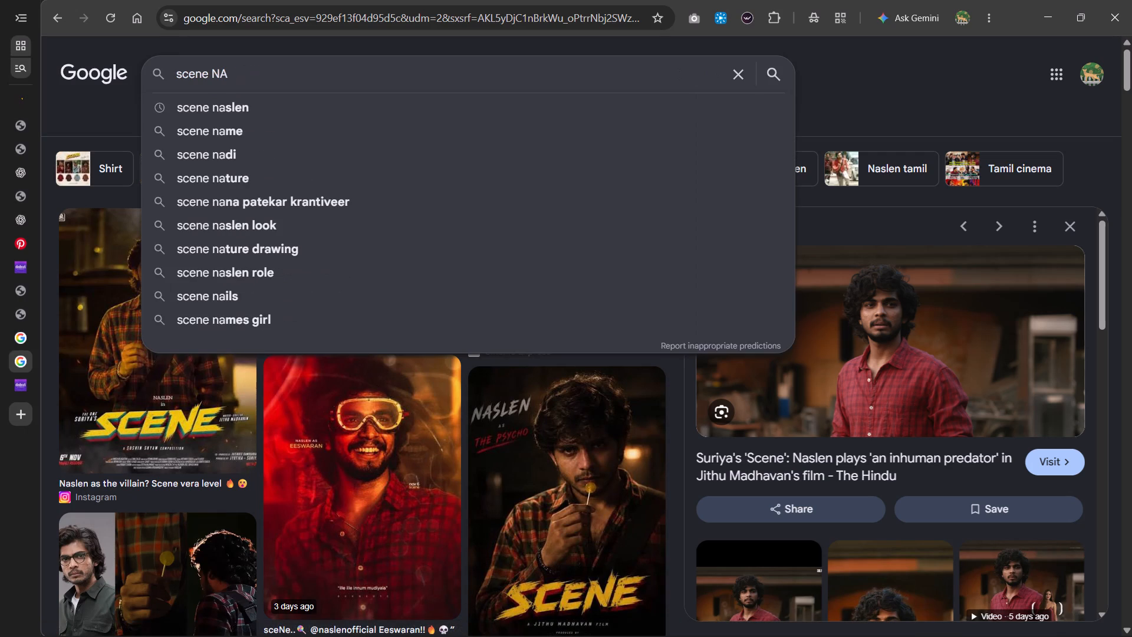
key(z)
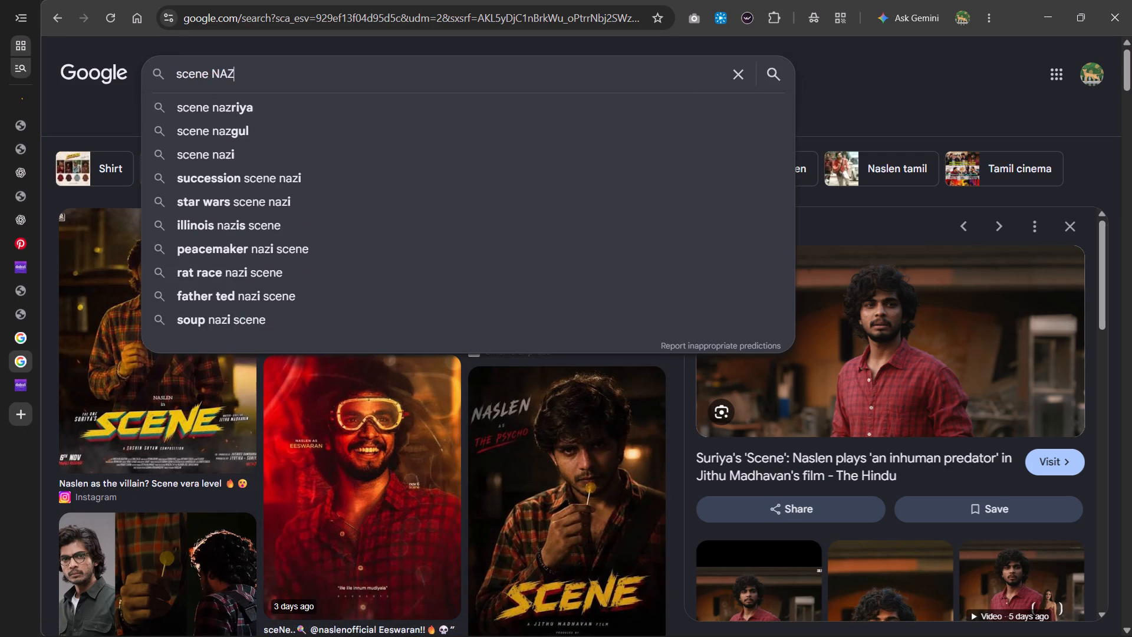
click(358, 102)
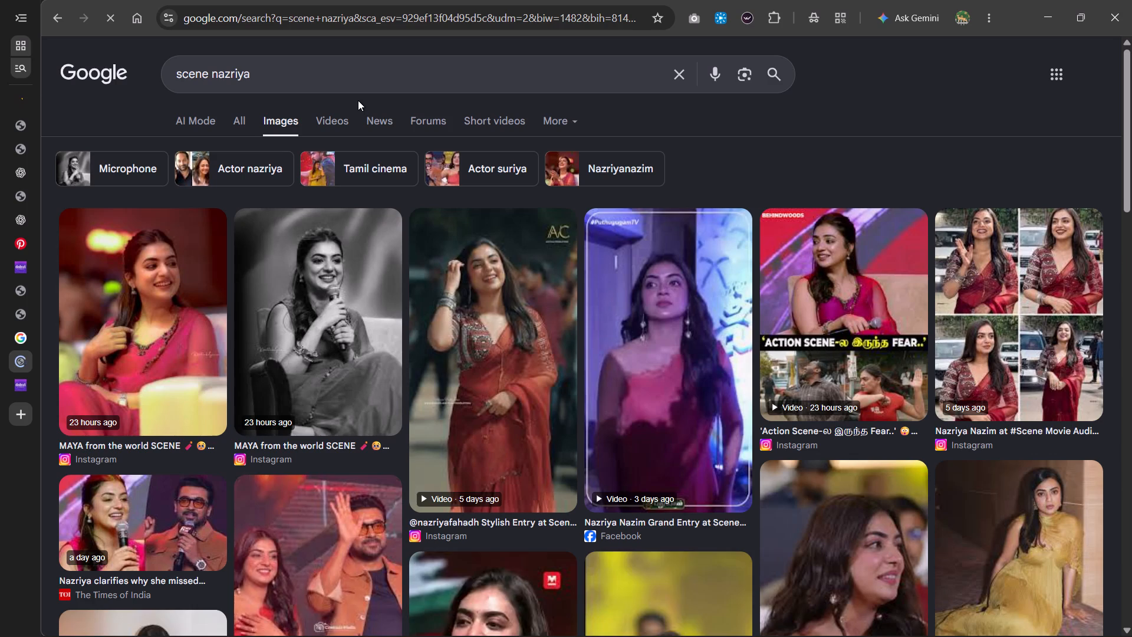
Look through the "scene nazriya" image results for a photo of the actress suitable for a poster cut-out.
scroll(808, 369, down, 2)
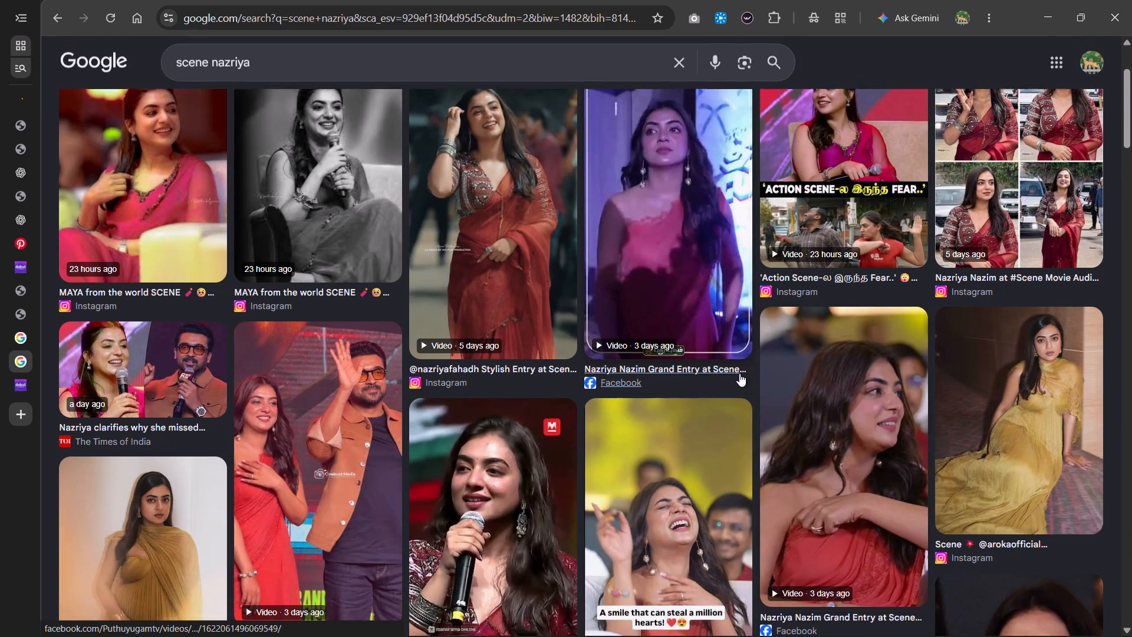
scroll(739, 373, up, 3)
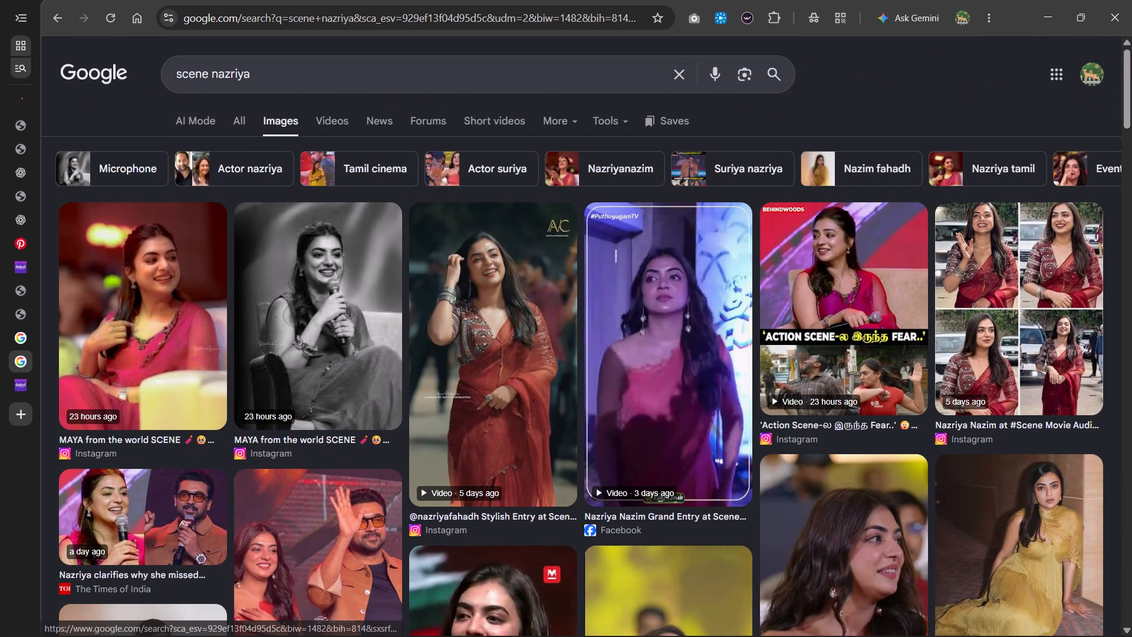
scroll(366, 412, down, 6)
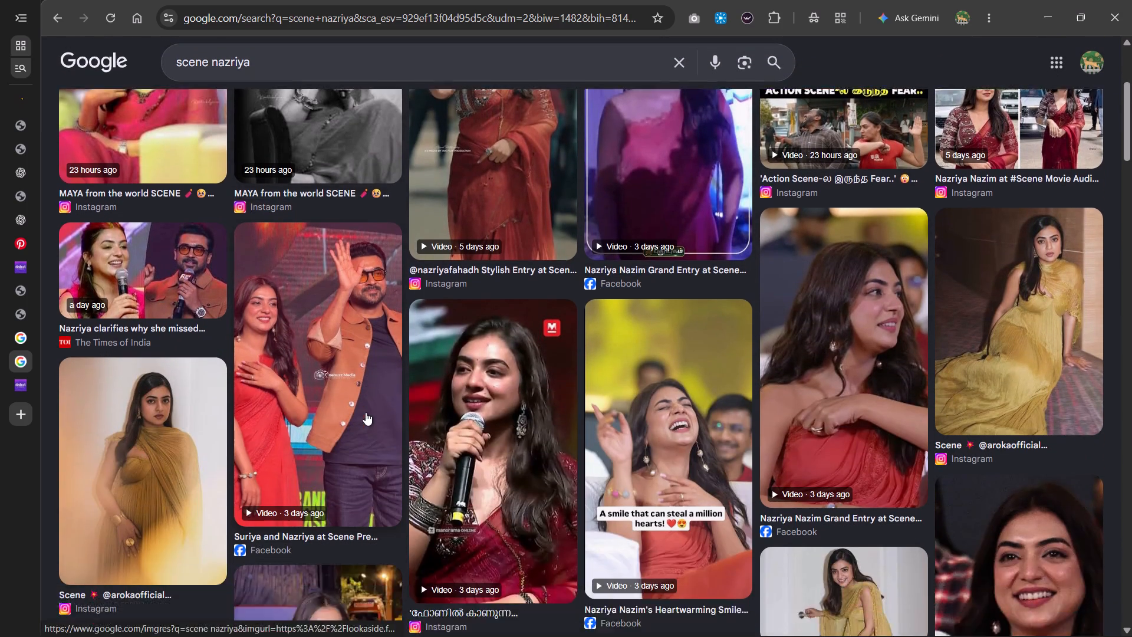
scroll(366, 412, down, 3)
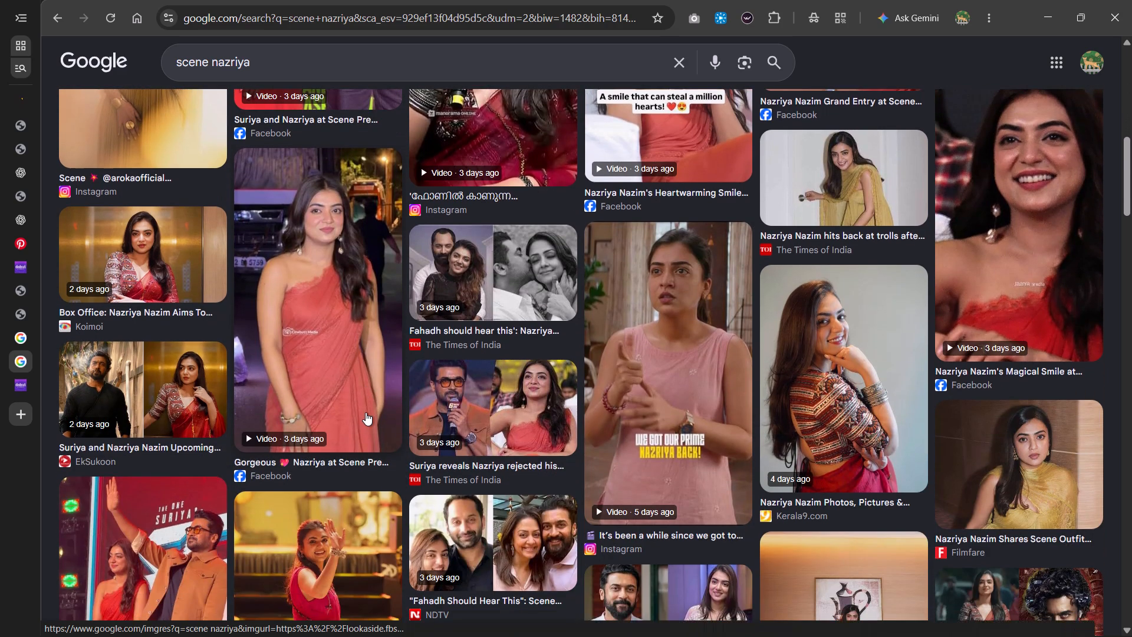
scroll(366, 412, down, 11)
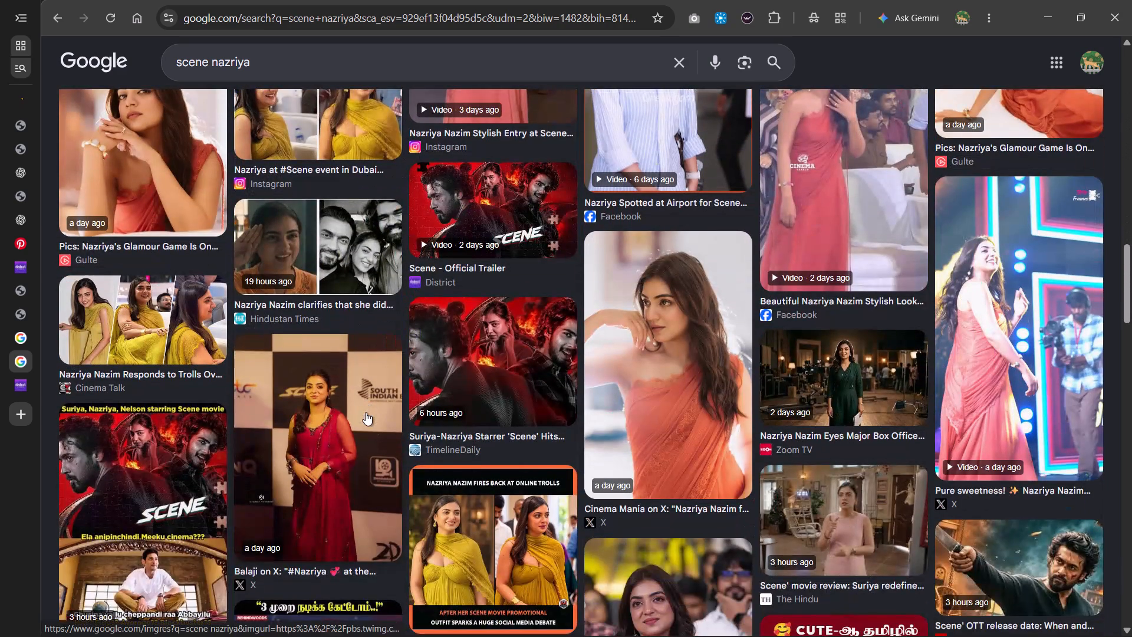
Browse the "scene nazriya" image results, preview the TimelineDaily Scene poster and look through its related images for a usable photo.
scroll(366, 412, up, 1)
scroll(366, 412, down, 4)
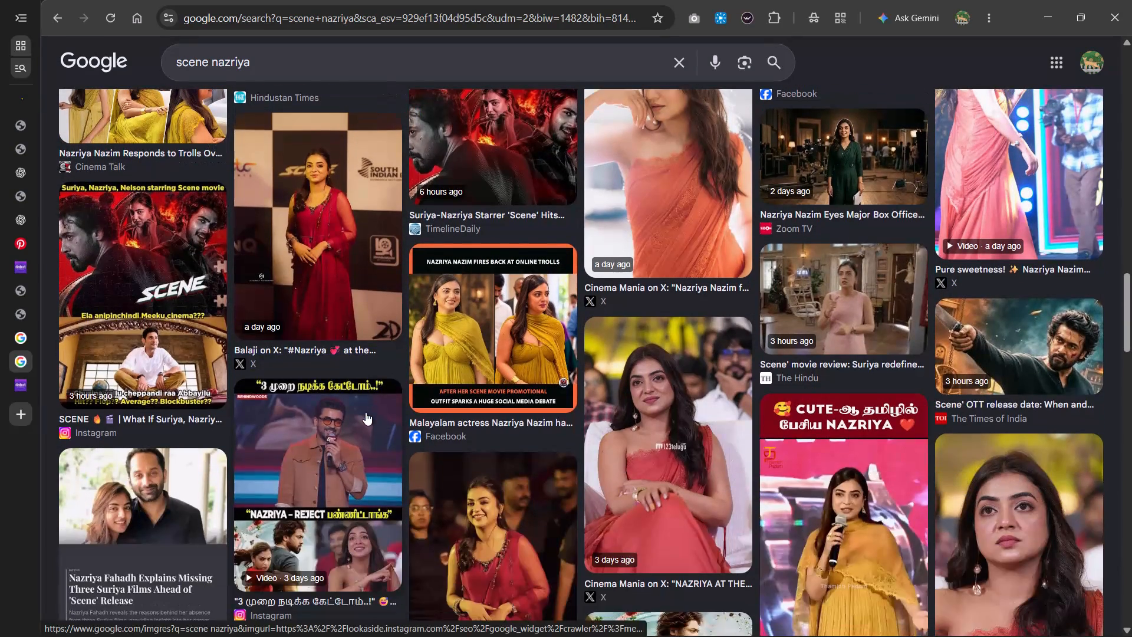
scroll(366, 412, up, 1)
click(495, 231)
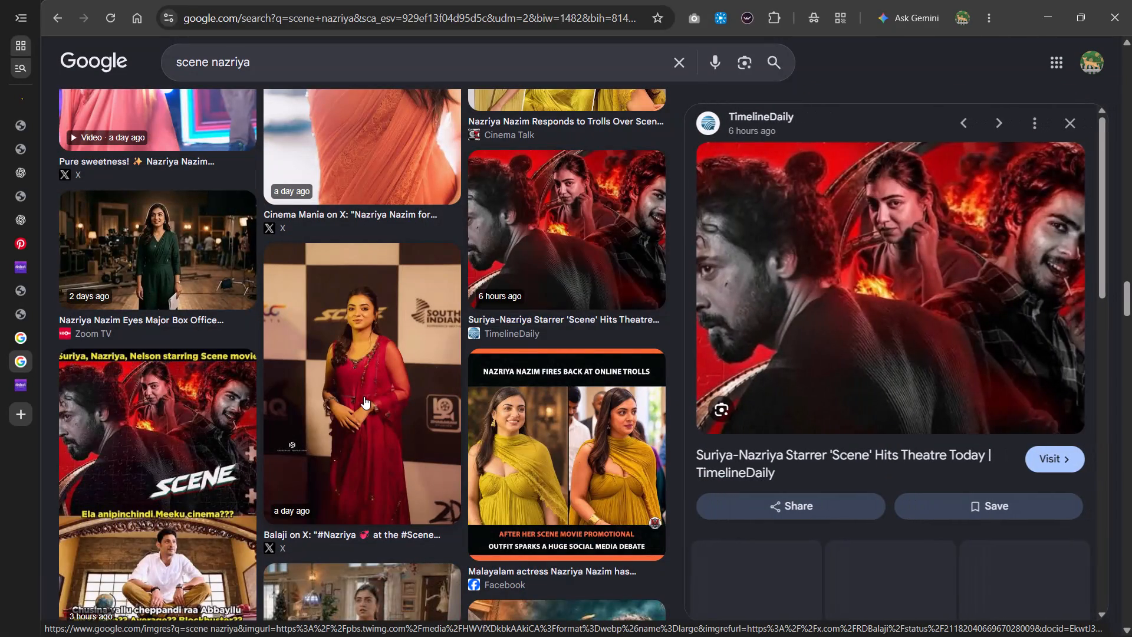
scroll(261, 474, down, 3)
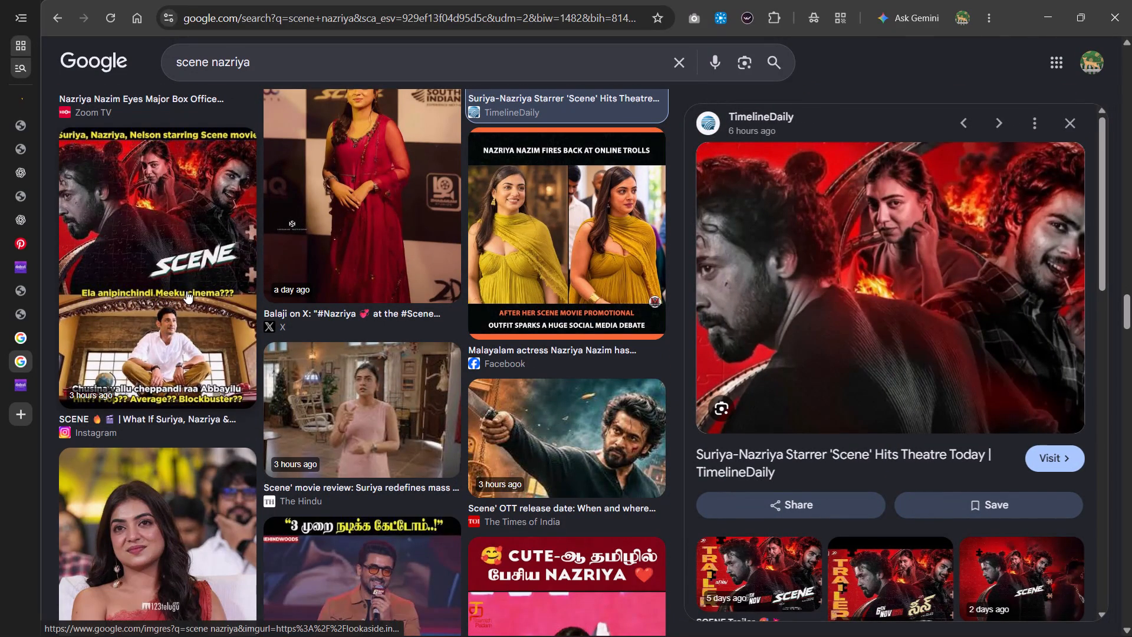
scroll(662, 603, down, 2)
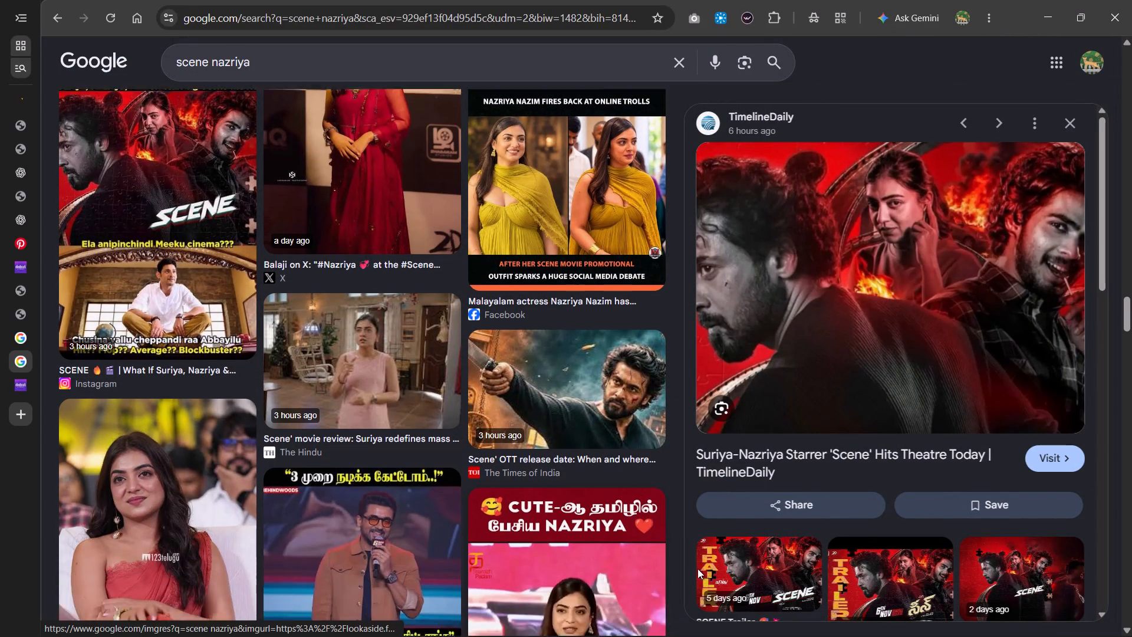
scroll(782, 511, down, 6)
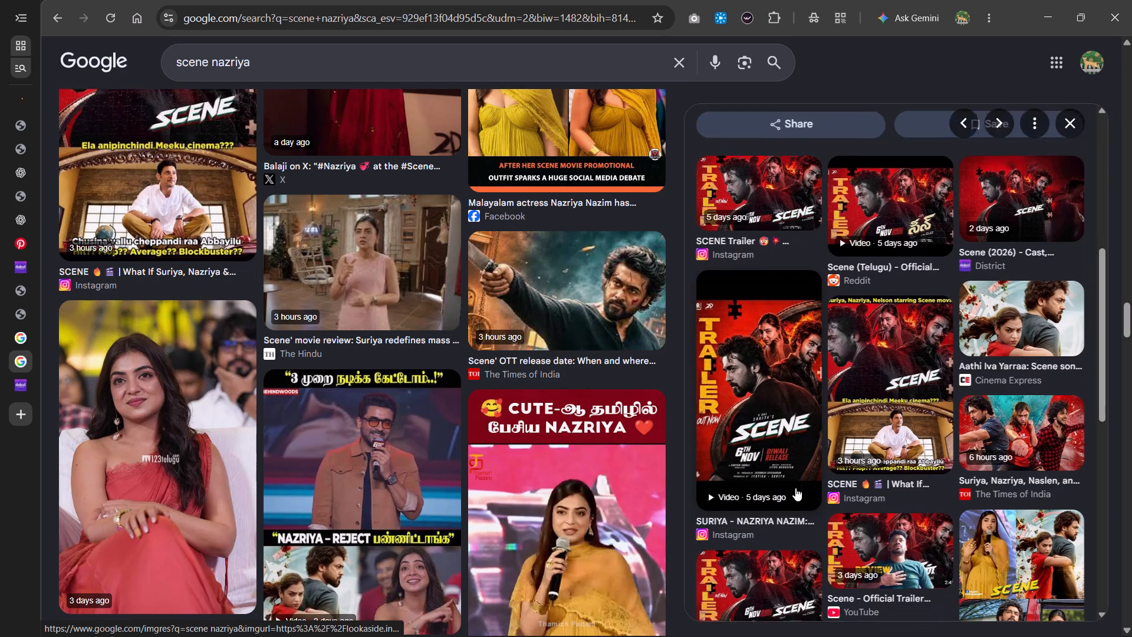
scroll(795, 487, down, 4)
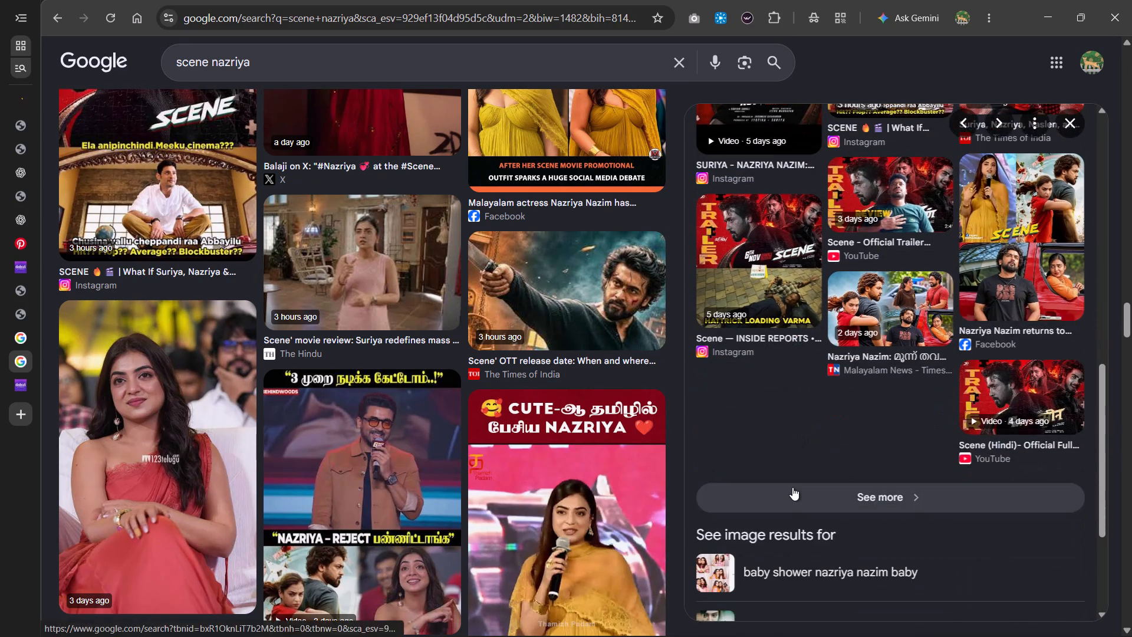
scroll(792, 487, up, 4)
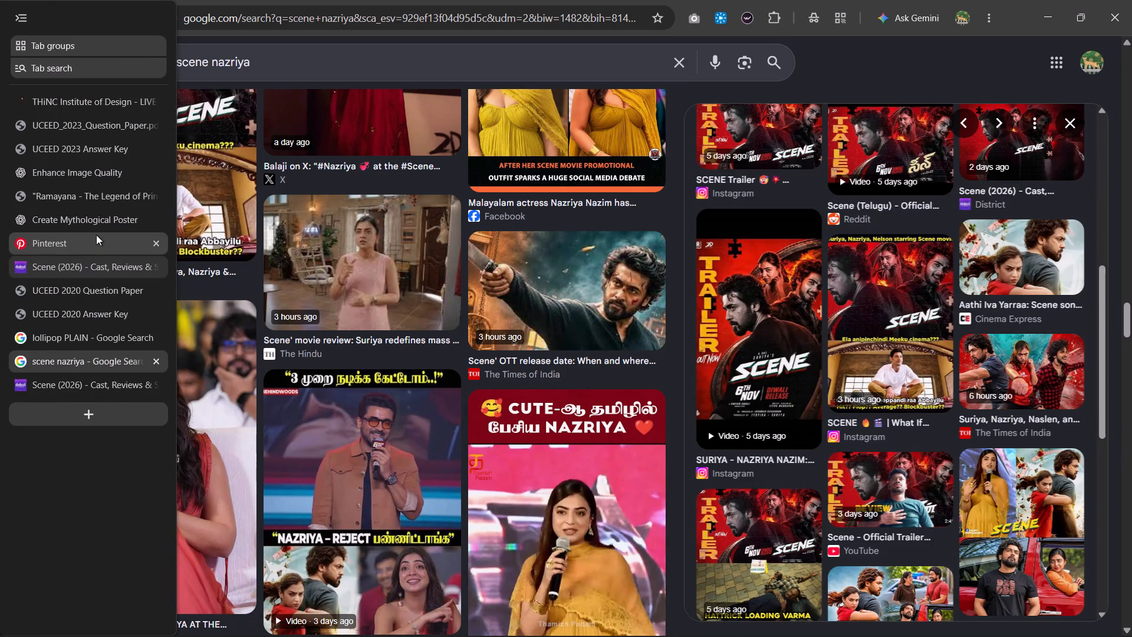
Open Instagram in a new tab, search for "NAZIRYA" and open the verified nazriyafahadh profile.
click(51, 423)
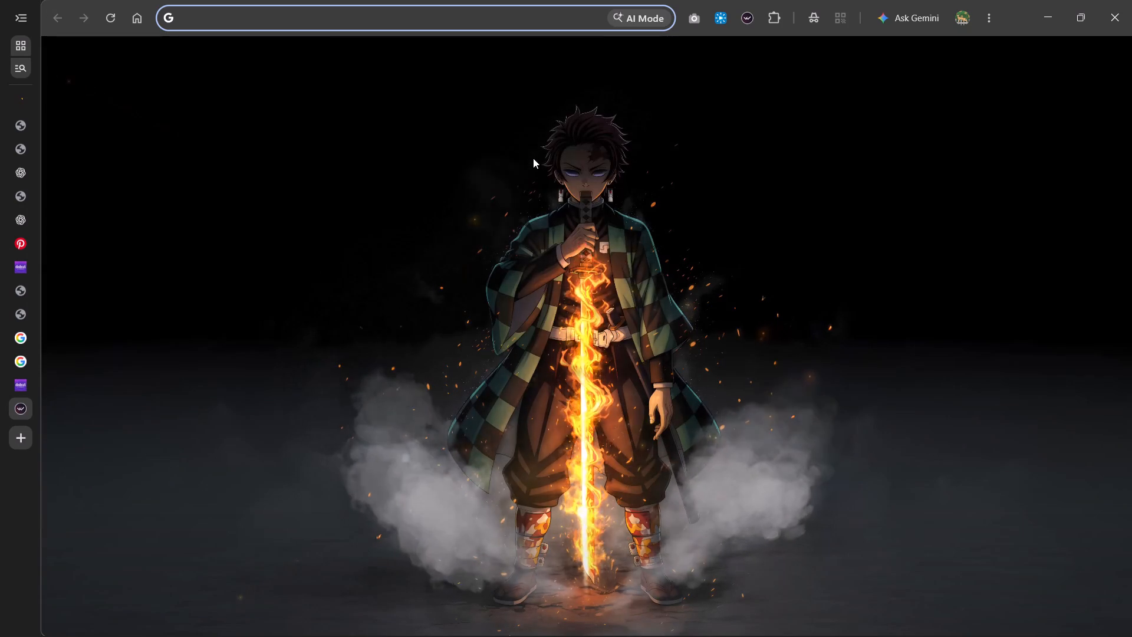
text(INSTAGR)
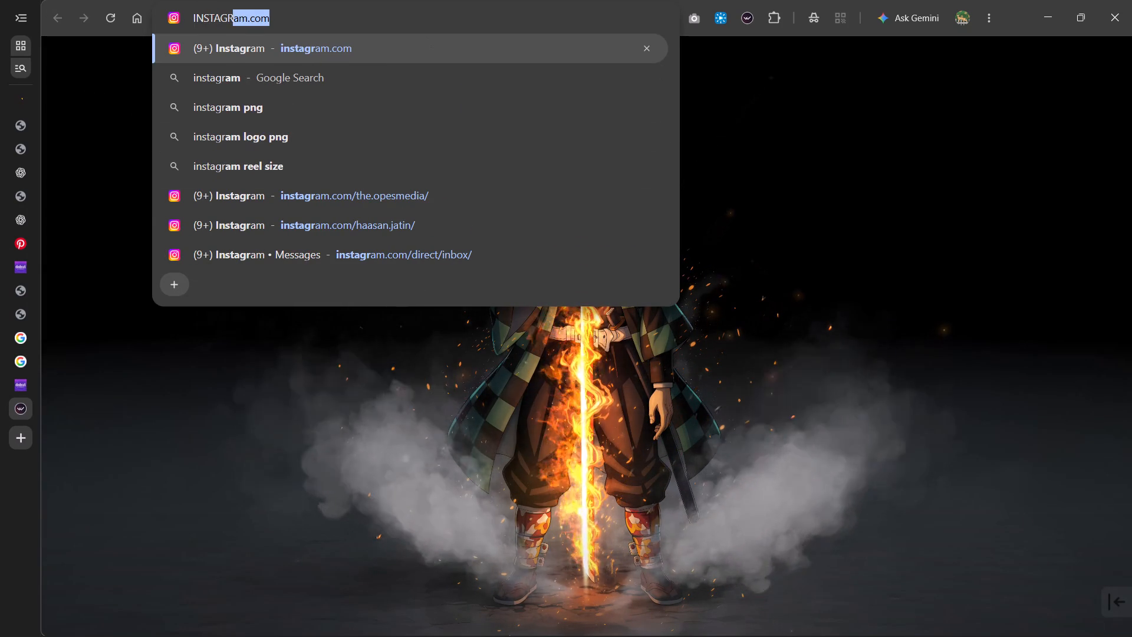
click(377, 55)
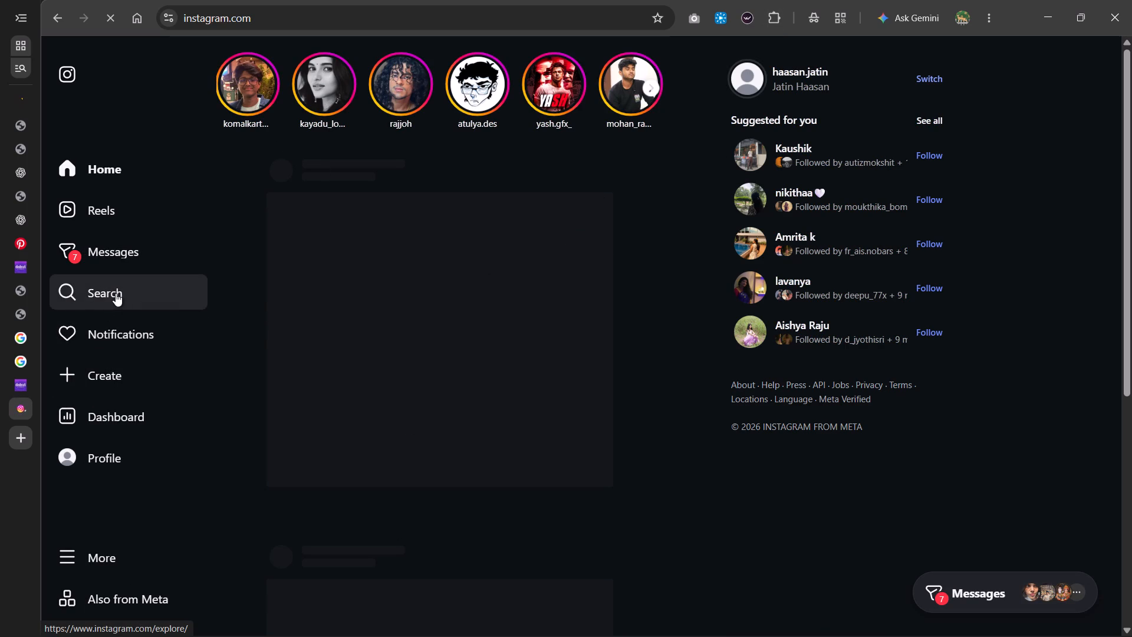
click(116, 293)
click(537, 72)
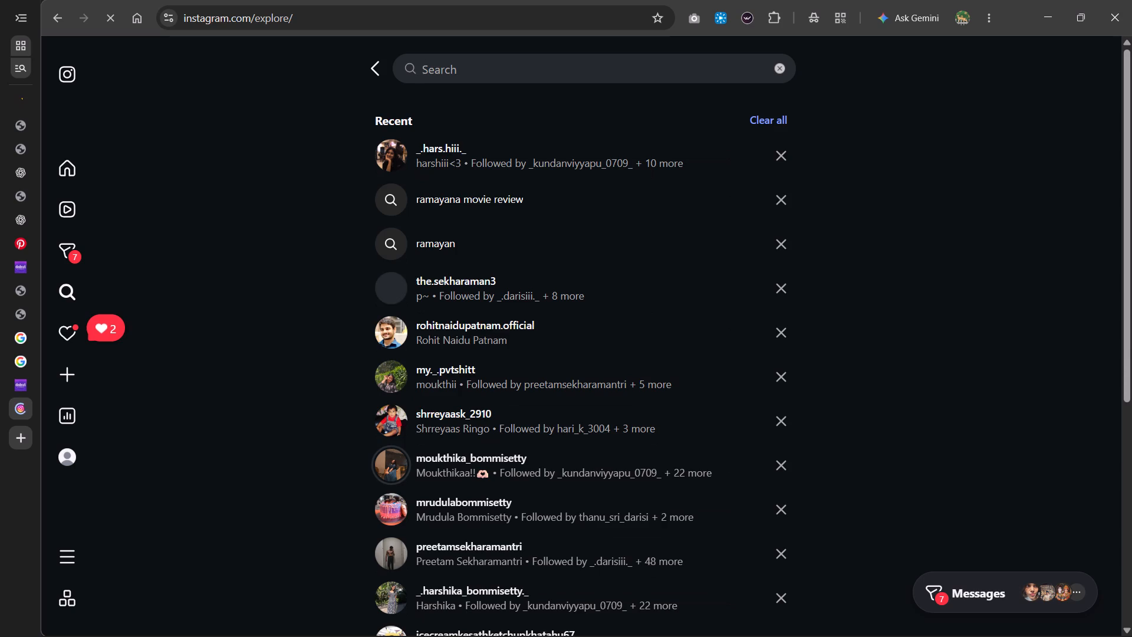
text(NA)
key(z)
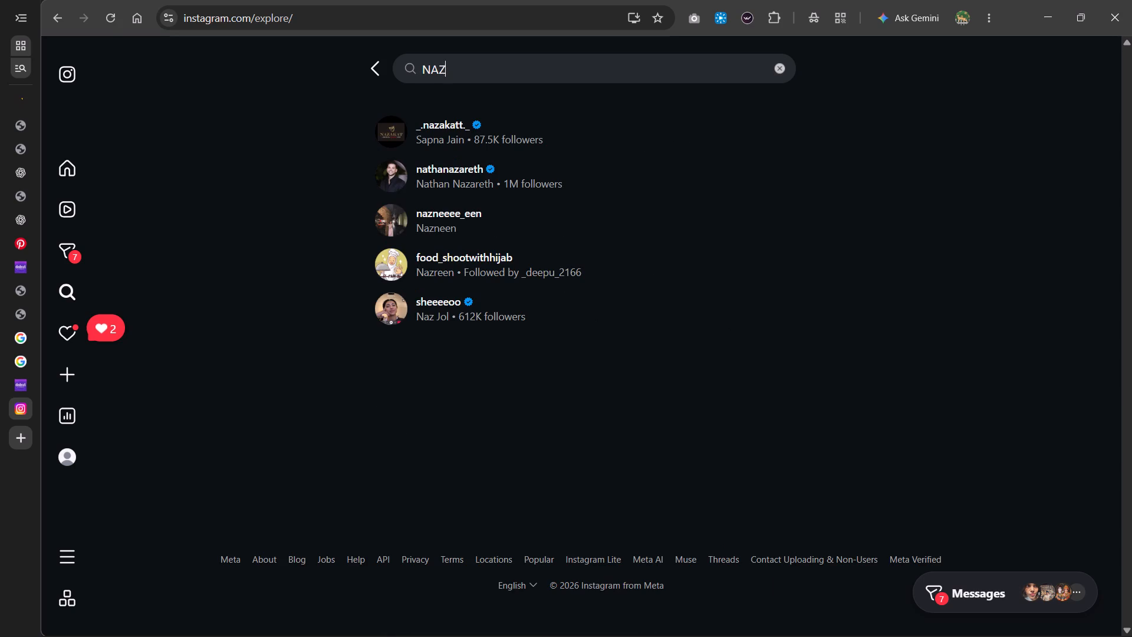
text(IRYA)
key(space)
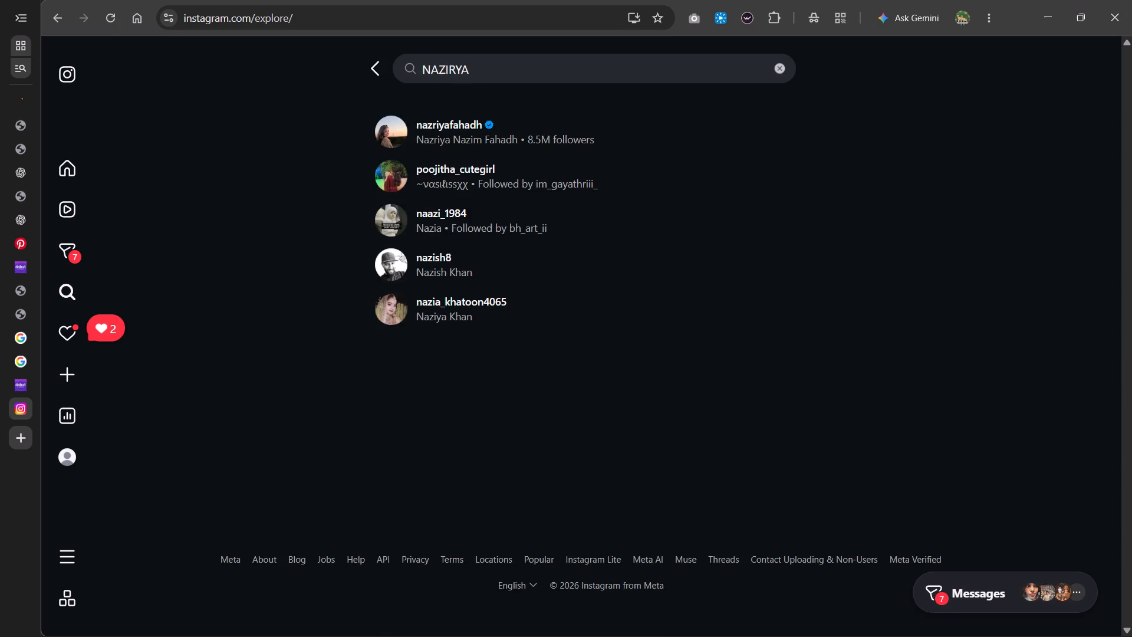
click(527, 145)
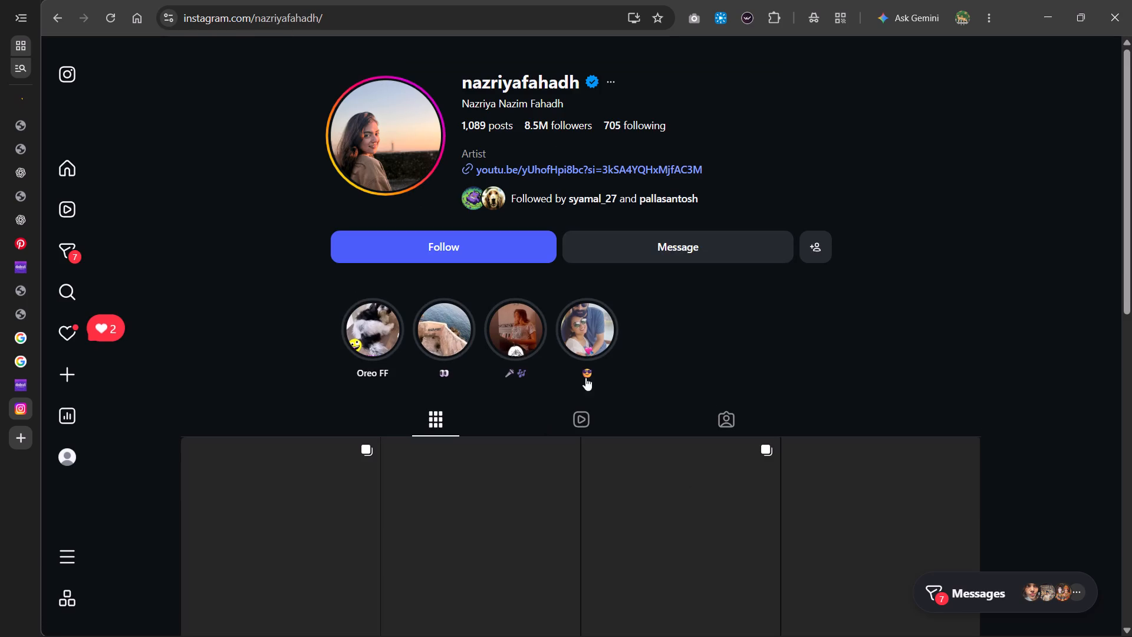
Look through the posts on the nazriyafahadh profile for a photo or Scene poster of the actress suitable for a cut-out.
scroll(696, 329, down, 3)
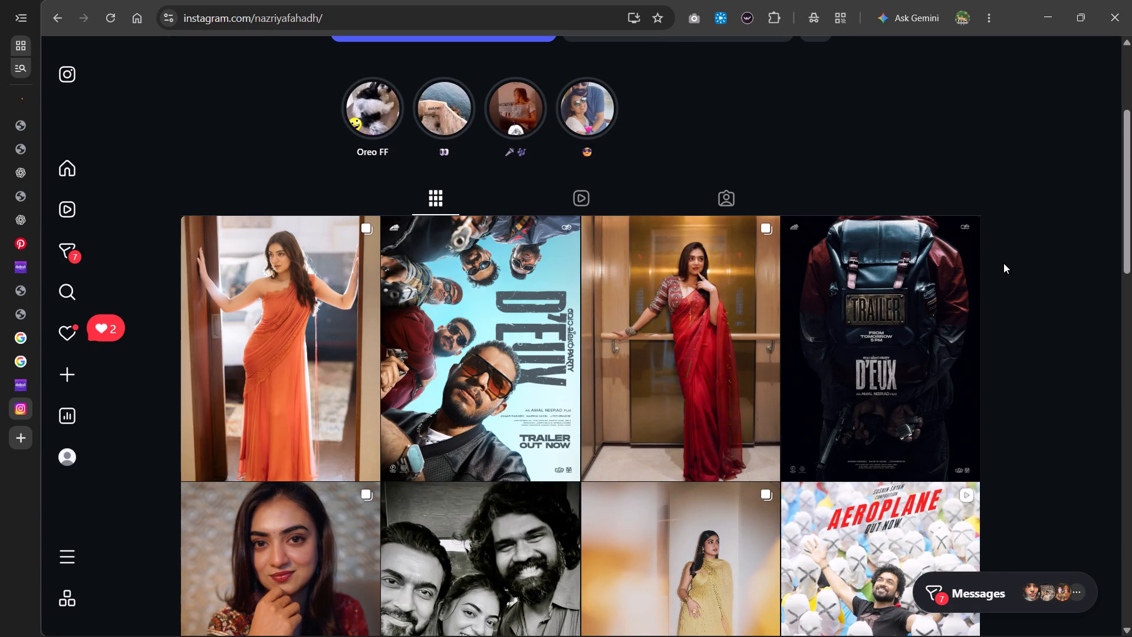
scroll(1003, 263, down, 4)
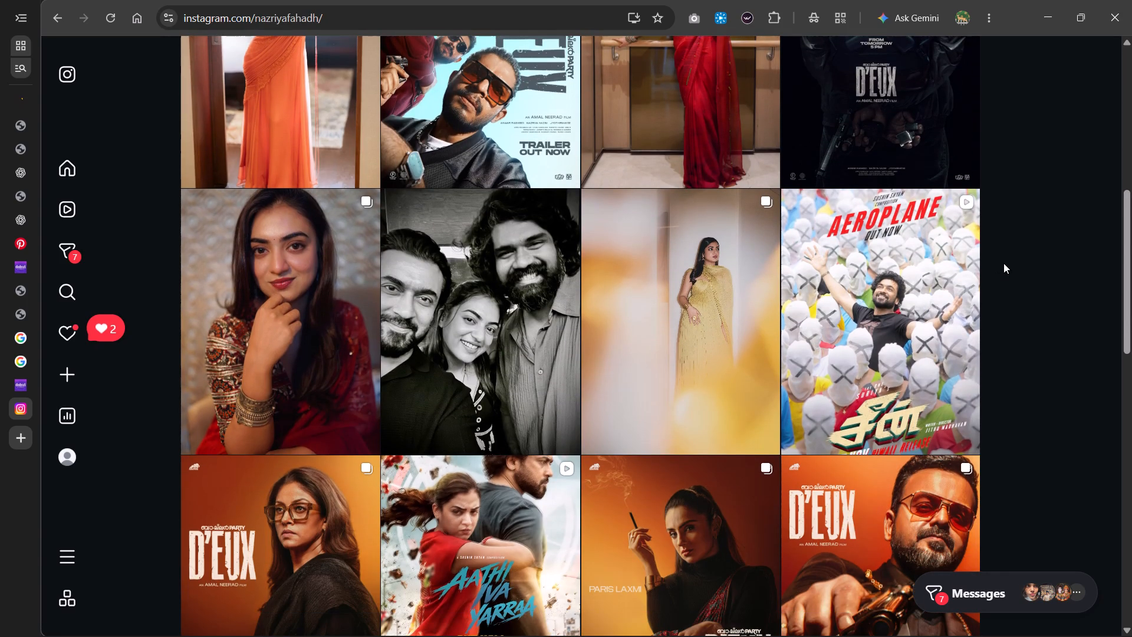
scroll(1003, 263, down, 4)
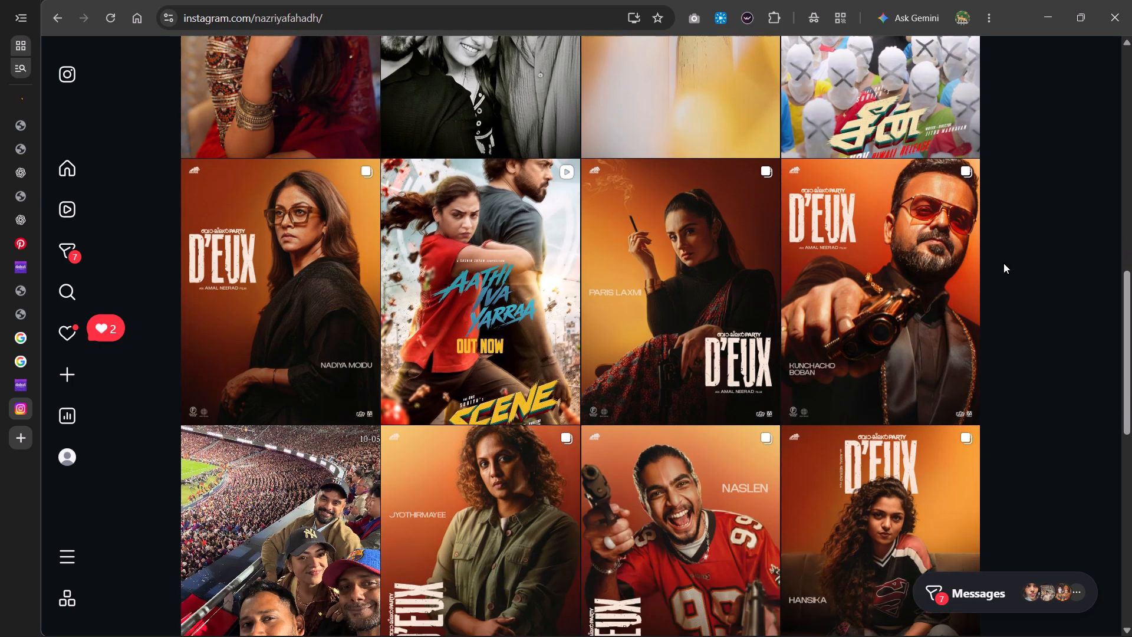
scroll(1003, 263, down, 3)
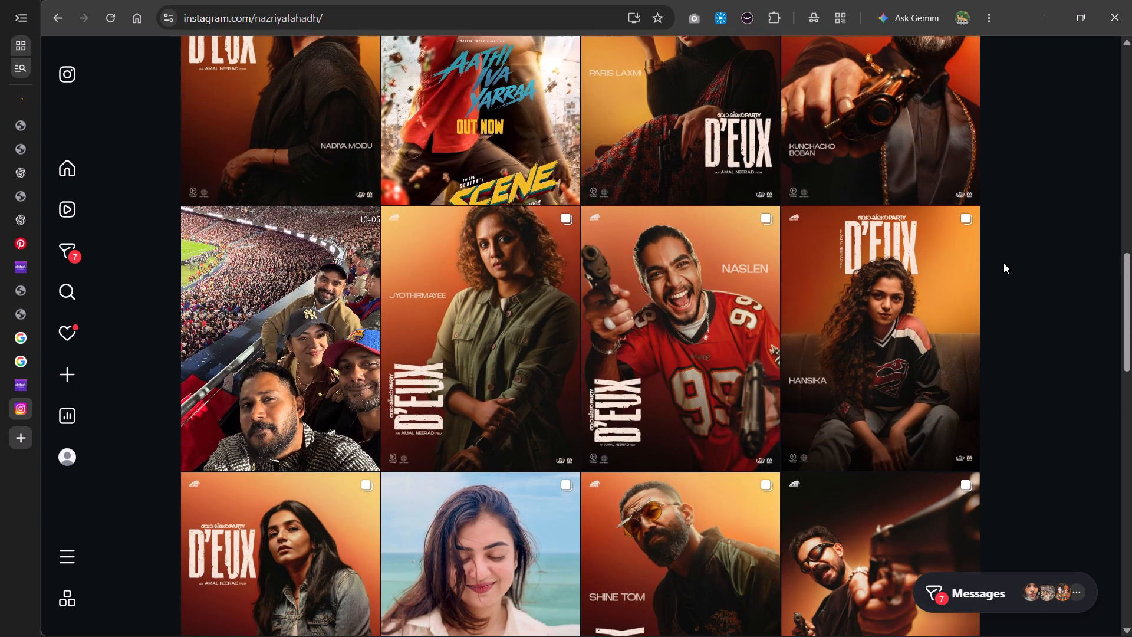
scroll(1003, 263, down, 4)
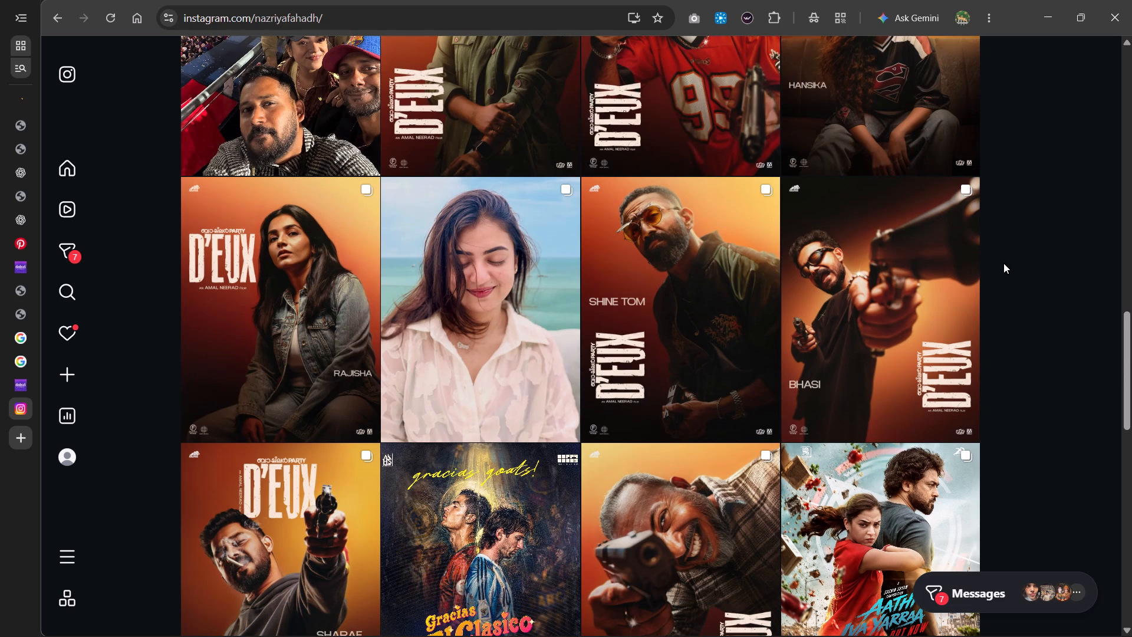
scroll(1003, 263, down, 2)
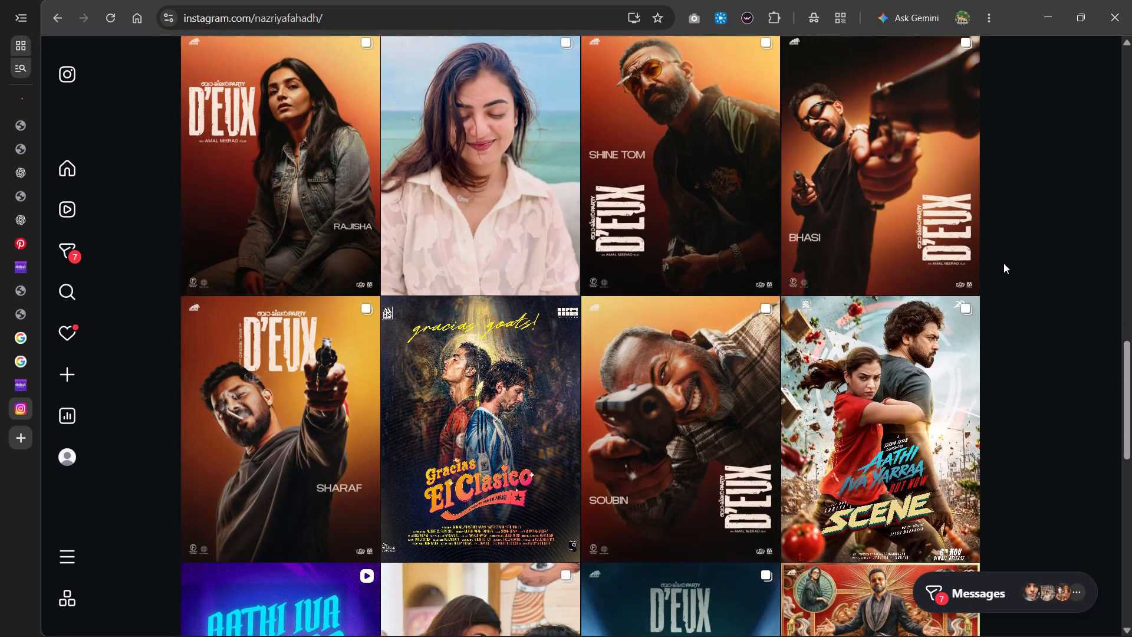
scroll(1003, 263, down, 4)
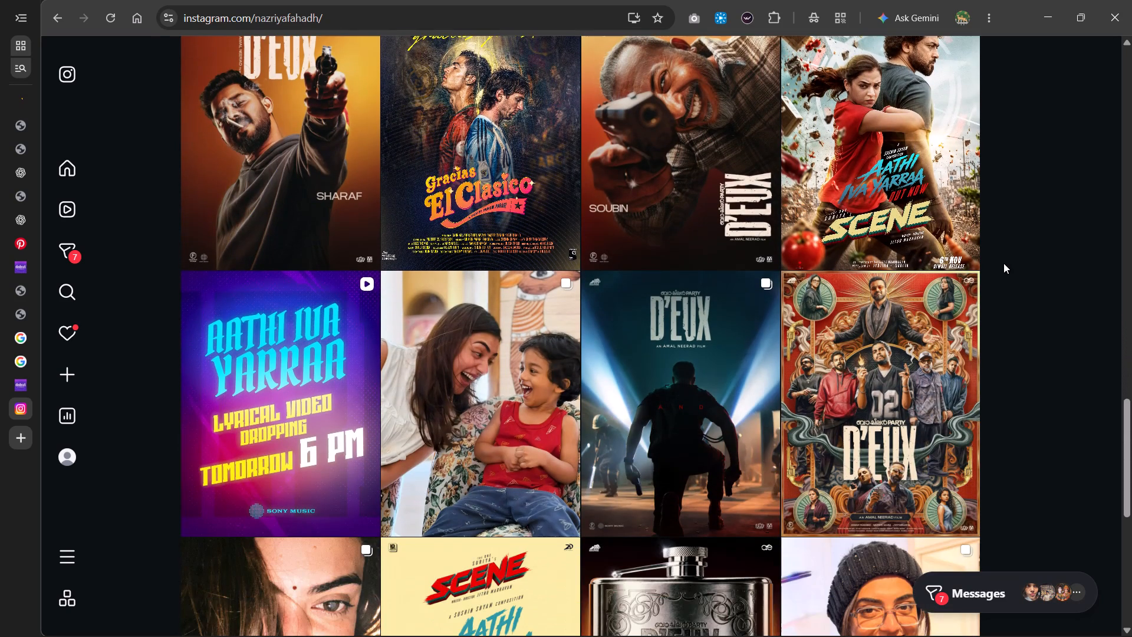
scroll(1003, 263, down, 4)
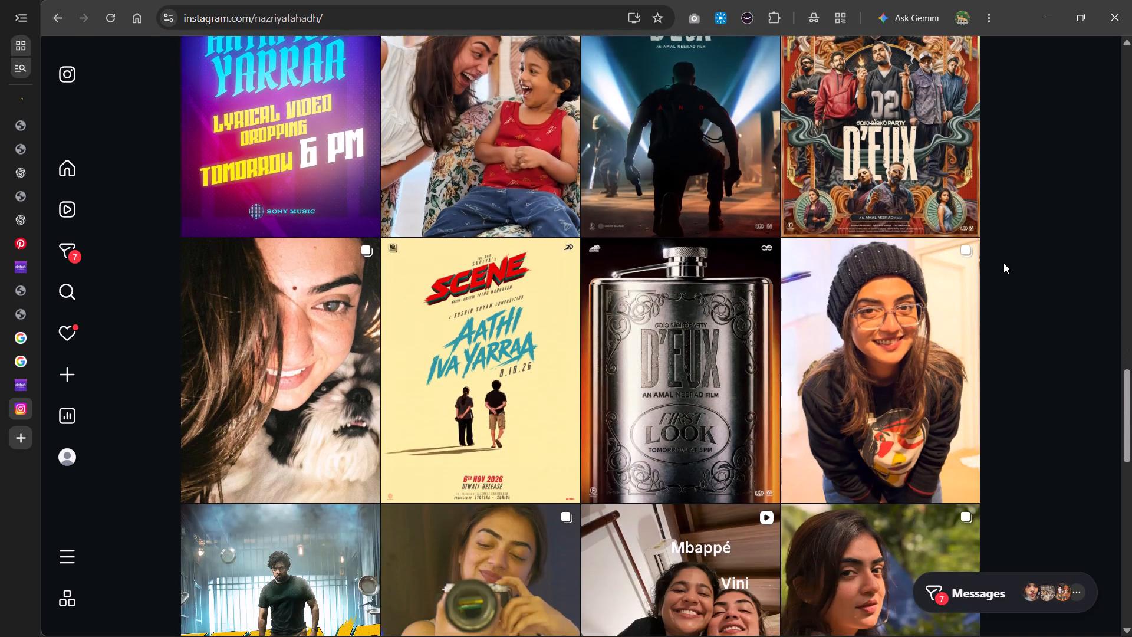
scroll(1003, 263, down, 3)
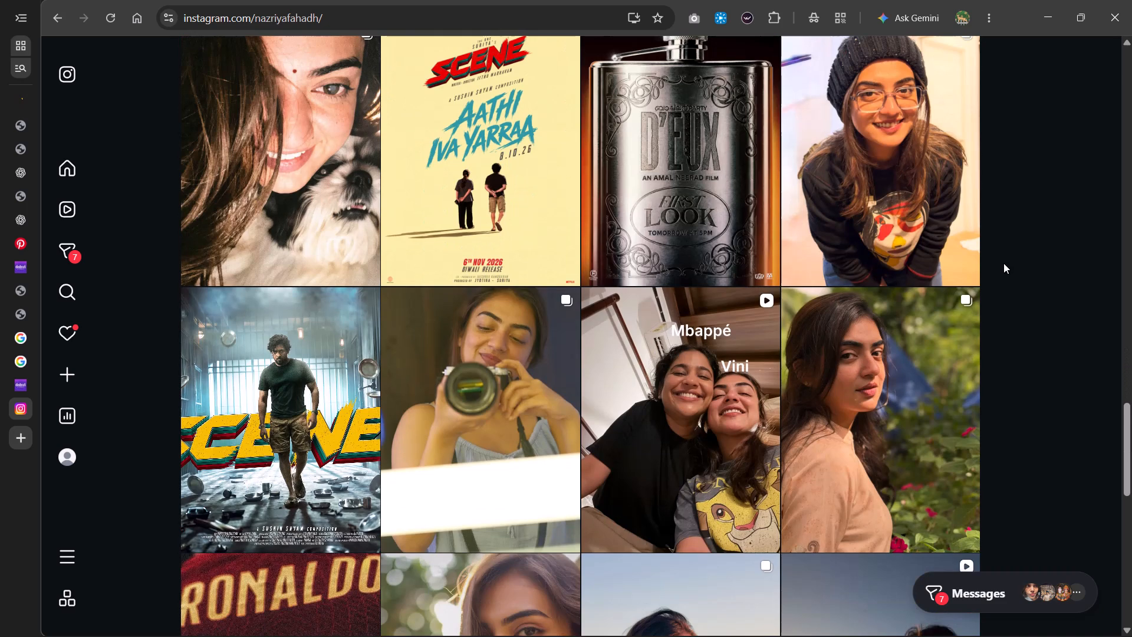
scroll(1003, 263, down, 1)
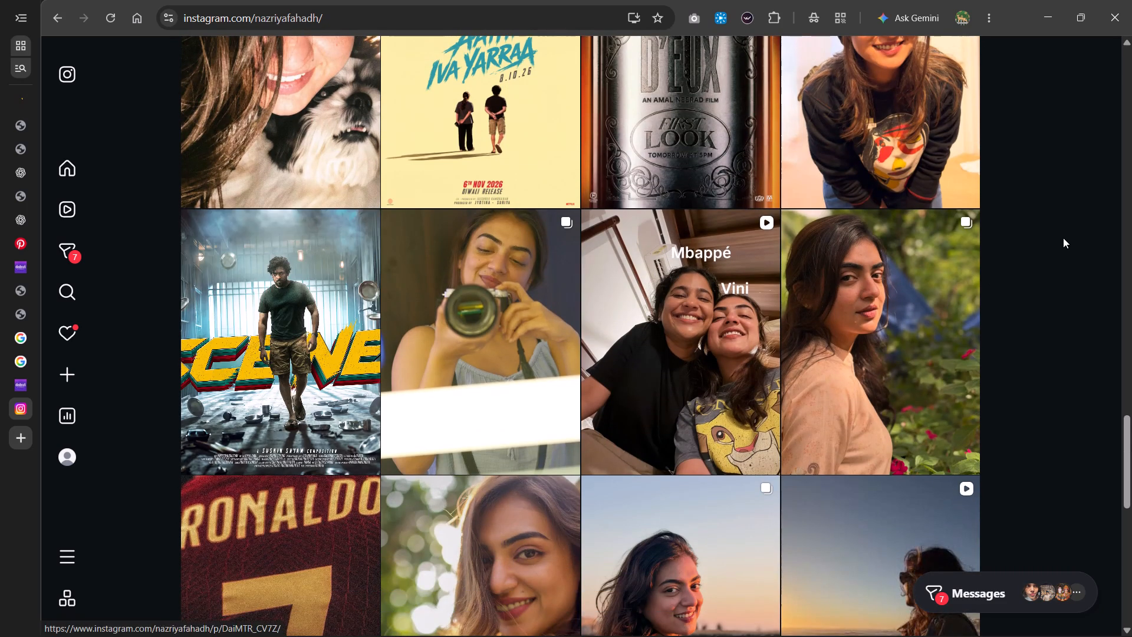
scroll(1063, 238, down, 12)
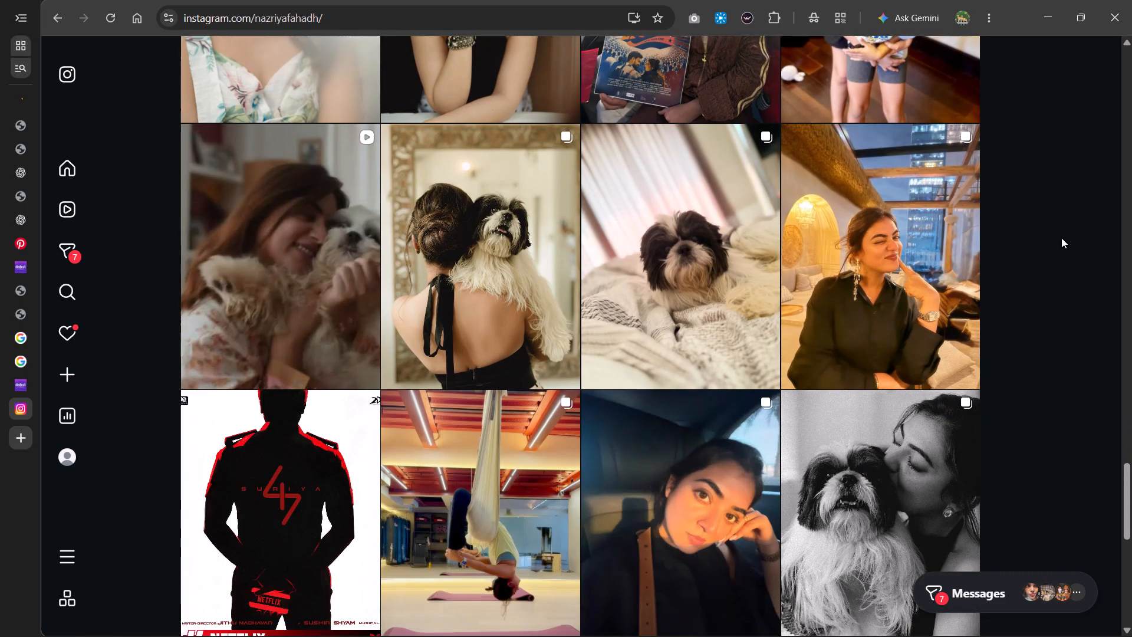
scroll(1061, 238, down, 8)
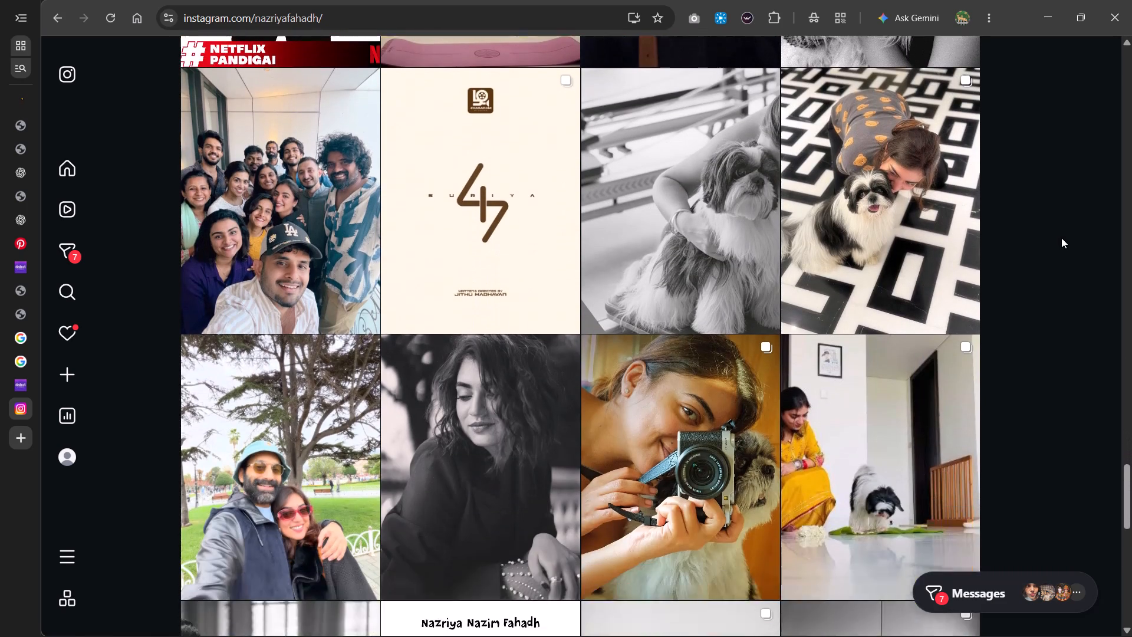
scroll(1061, 238, down, 1)
scroll(1061, 238, up, 3)
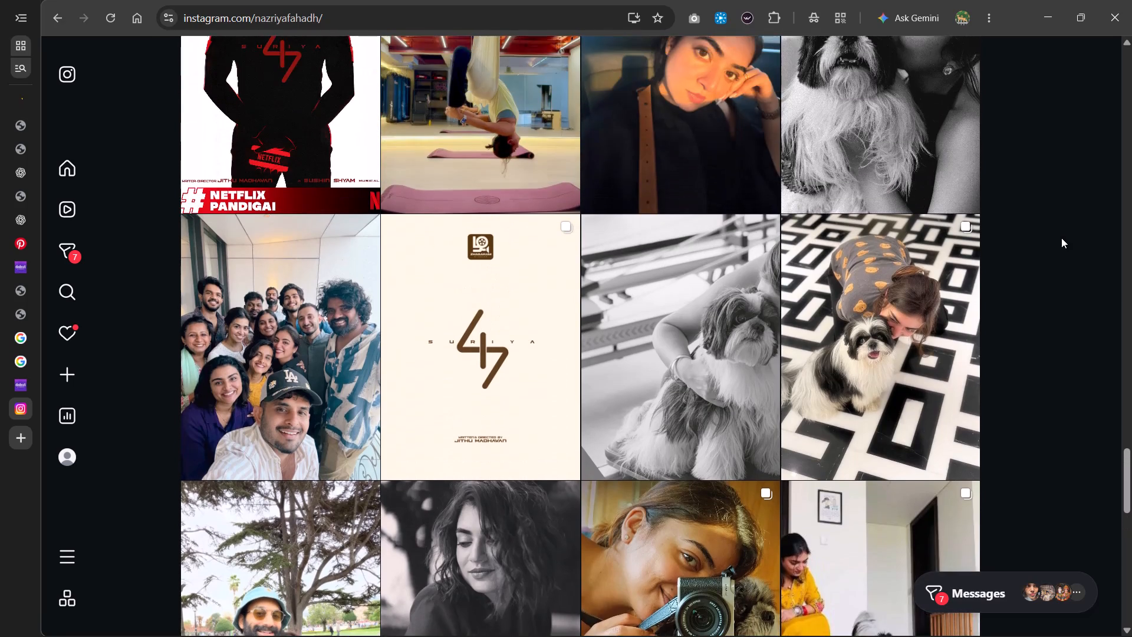
scroll(1061, 238, up, 10)
scroll(1061, 238, down, 6)
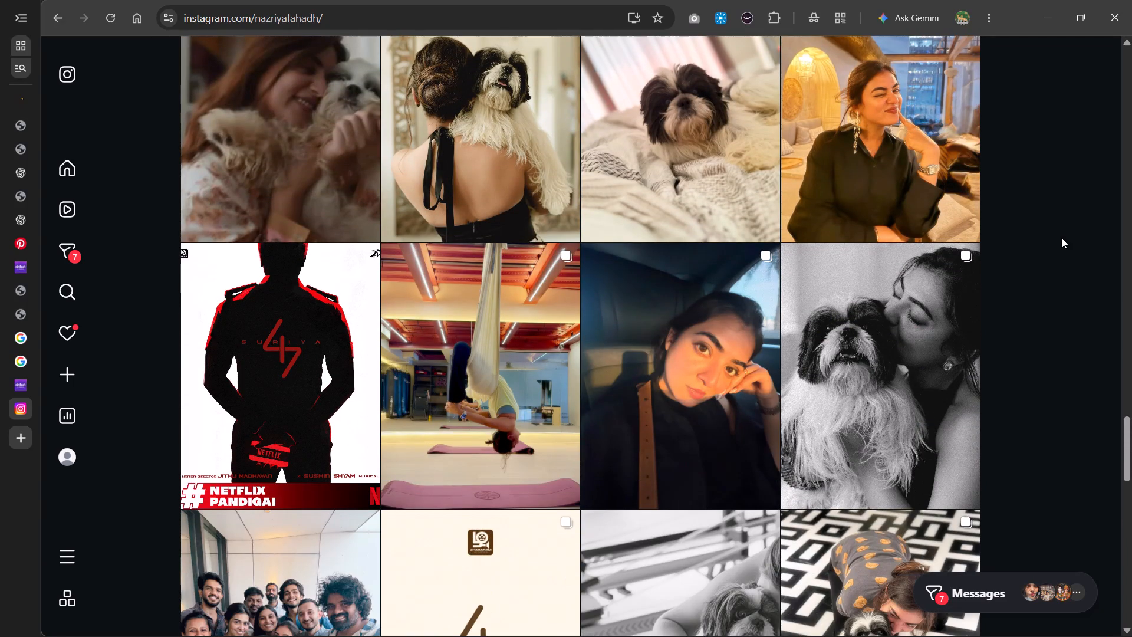
Open the Scene "Aathi Iva Yarraa" out-now poster post with the actress in a red T-shirt and take a screenshot of the full poster.
scroll(1061, 238, up, 12)
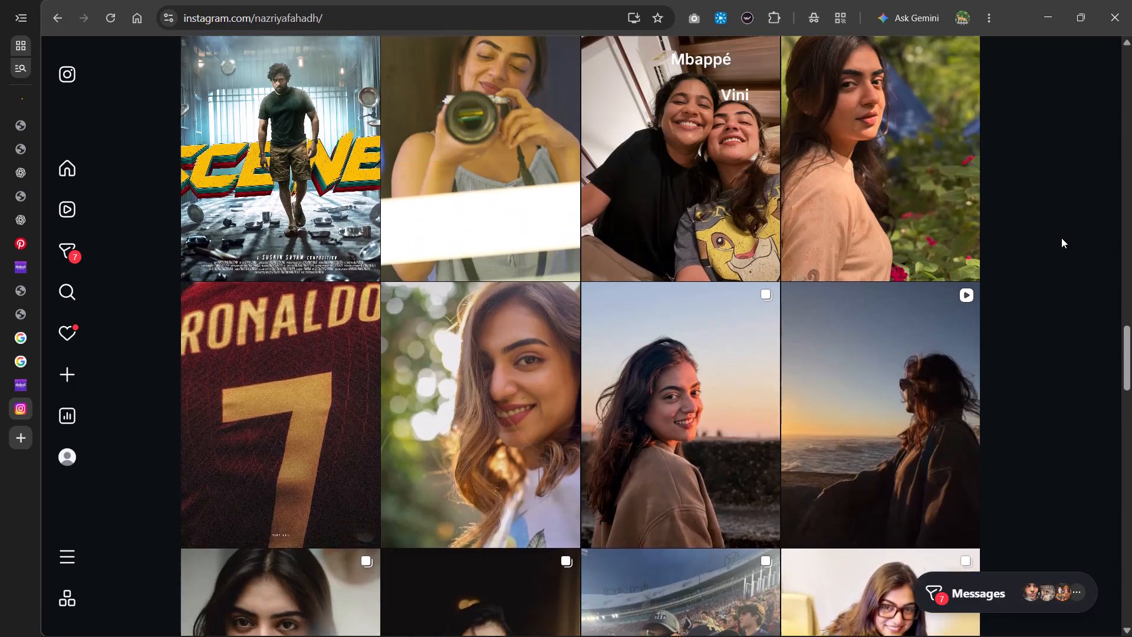
scroll(1061, 238, up, 10)
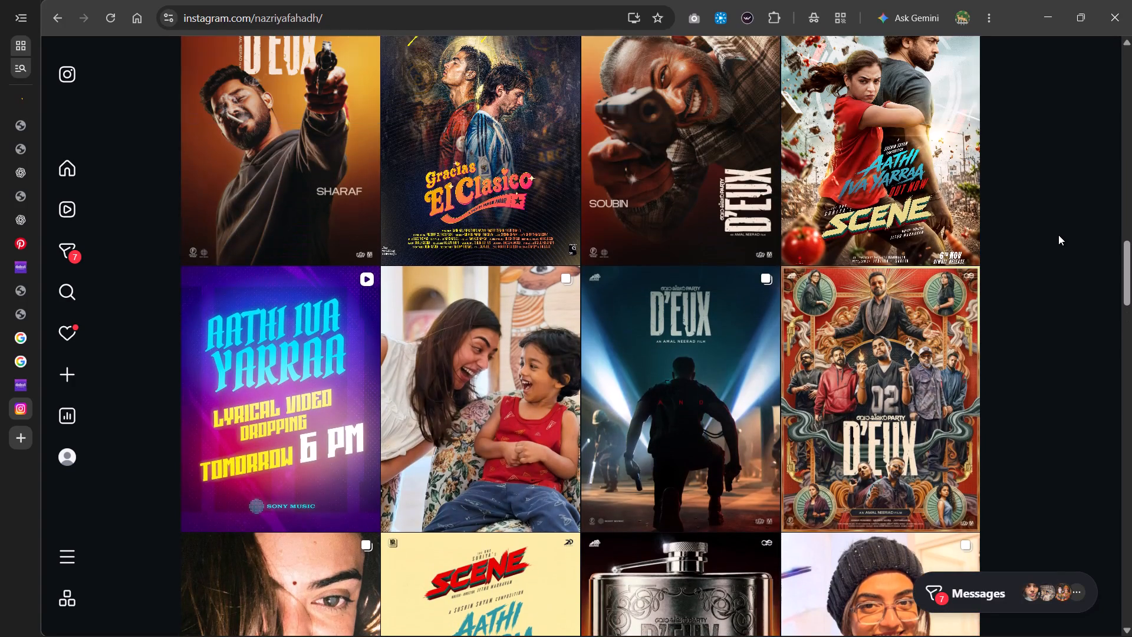
scroll(1058, 235, up, 1)
click(854, 221)
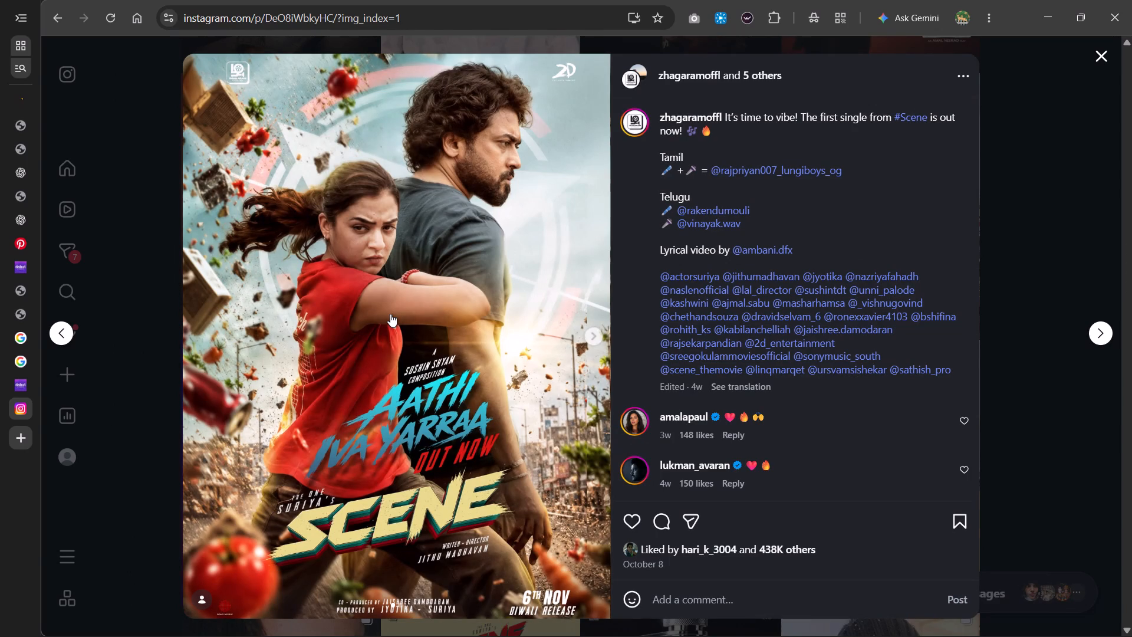
key(shift+super+s)
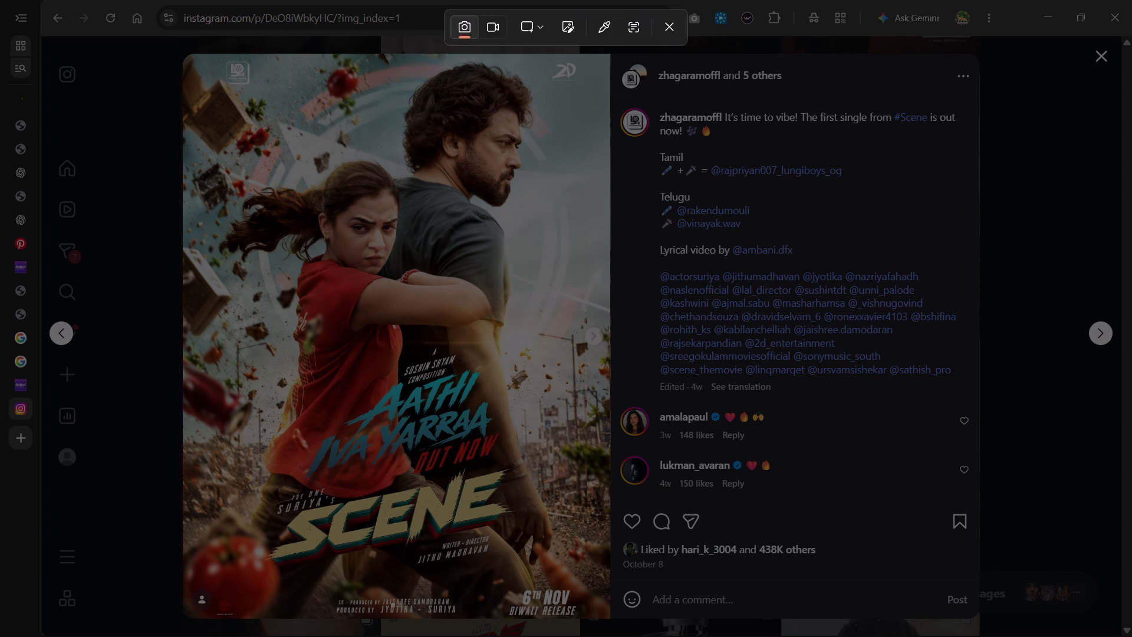
drag(187, 58, 610, 623)
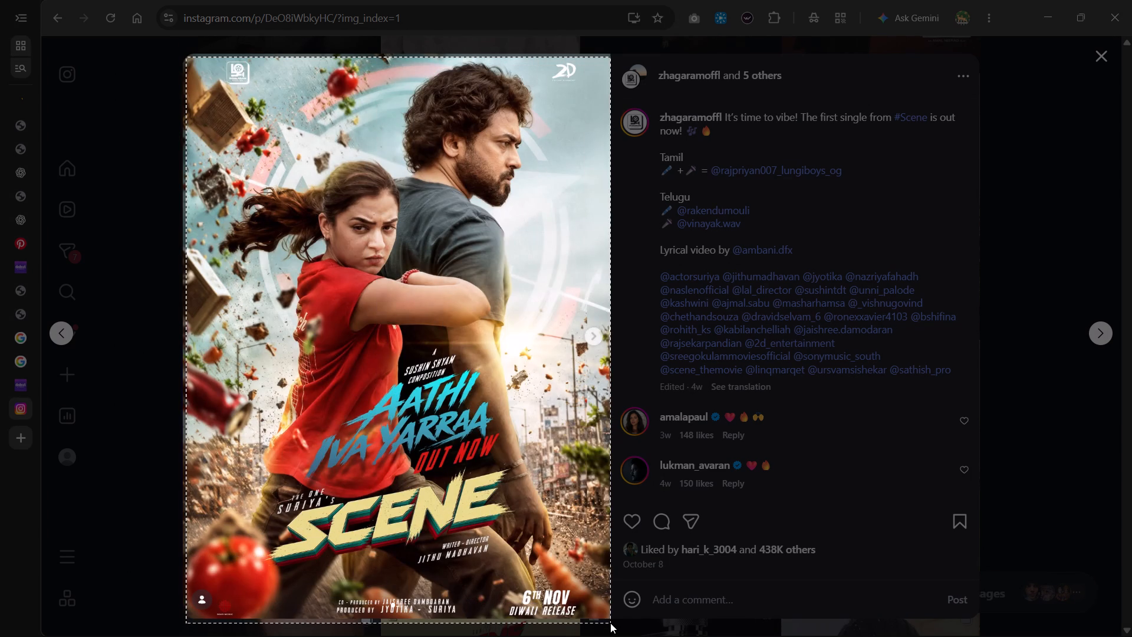
drag(610, 623, 610, 618)
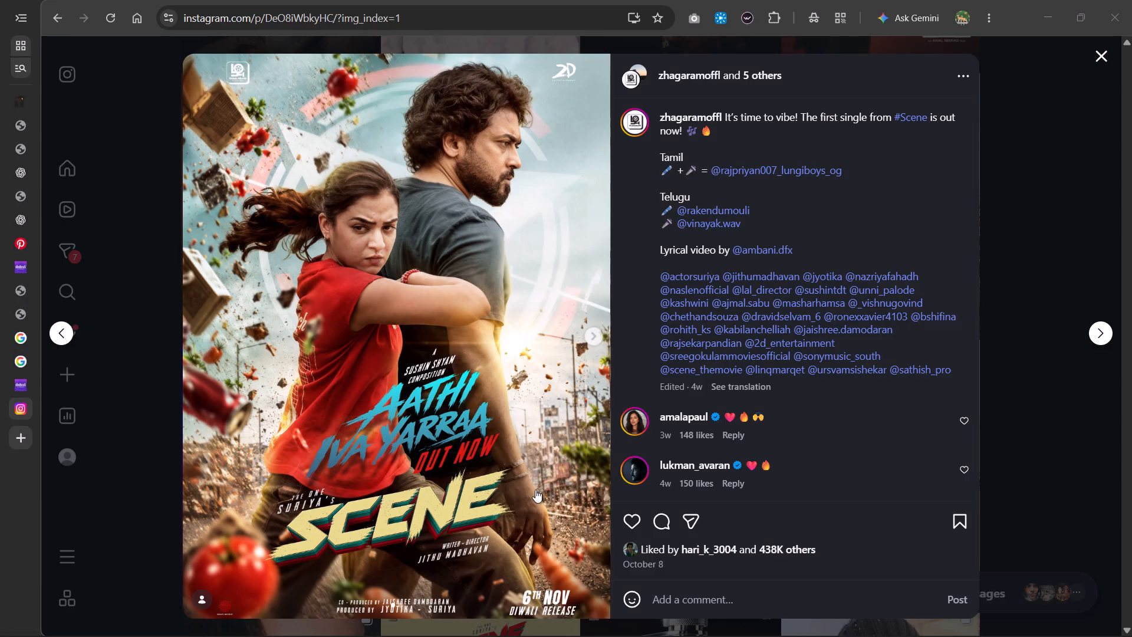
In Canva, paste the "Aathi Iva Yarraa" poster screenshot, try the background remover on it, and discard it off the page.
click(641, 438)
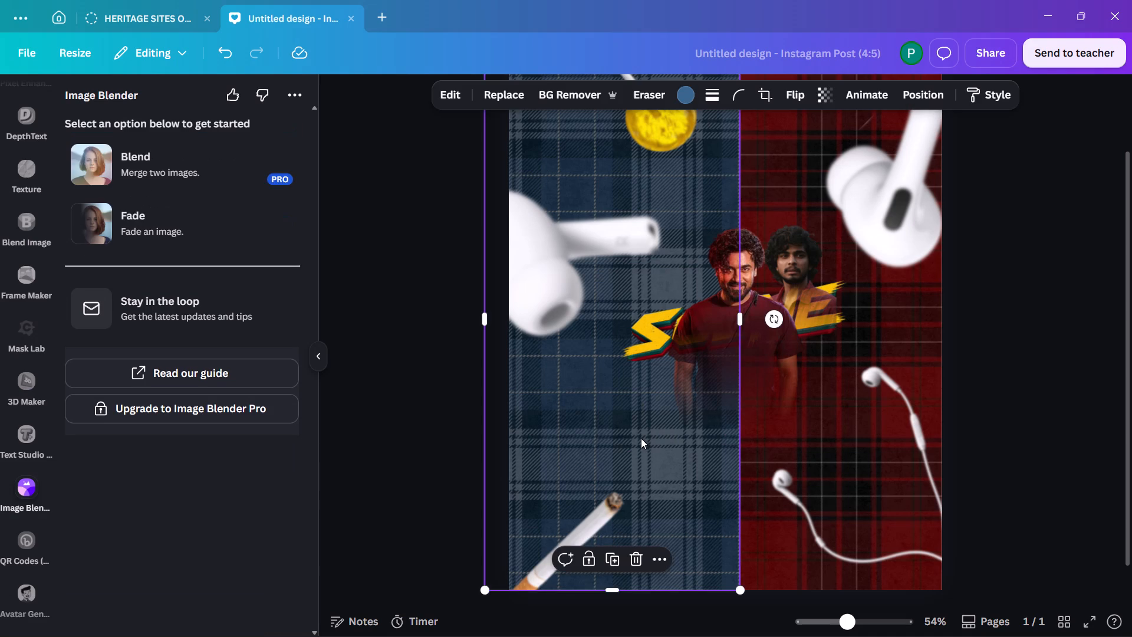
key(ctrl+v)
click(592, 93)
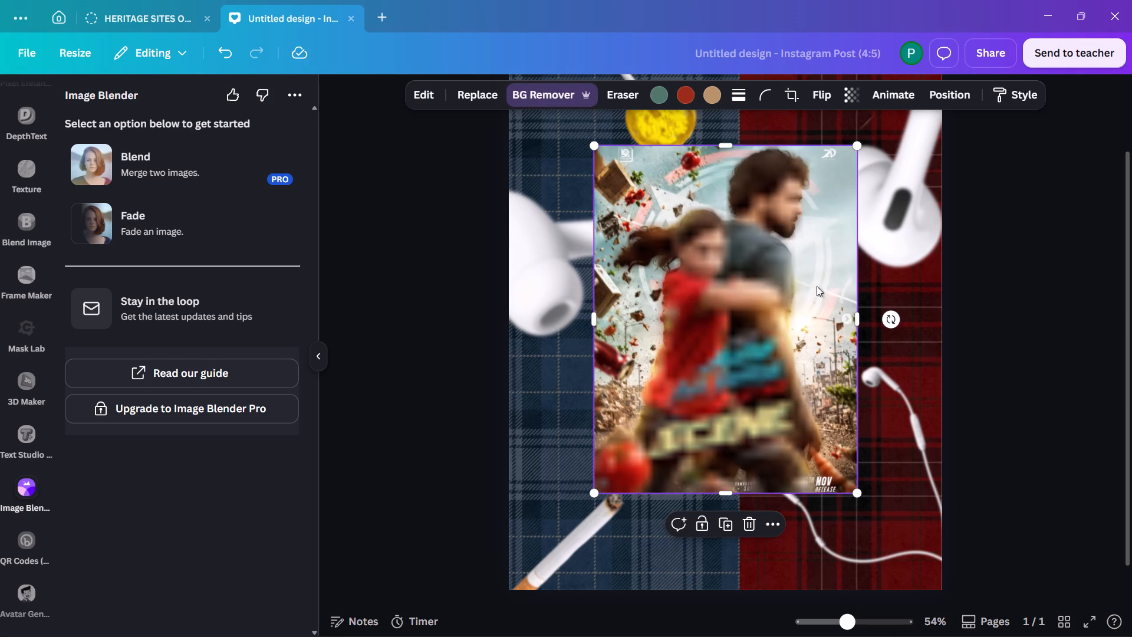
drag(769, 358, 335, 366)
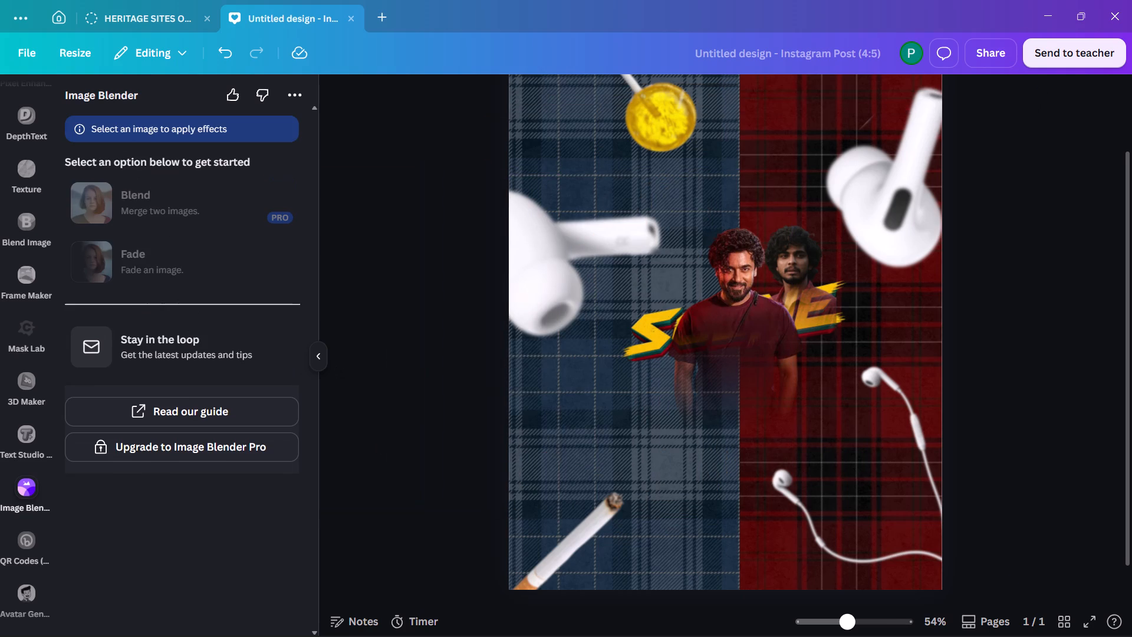
Switch to the Pinterest tab in Chrome and search for "NAZIRYA".
click(562, 618)
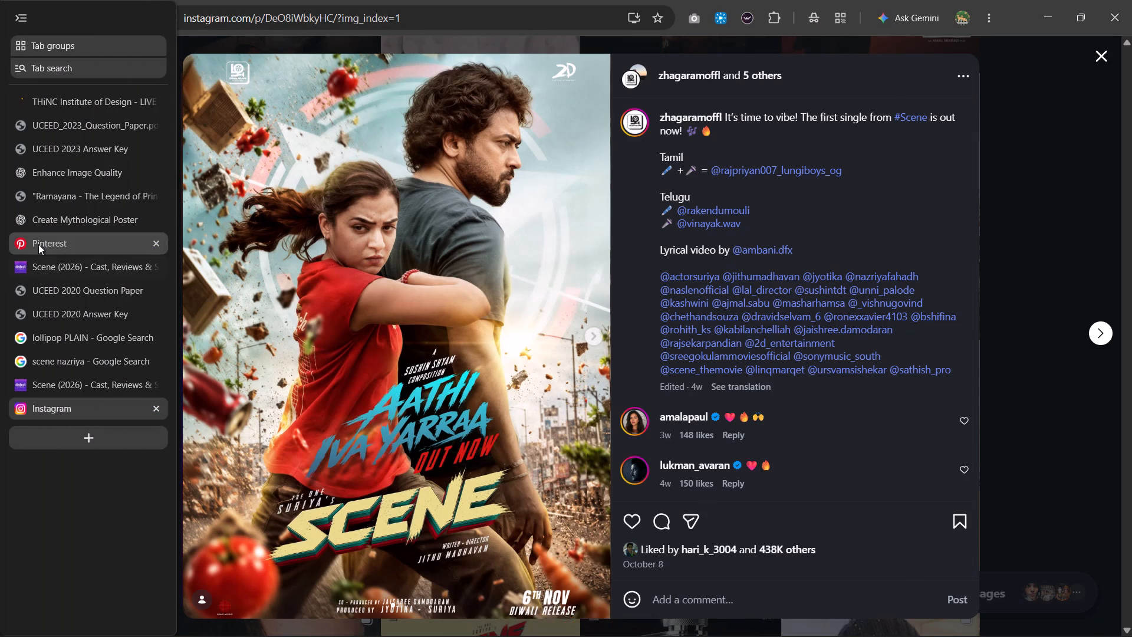
click(38, 244)
click(820, 65)
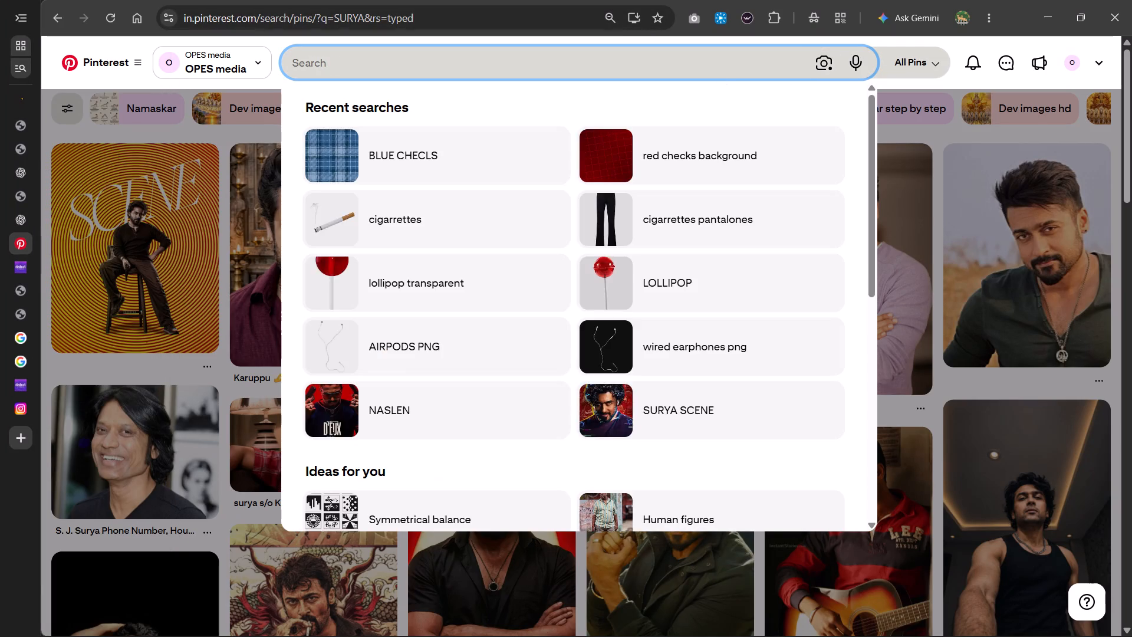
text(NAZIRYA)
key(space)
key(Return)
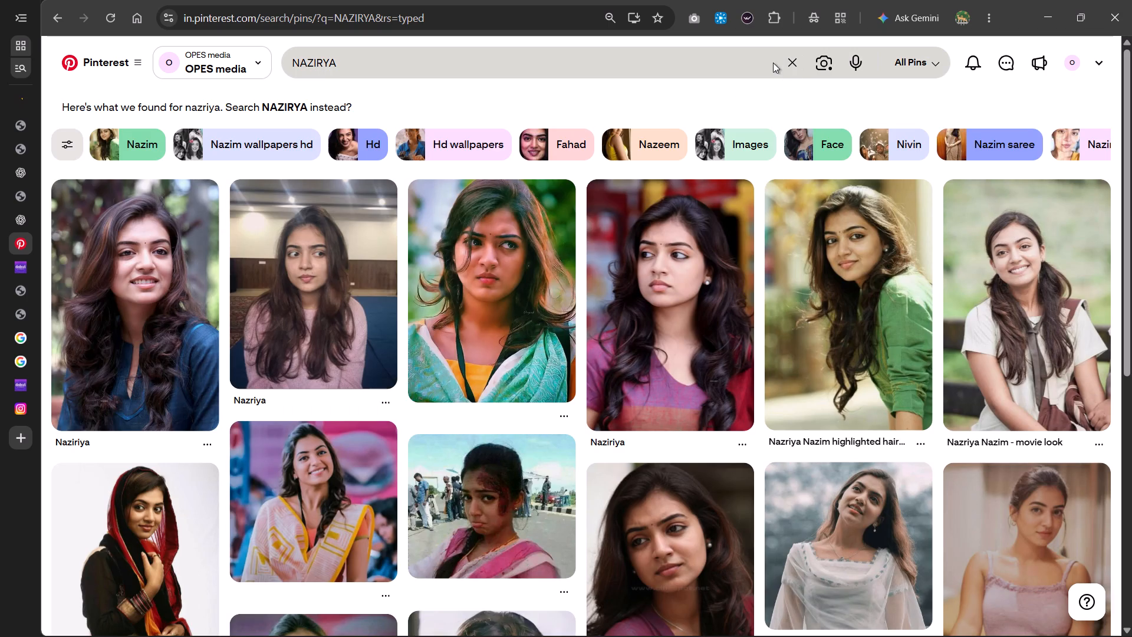
Refine the Pinterest search to "NAZIRYA SCENE".
click(565, 63)
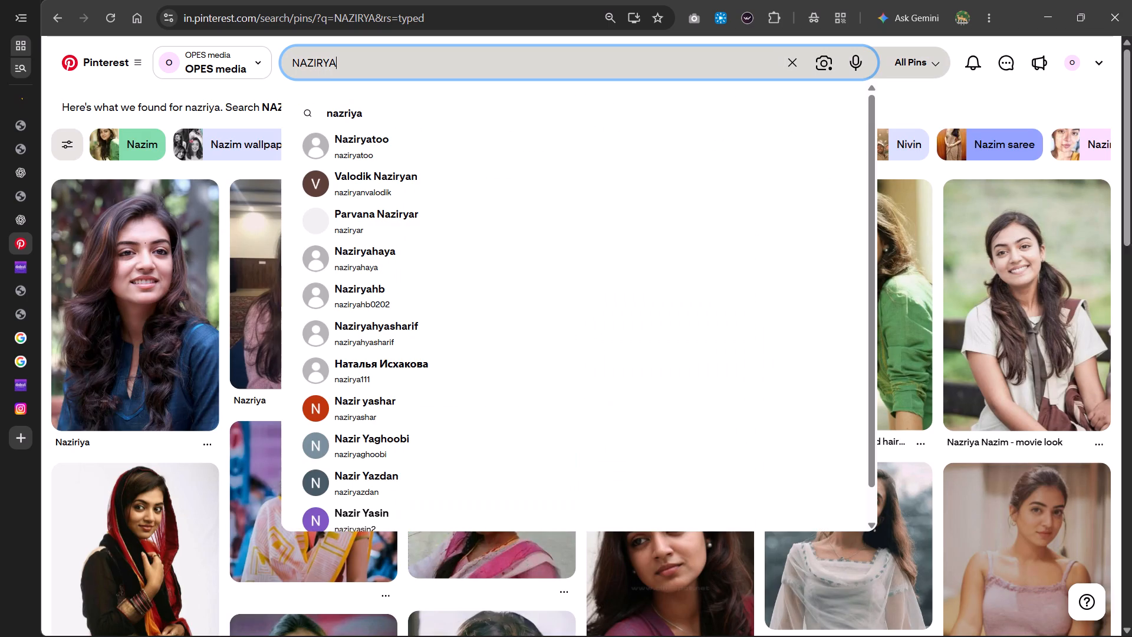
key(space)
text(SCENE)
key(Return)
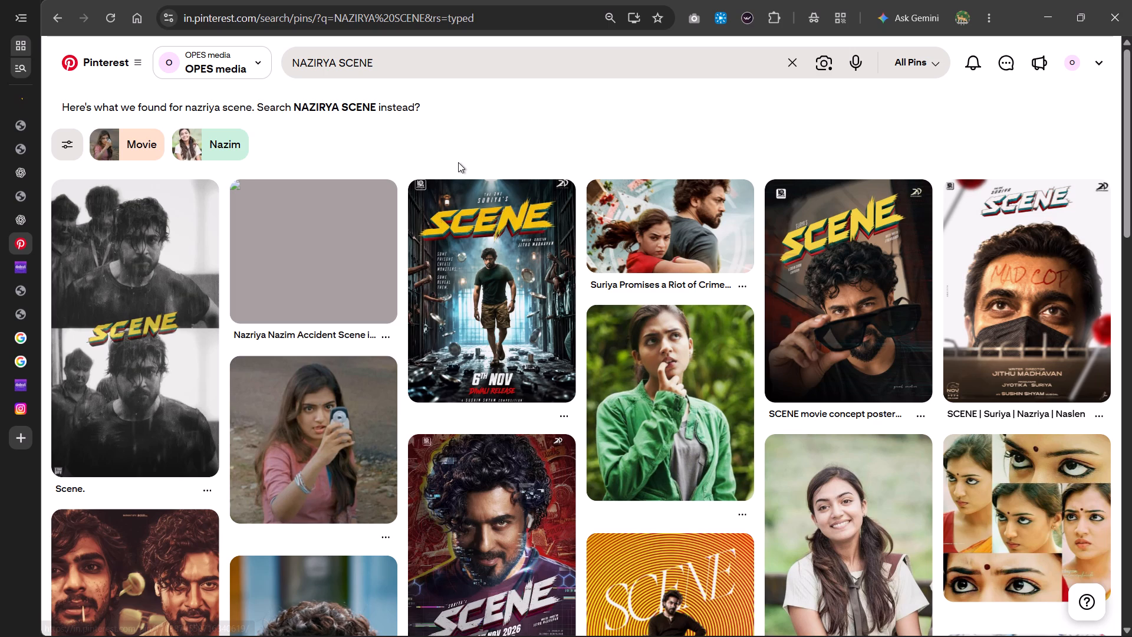
Look through the "NAZIRYA SCENE" Pinterest results for a photo of the actress suitable for a cut-out.
scroll(458, 162, down, 2)
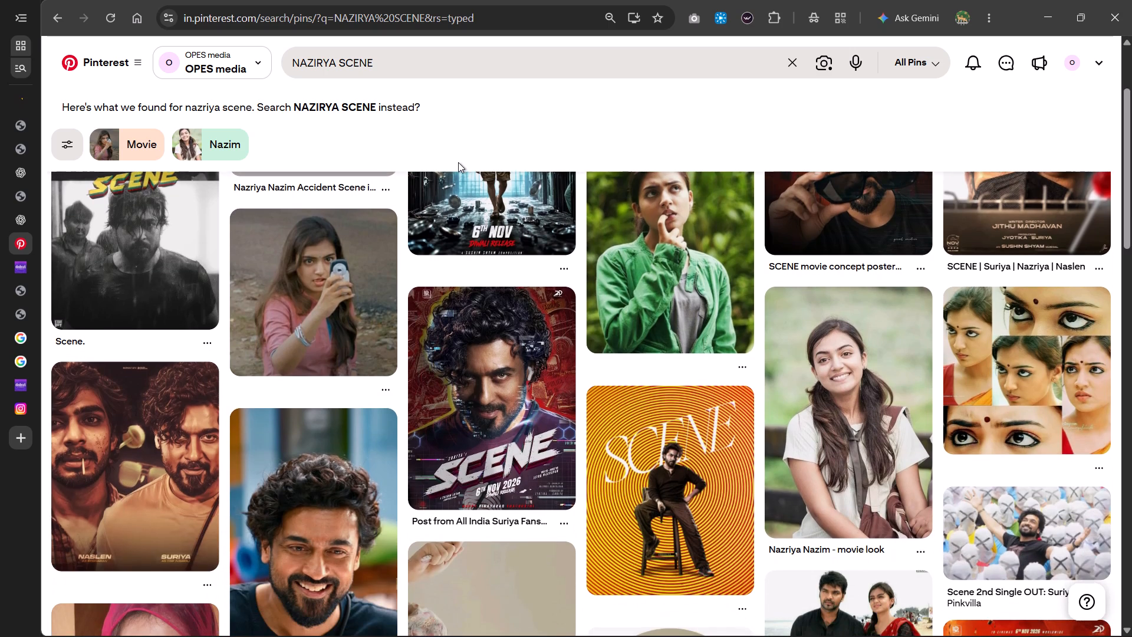
scroll(458, 162, down, 6)
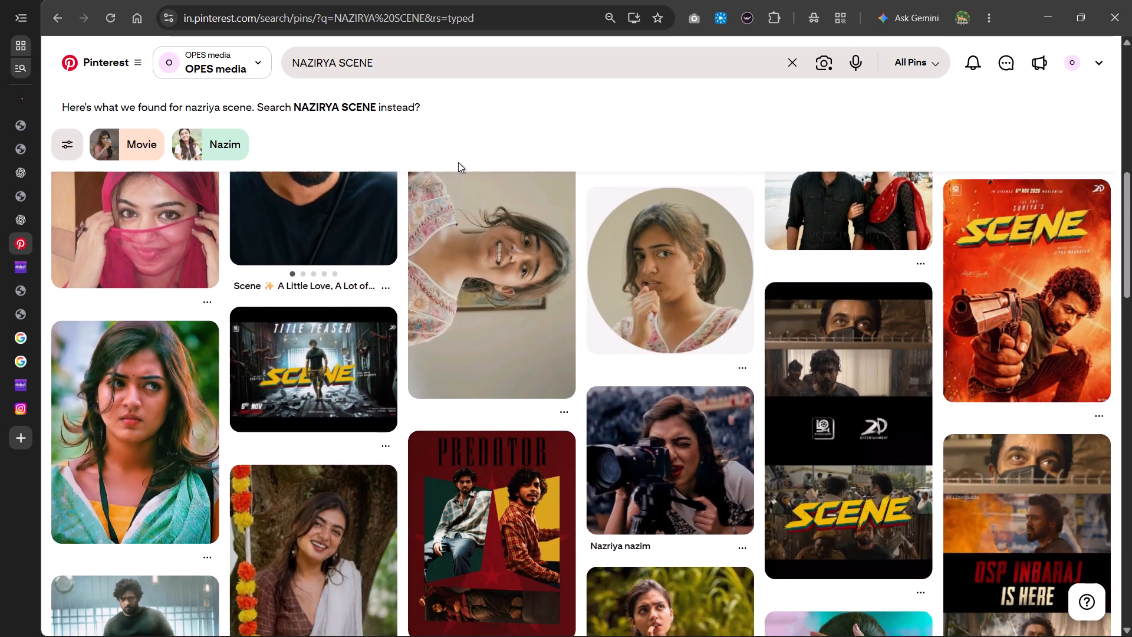
scroll(458, 162, down, 2)
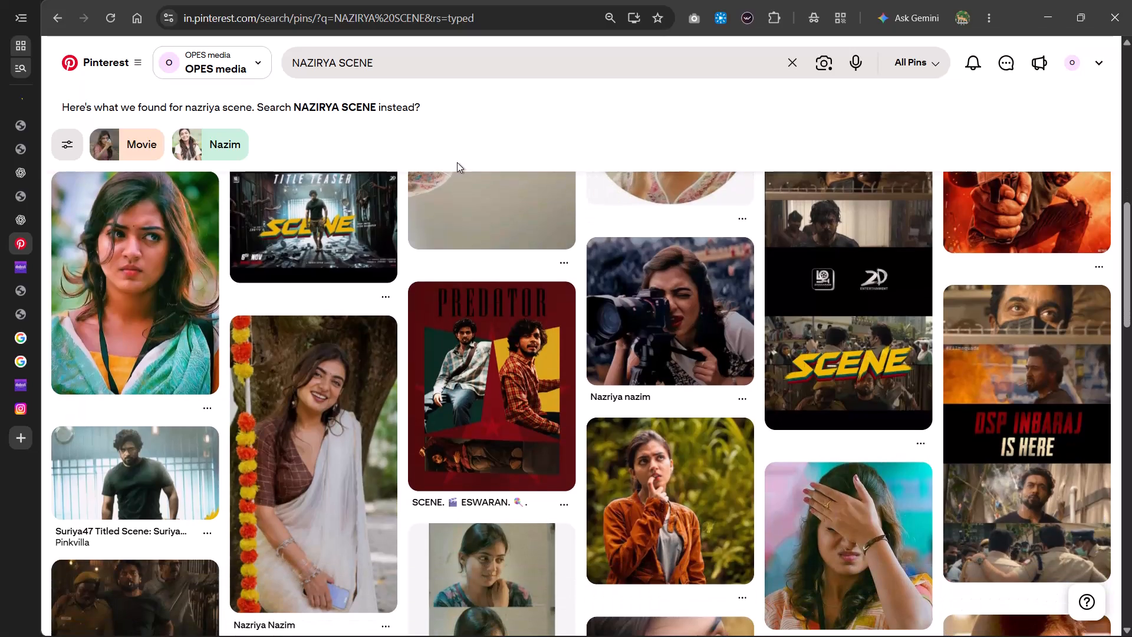
scroll(455, 162, down, 3)
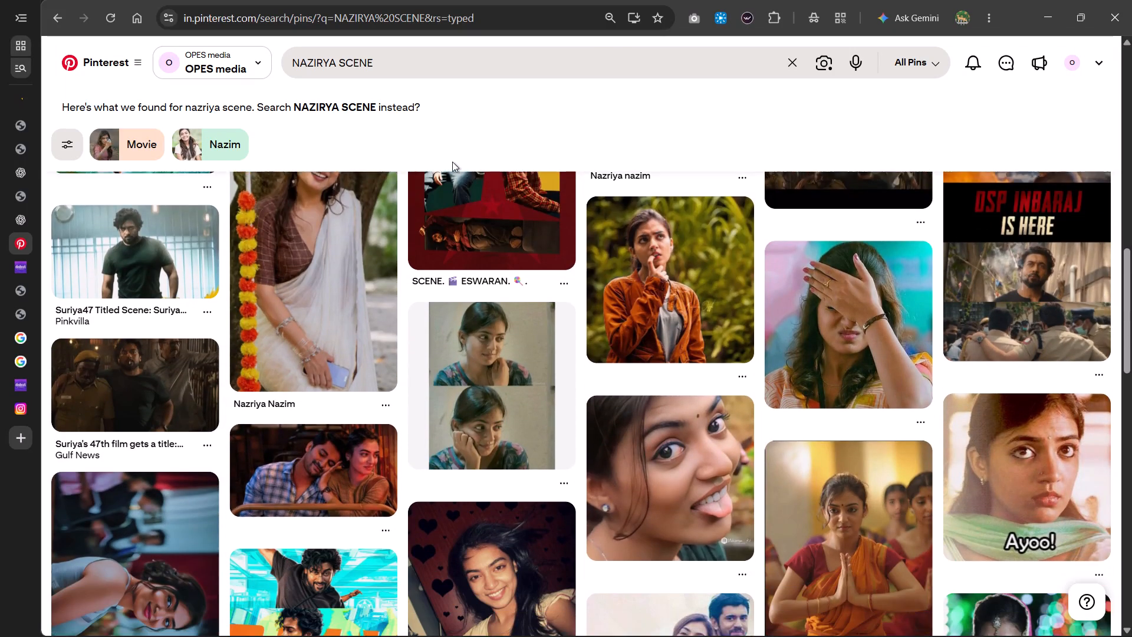
scroll(452, 162, down, 3)
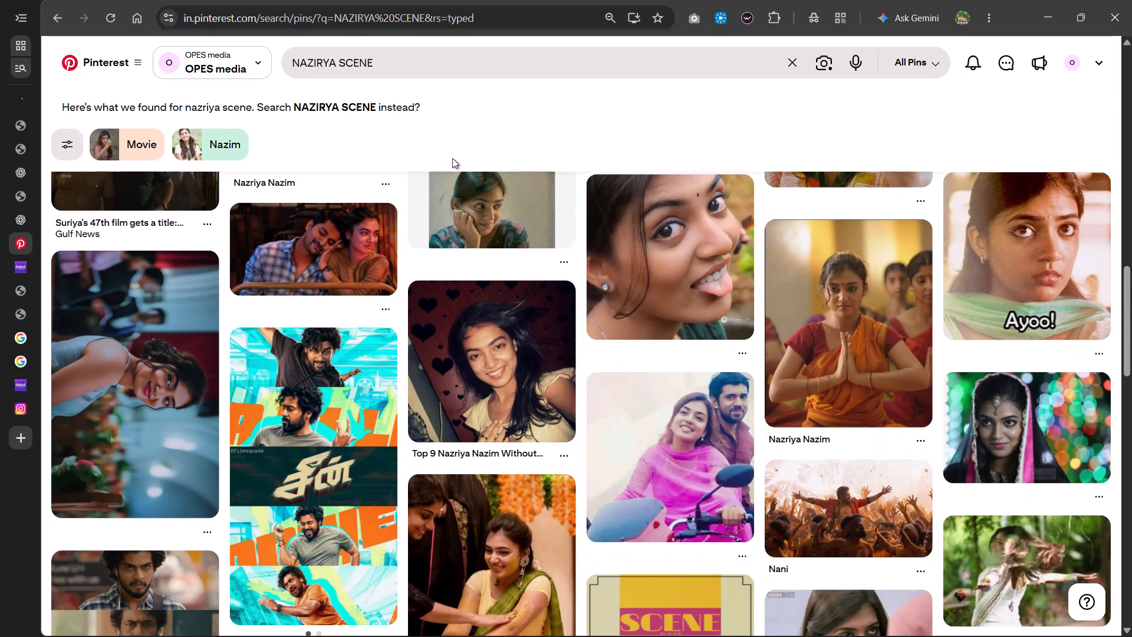
scroll(452, 158, down, 2)
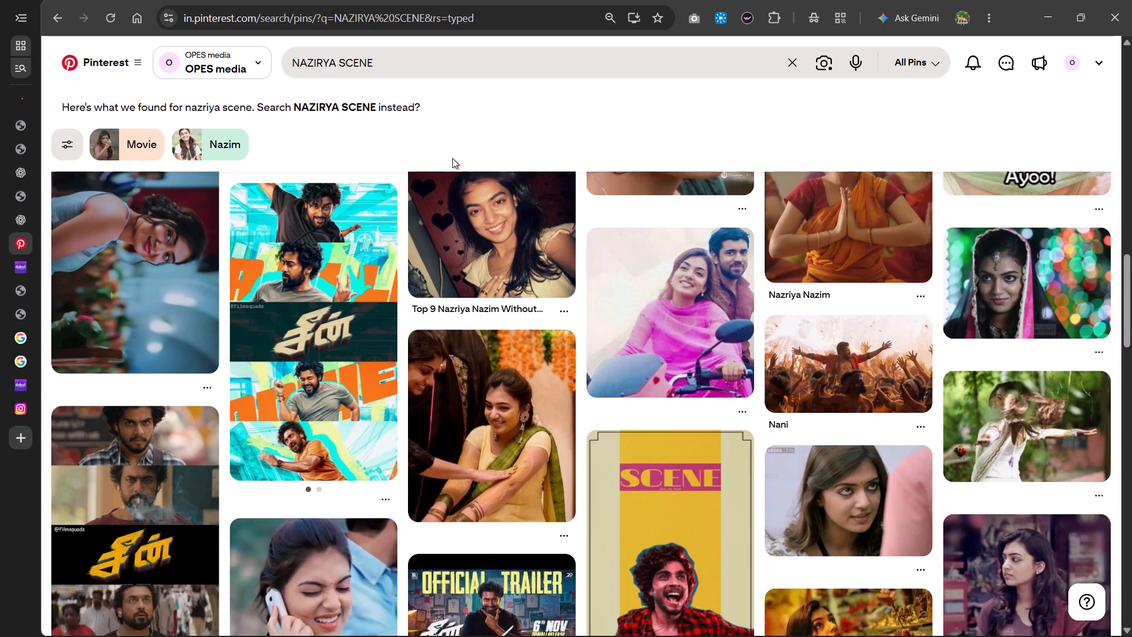
scroll(452, 158, down, 6)
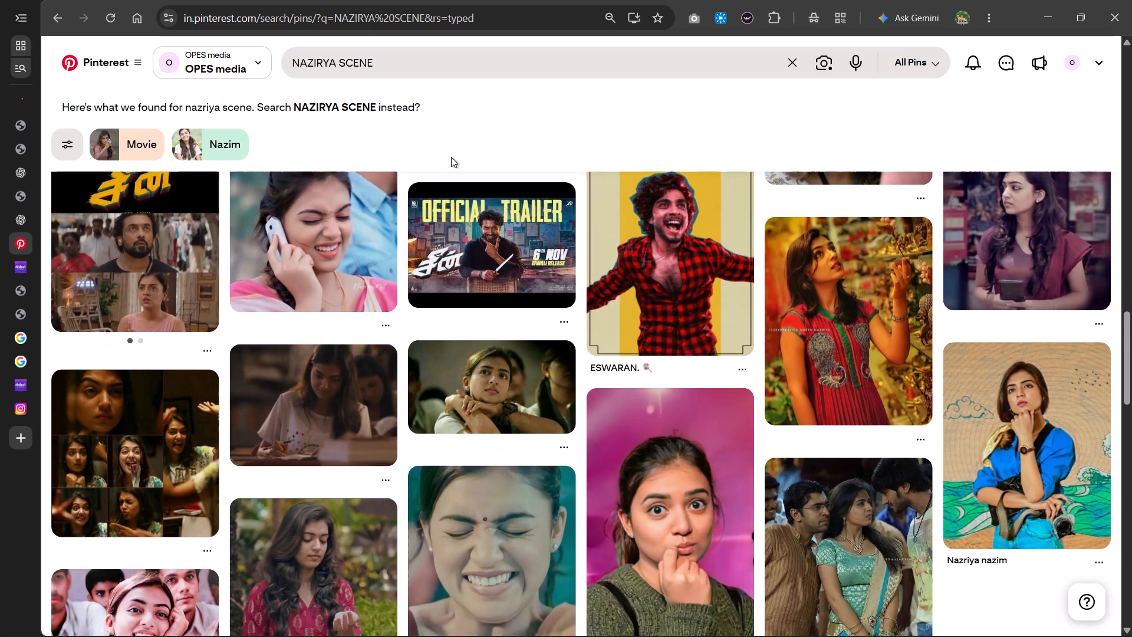
scroll(451, 157, down, 6)
scroll(451, 157, up, 1)
scroll(451, 157, down, 2)
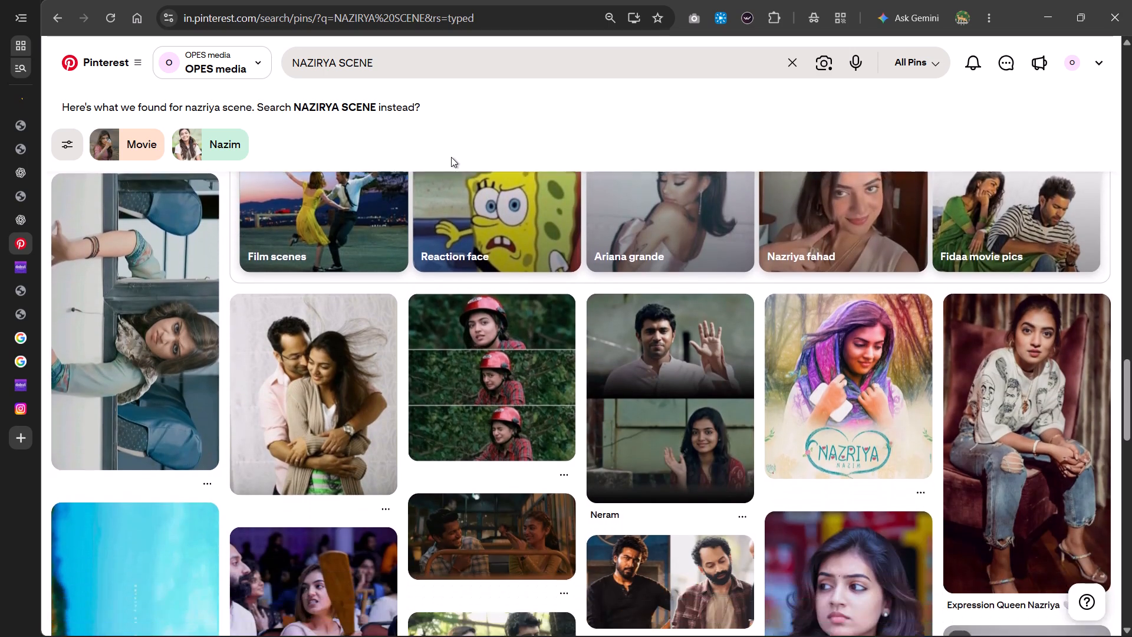
scroll(451, 157, down, 5)
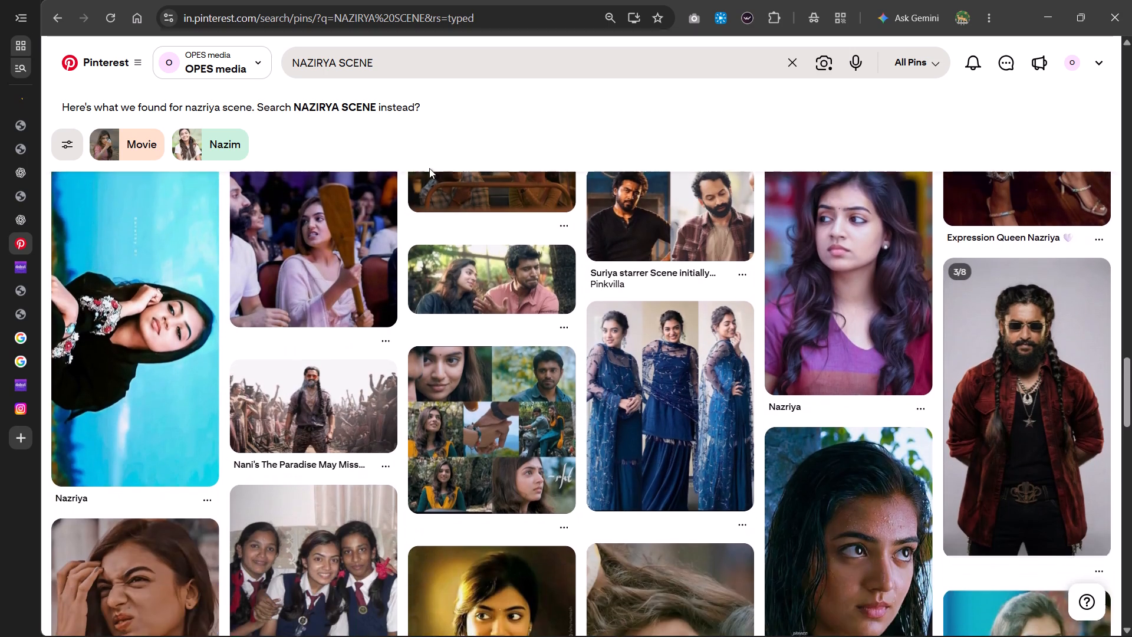
scroll(429, 168, down, 8)
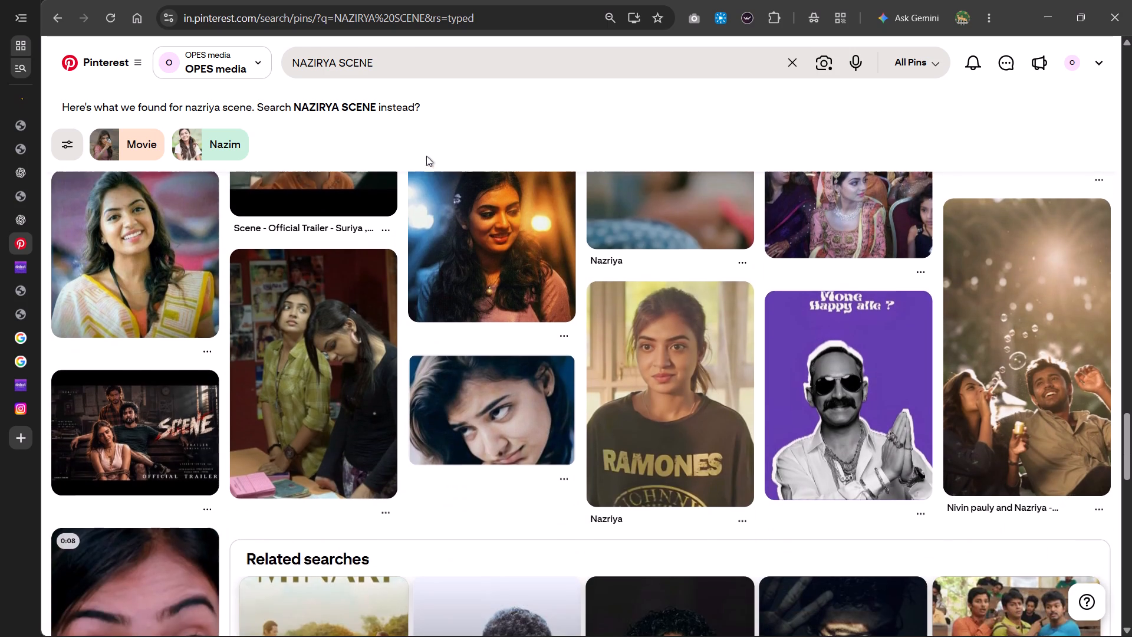
scroll(424, 150, down, 5)
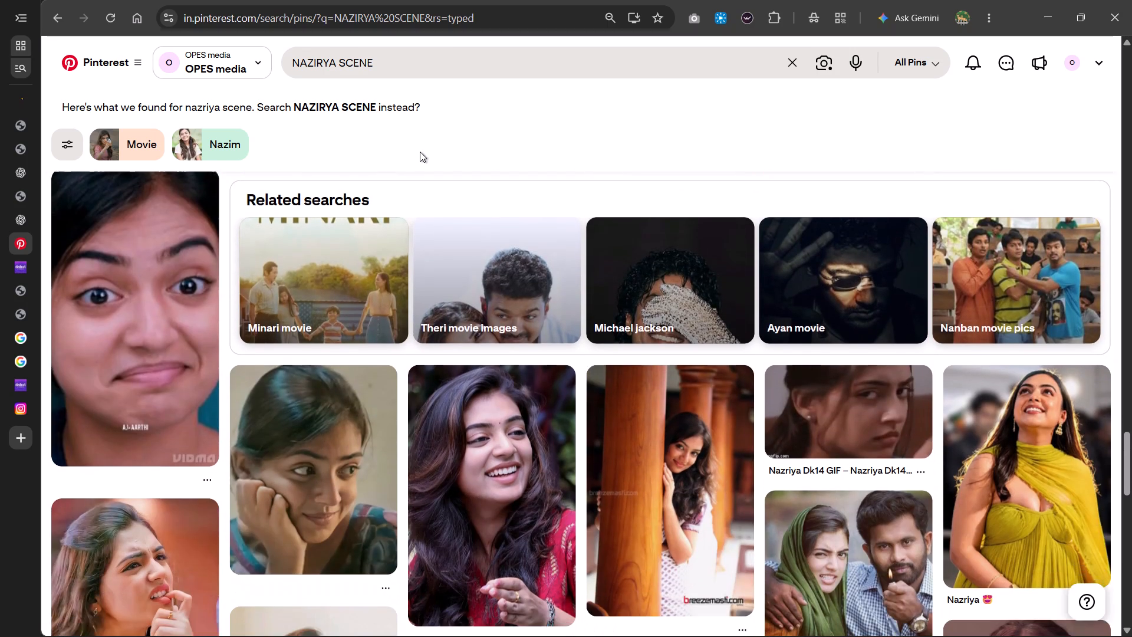
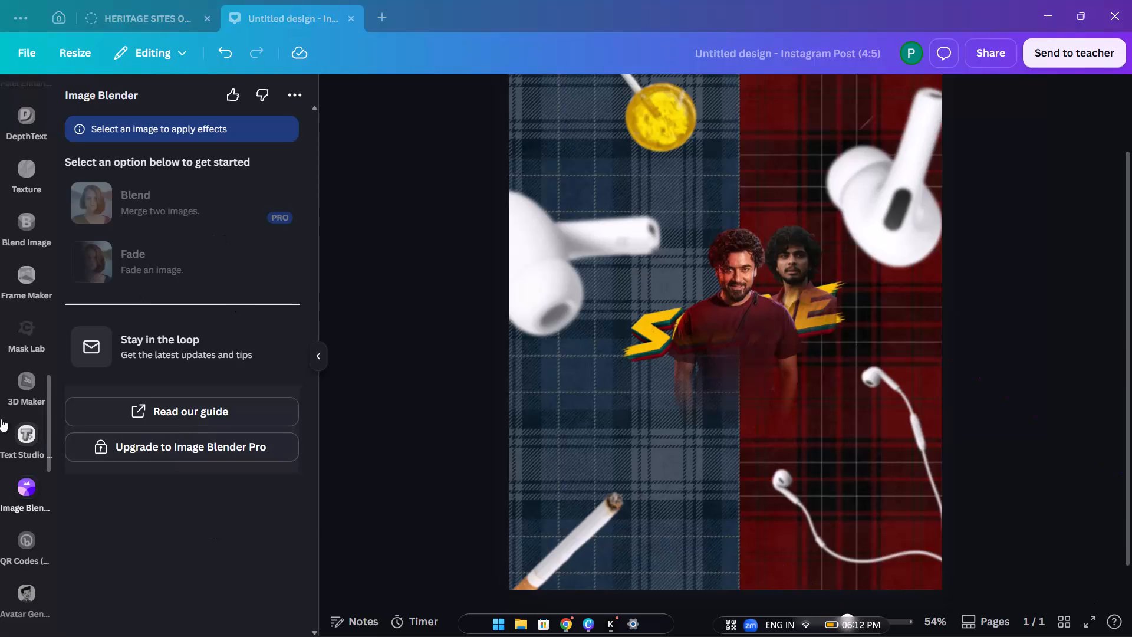
Switch to Chrome and open WhatsApp Web in a new browser tab.
click(557, 624)
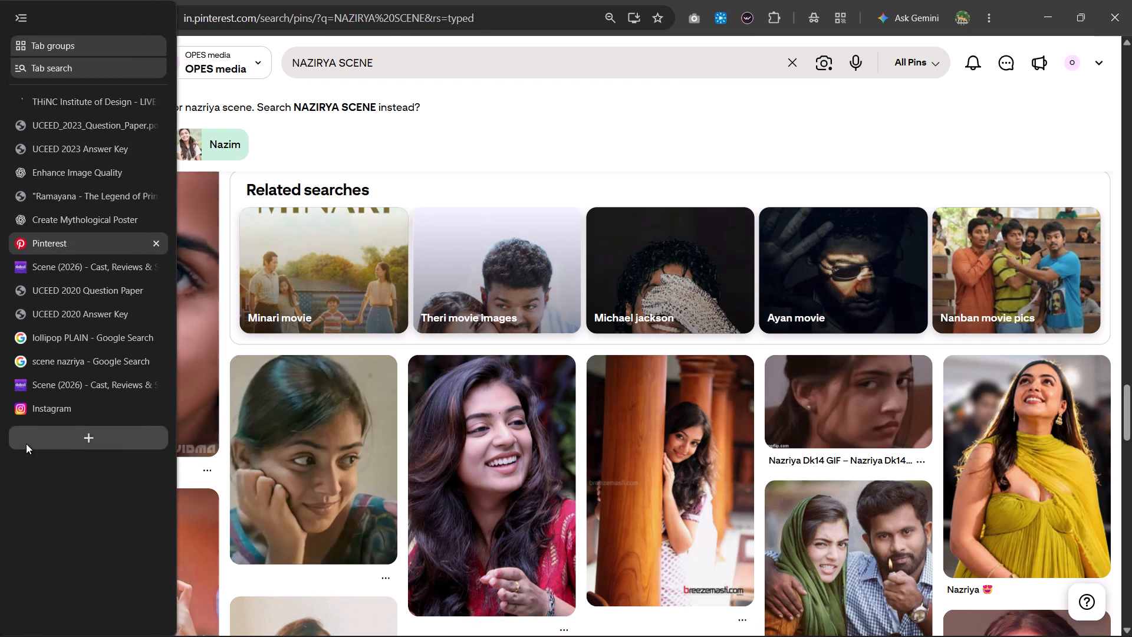
click(26, 444)
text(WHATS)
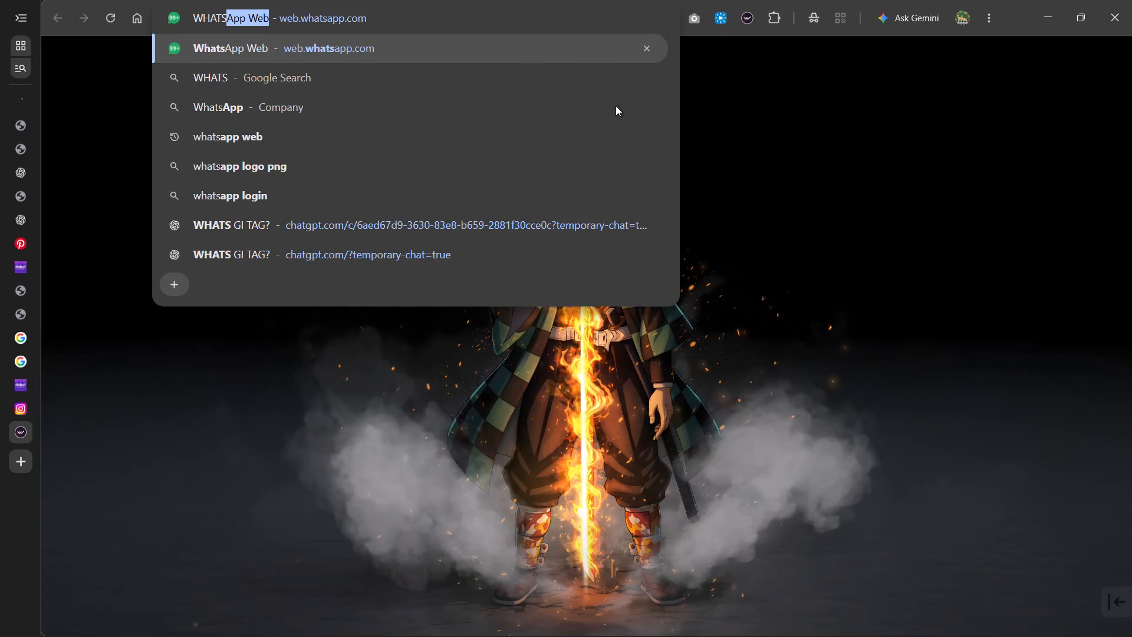
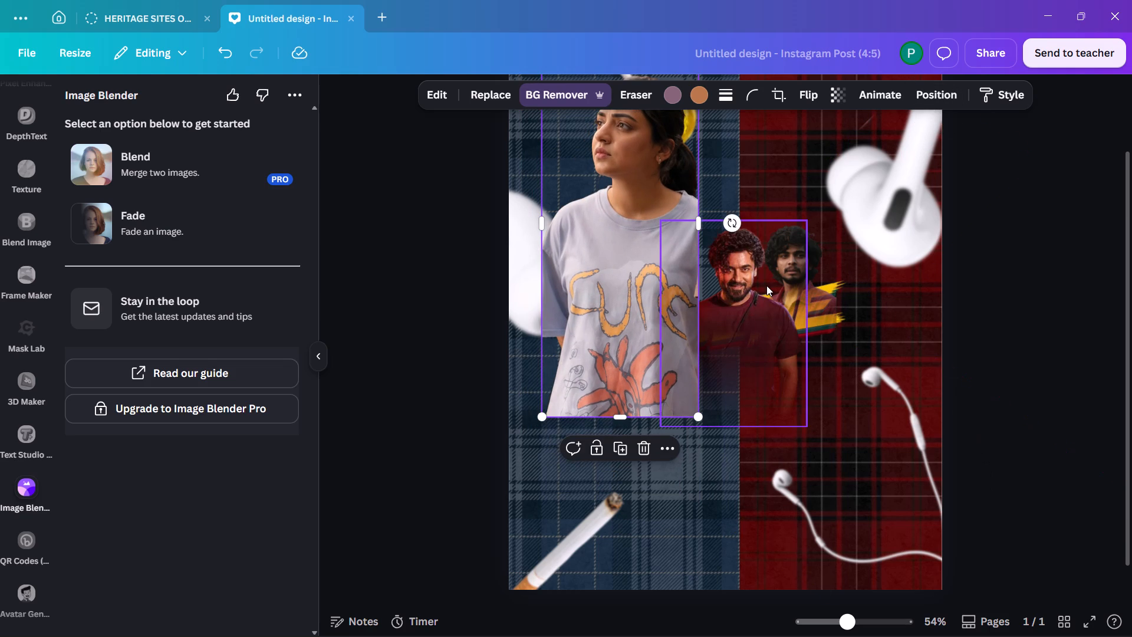
Trim the left edge of the actress's cut-out frame and shrink her to about 194 × 493 just below the first man's cut-out.
drag(547, 237, 551, 327)
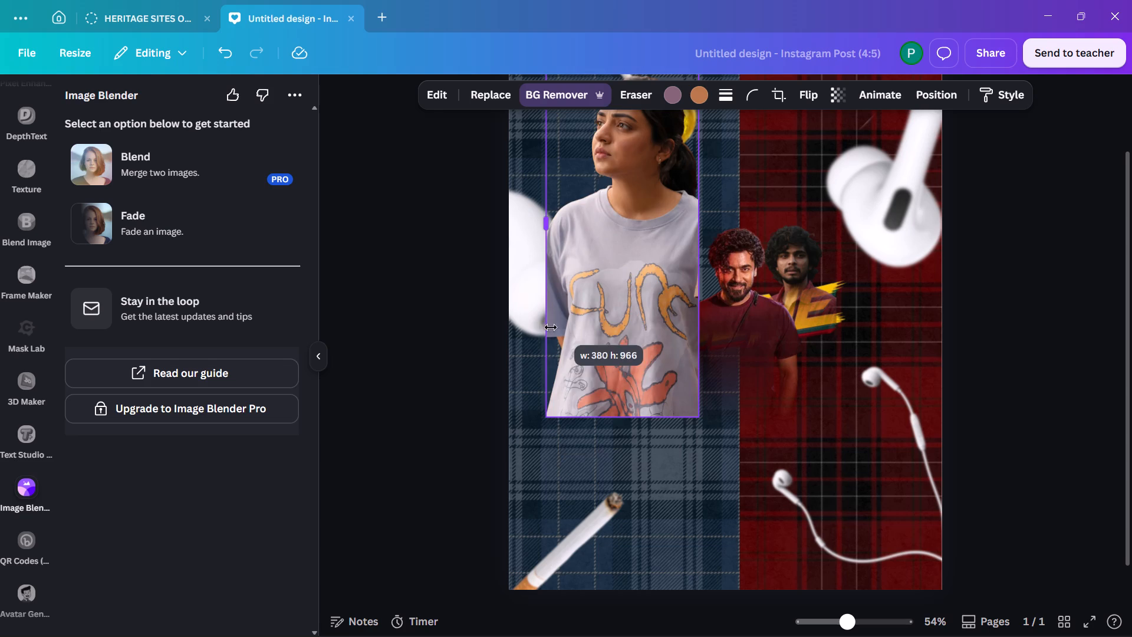
drag(551, 327, 551, 361)
drag(613, 210, 694, 268)
drag(680, 255, 620, 336)
drag(571, 170, 699, 372)
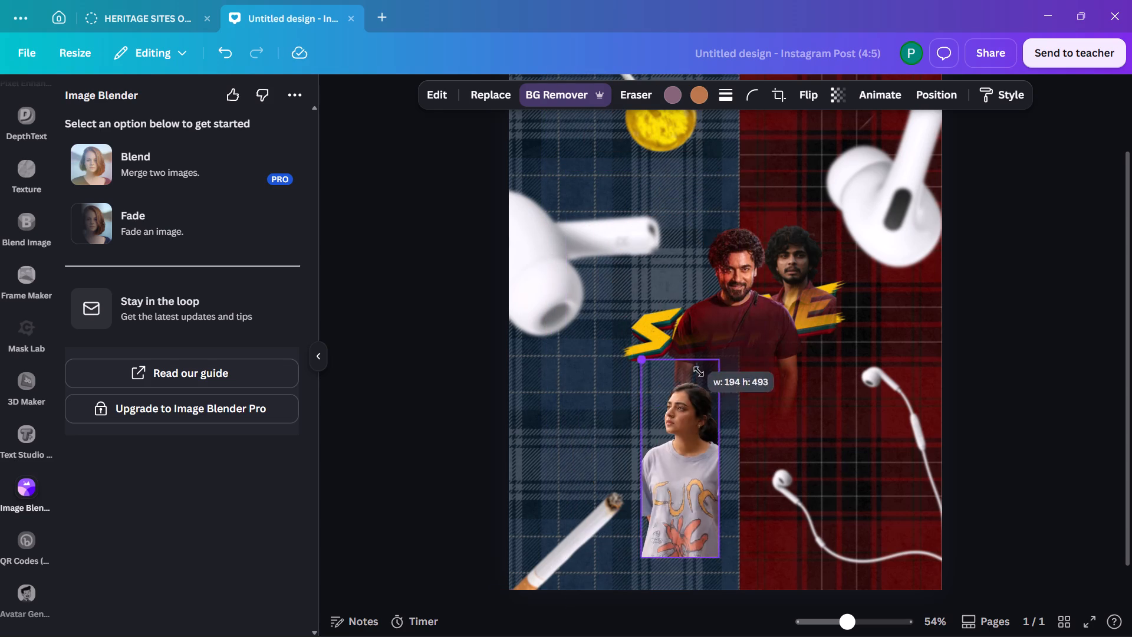
Shrink the actress cut-out to about 135 by 344 px and place it beside the first man's shoulder, over the blue plaid.
drag(699, 372, 717, 401)
drag(697, 478, 680, 270)
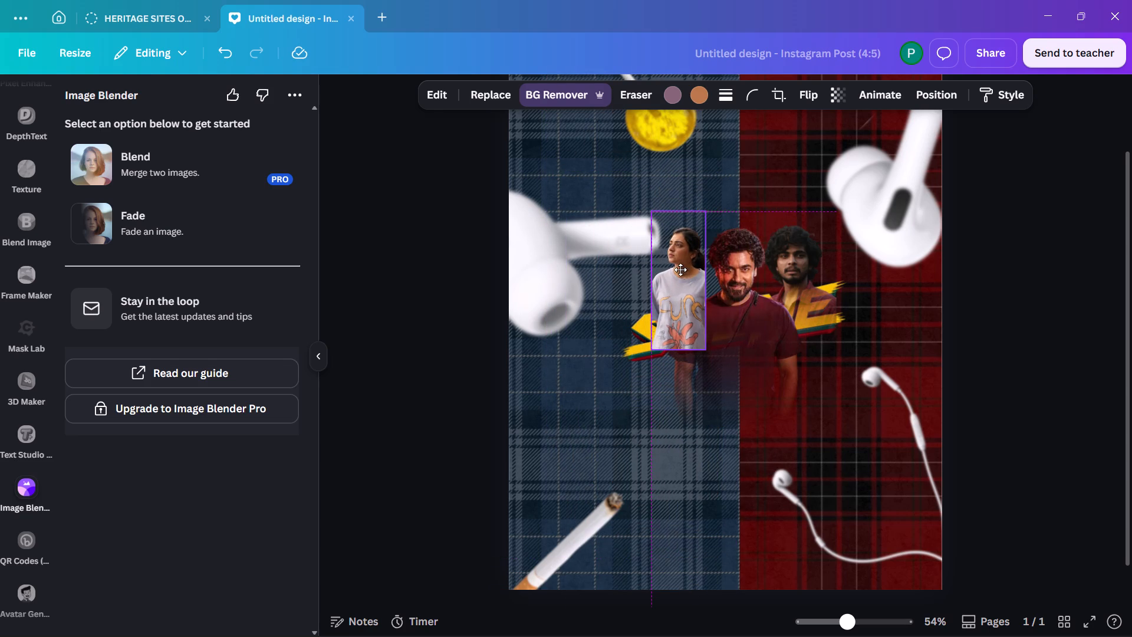
drag(680, 270, 680, 288)
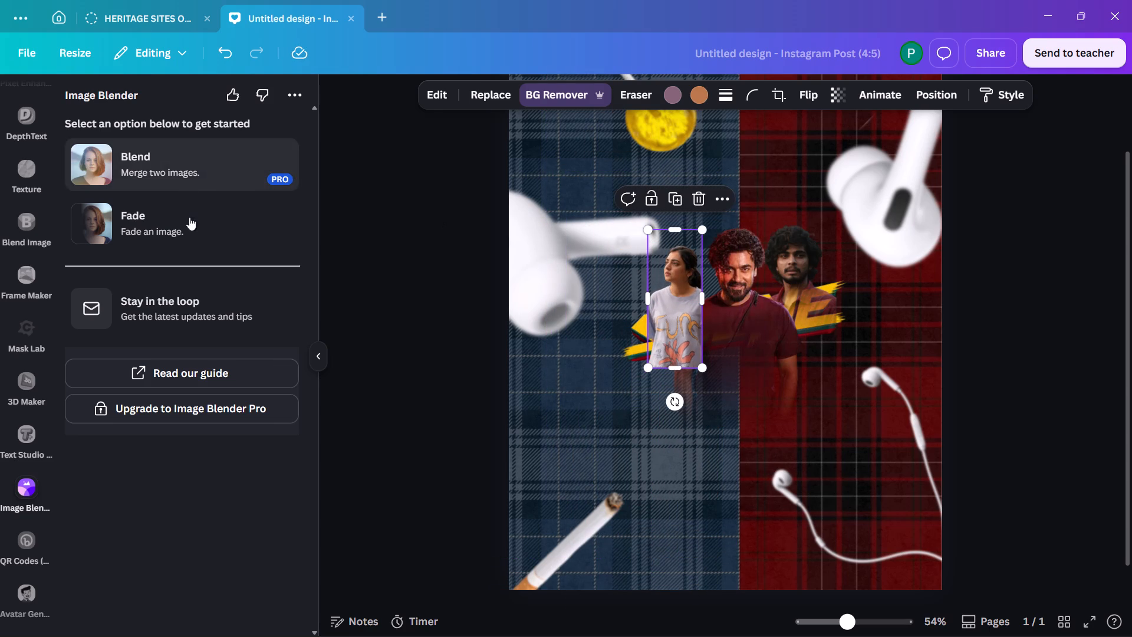
Apply a radial fade at strength 50 to the actress cut-out, centred by its upper corner so the lower body fades out, and save it.
click(190, 228)
click(177, 200)
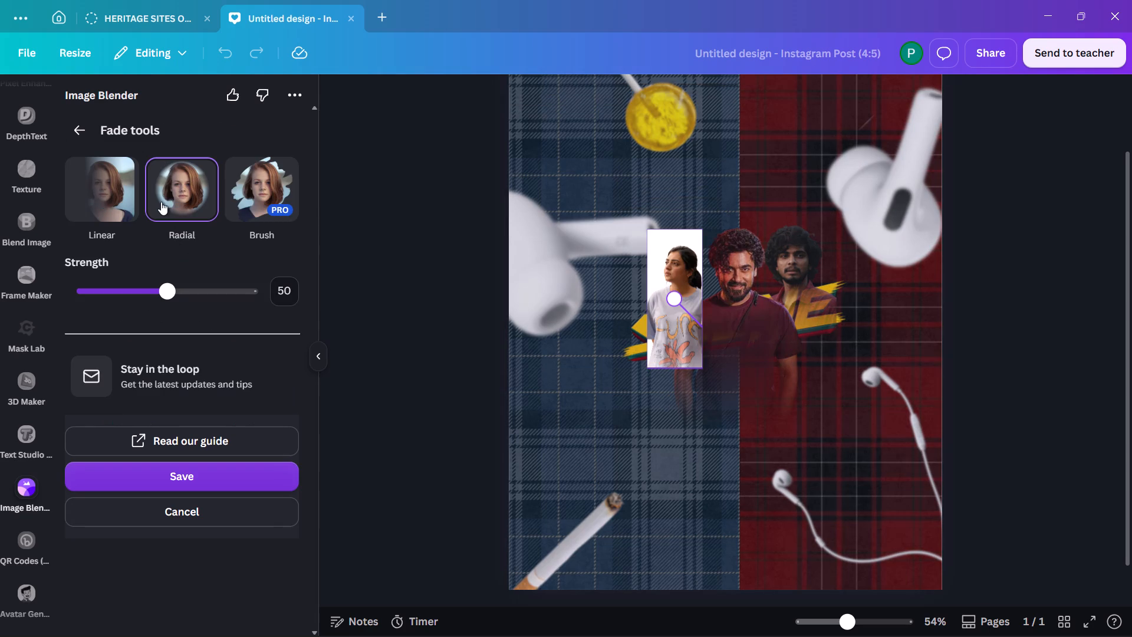
drag(678, 305, 653, 266)
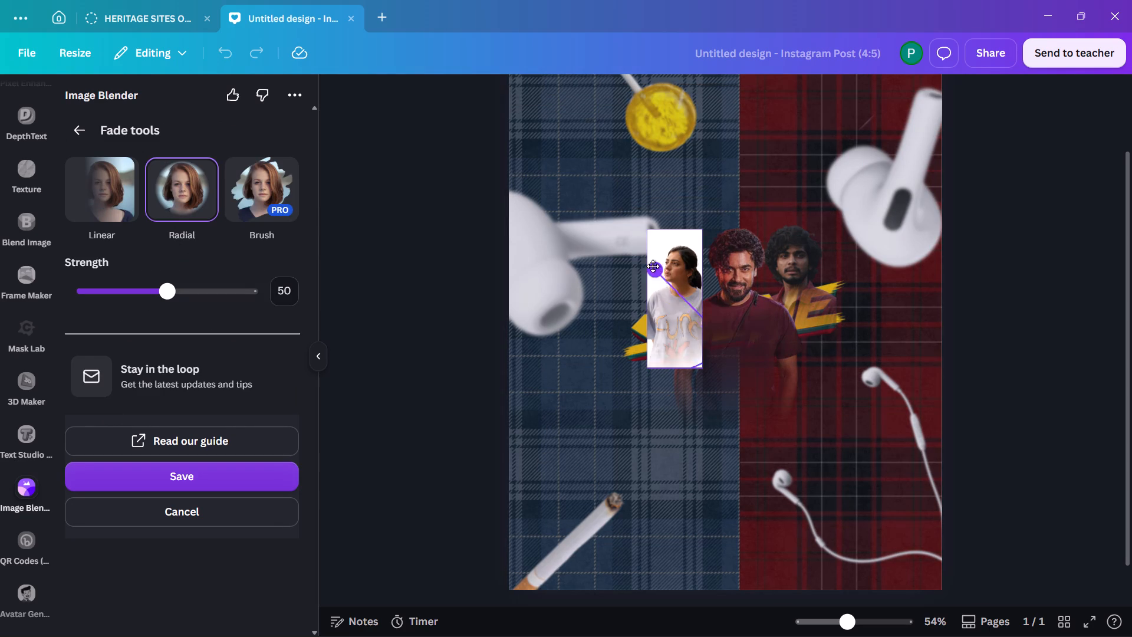
drag(653, 266, 651, 257)
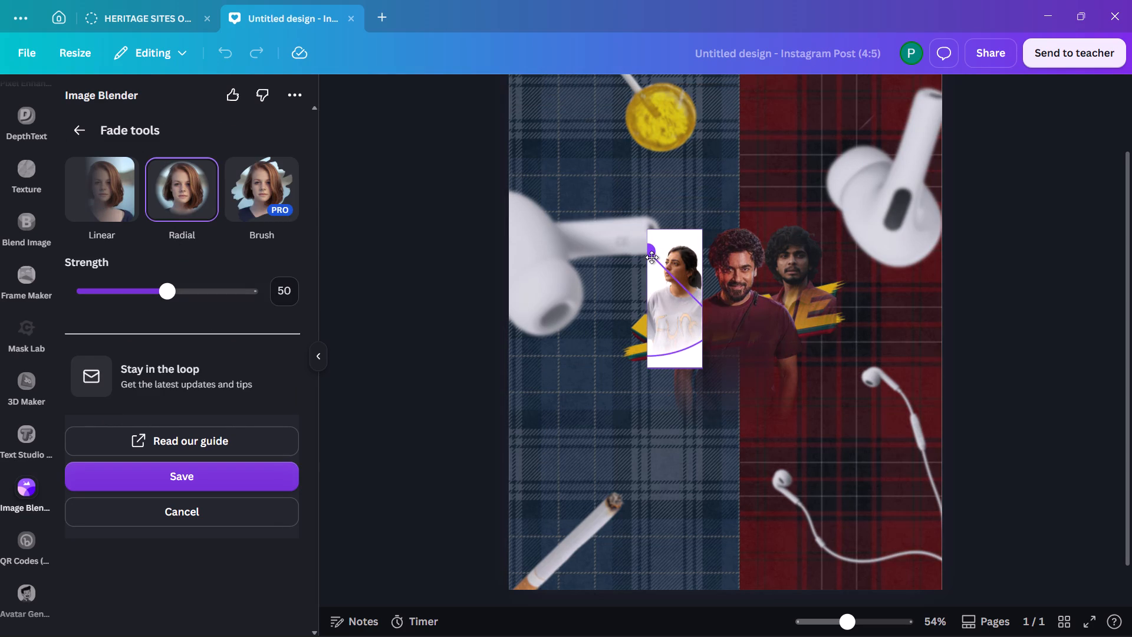
drag(651, 257, 650, 240)
click(231, 481)
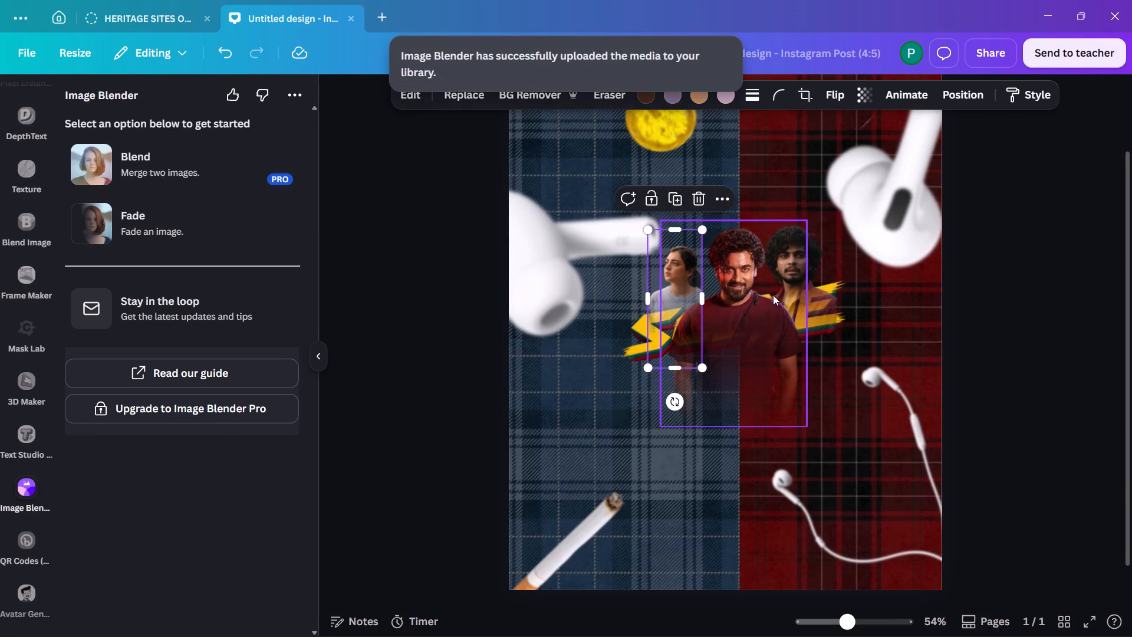
Send the actress cut-out to the back and bring it one level forward, so it sits behind the title and the first man.
click(947, 95)
click(132, 128)
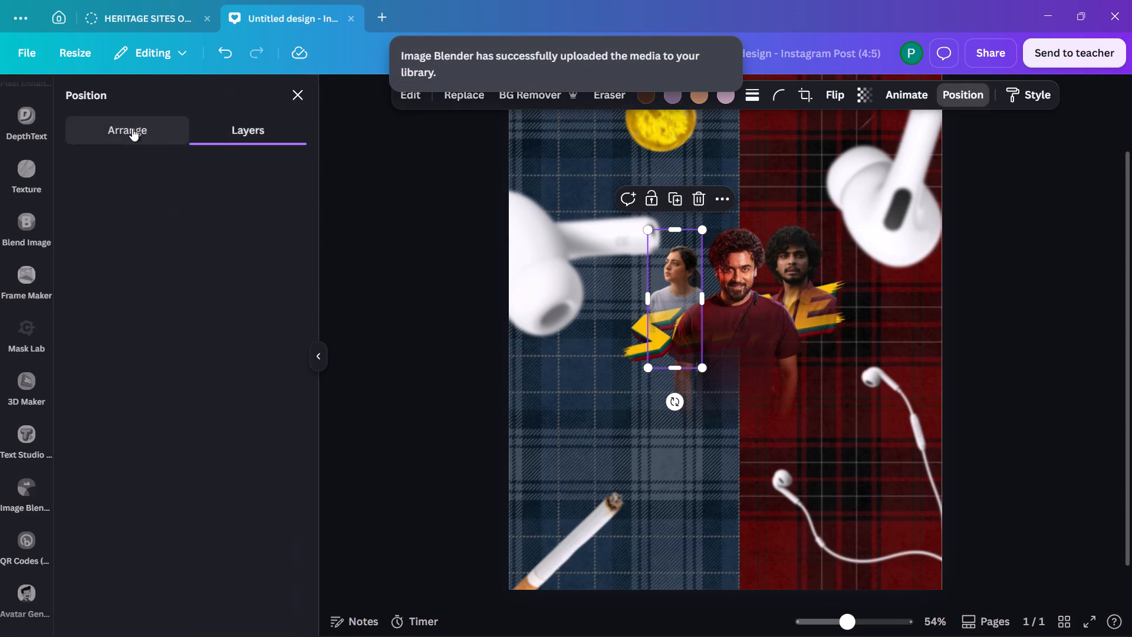
click(253, 198)
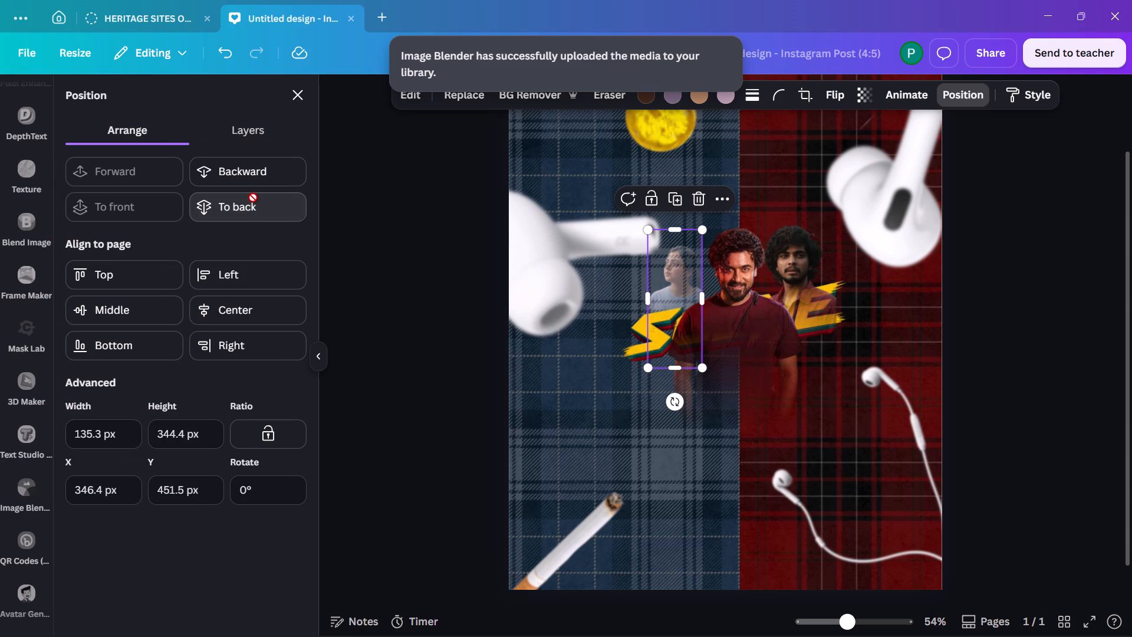
click(130, 165)
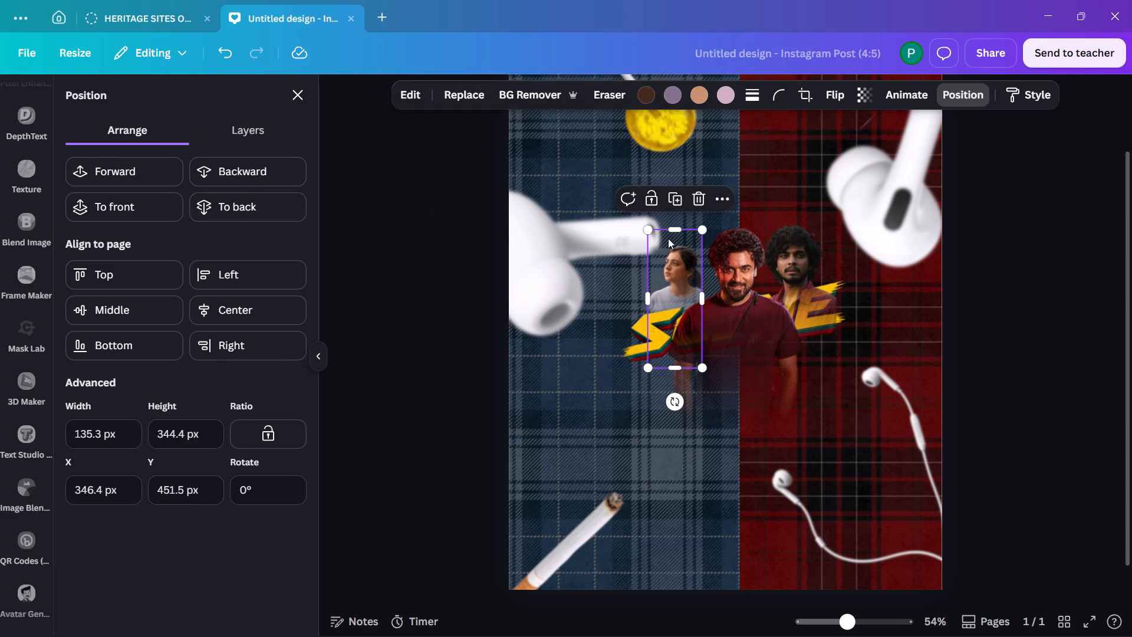
Move the first man's cut-out up above the SCENE title and send it two levels backward, behind the lettering.
click(749, 270)
drag(751, 274, 750, 235)
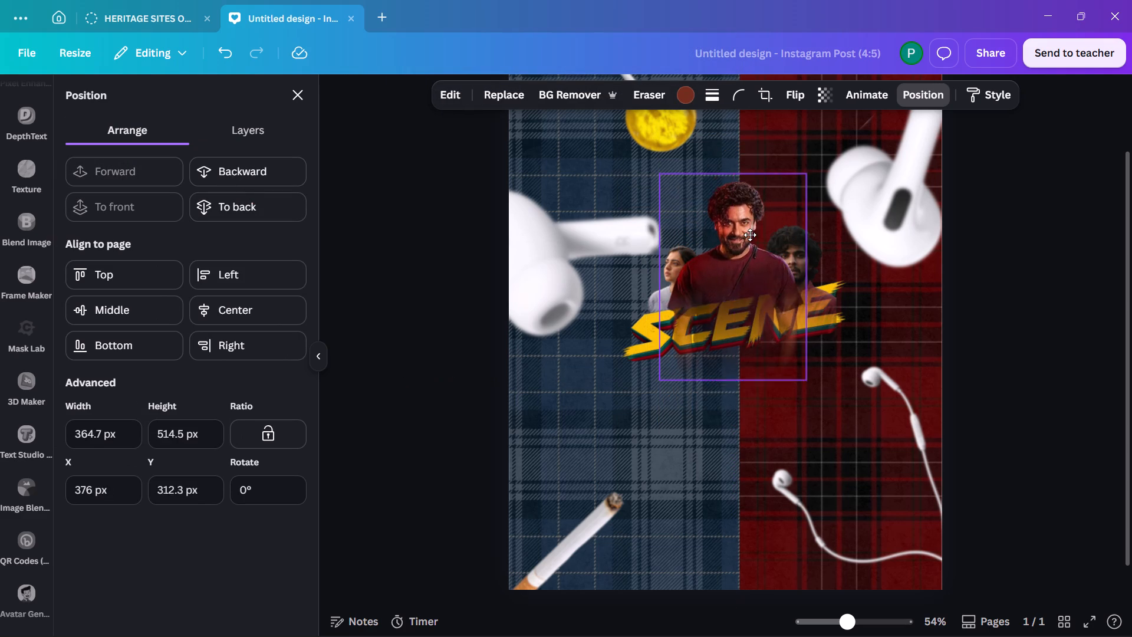
drag(750, 235, 750, 237)
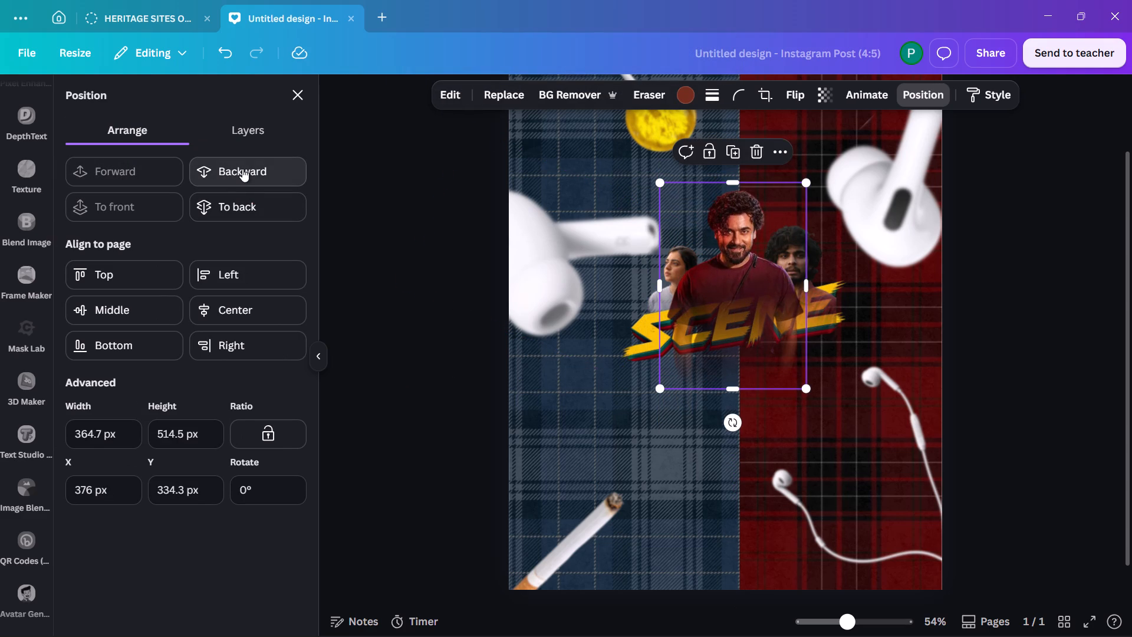
click(242, 169)
click(242, 169)
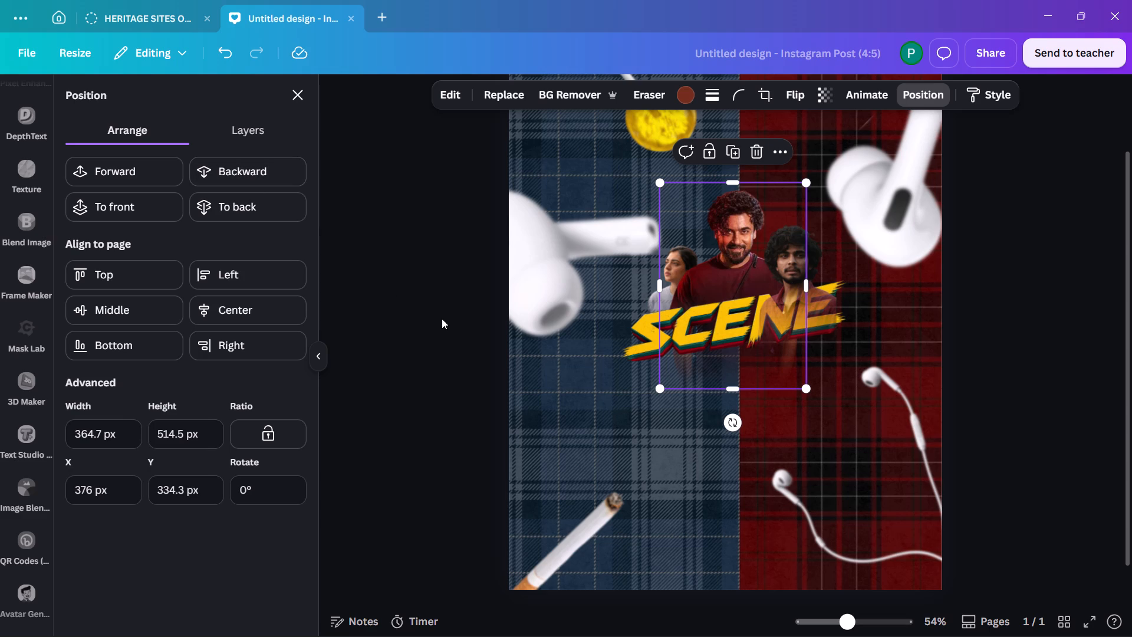
Trim the bottom of the first man's cut-out frame up to the SCENE lettering.
drag(743, 392, 745, 340)
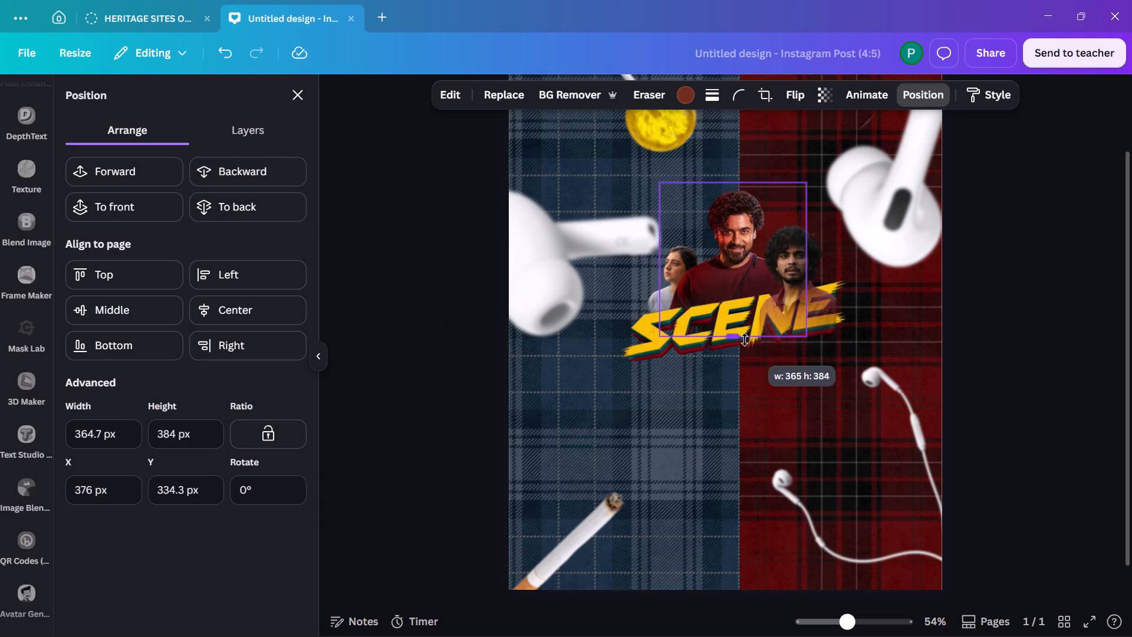
drag(745, 340, 745, 337)
Move the second man's cut-out up above the title and layer it behind the lettering and the first man, just above the plaid.
click(818, 284)
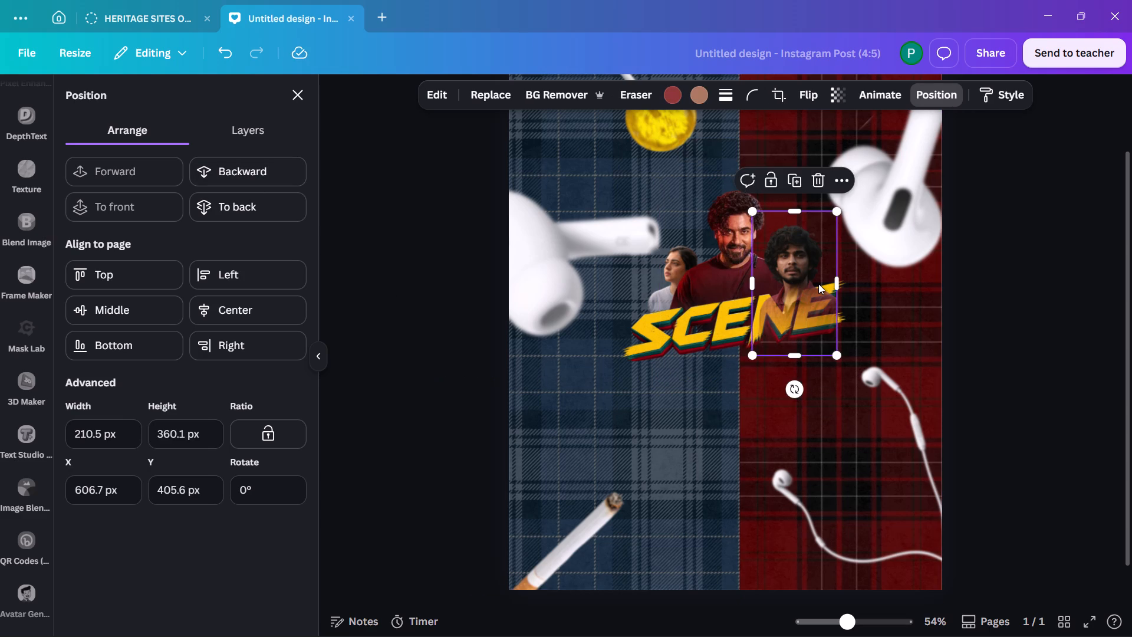
drag(820, 278, 823, 232)
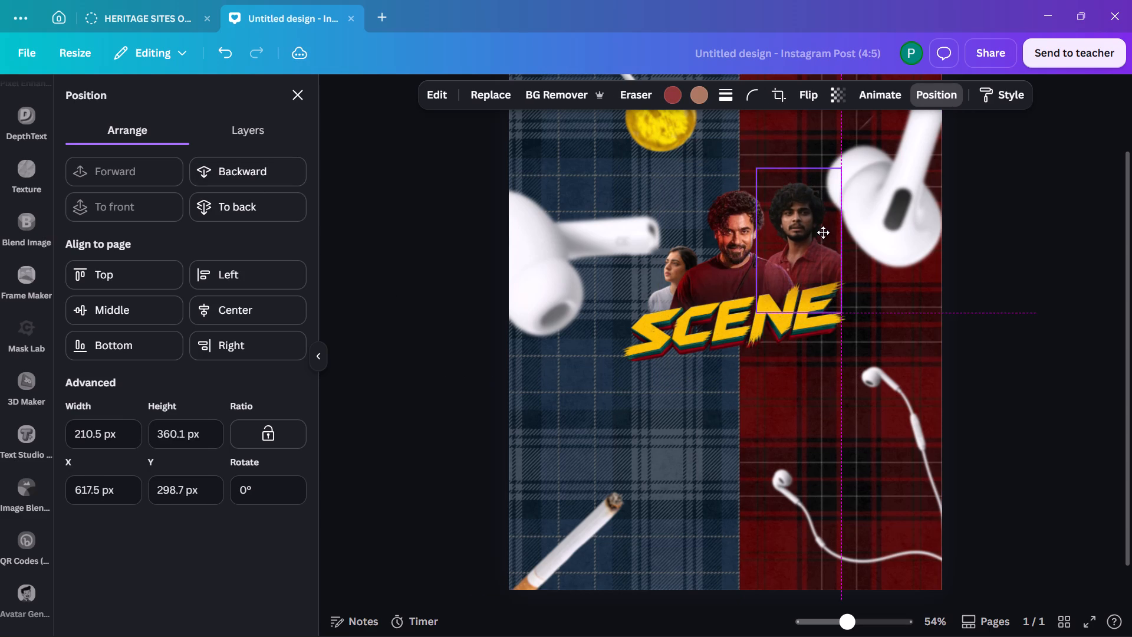
drag(823, 232, 823, 234)
click(268, 173)
click(268, 173)
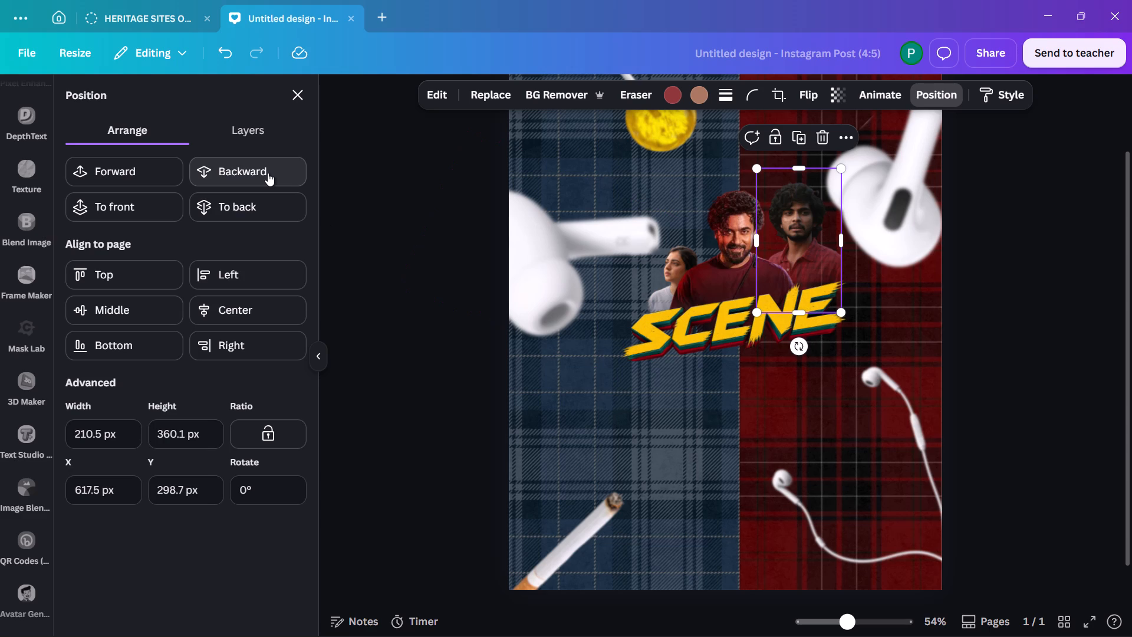
click(270, 173)
triple_click(270, 173)
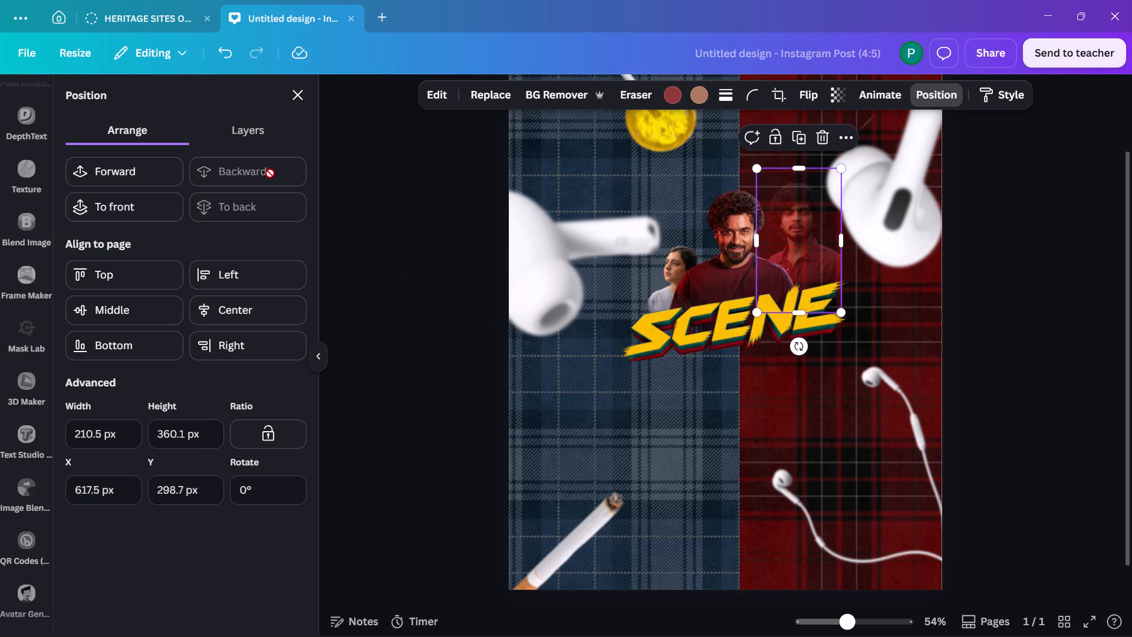
click(130, 172)
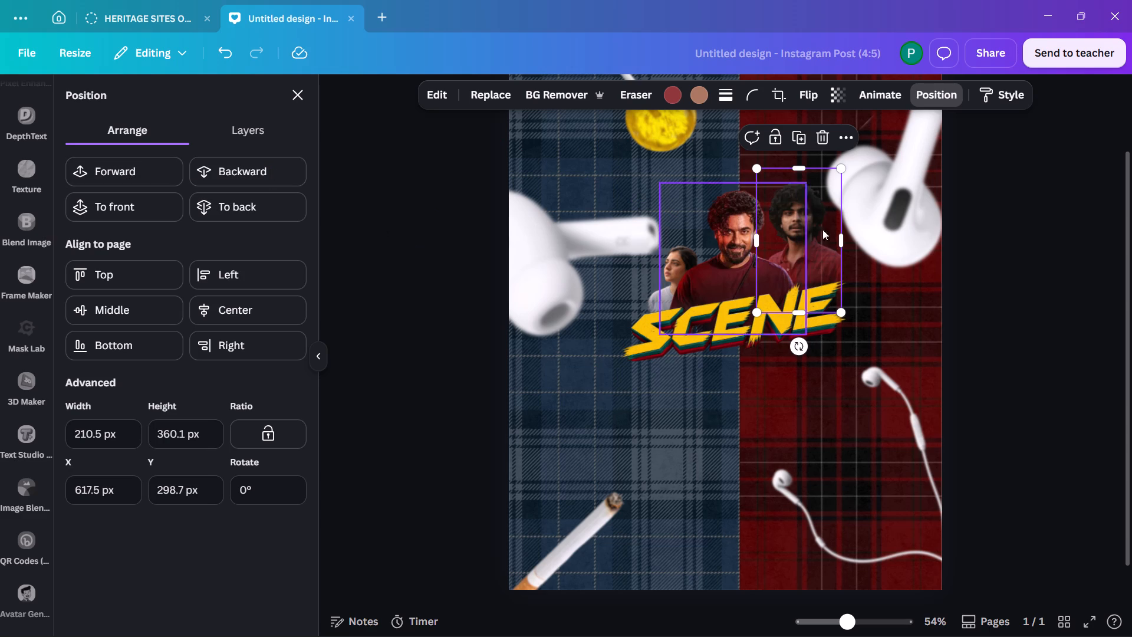
double_click(1077, 218)
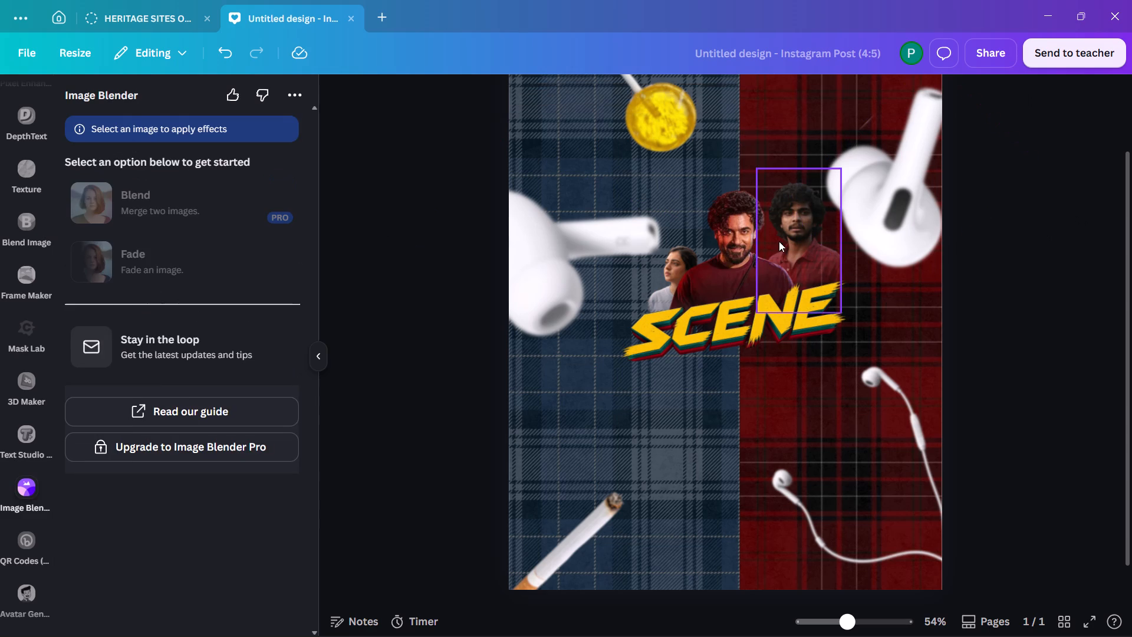
Apply a radial fade at strength 50 to the second man's cut-out, centred at its upper corner nearest the first man, and save it.
click(826, 270)
click(132, 227)
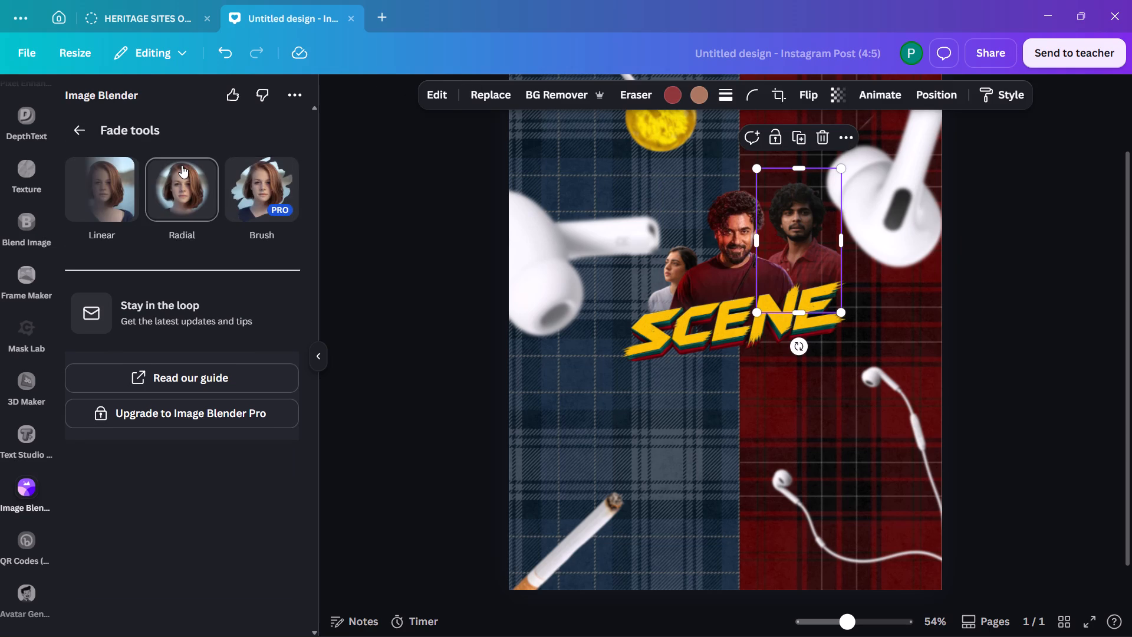
click(182, 165)
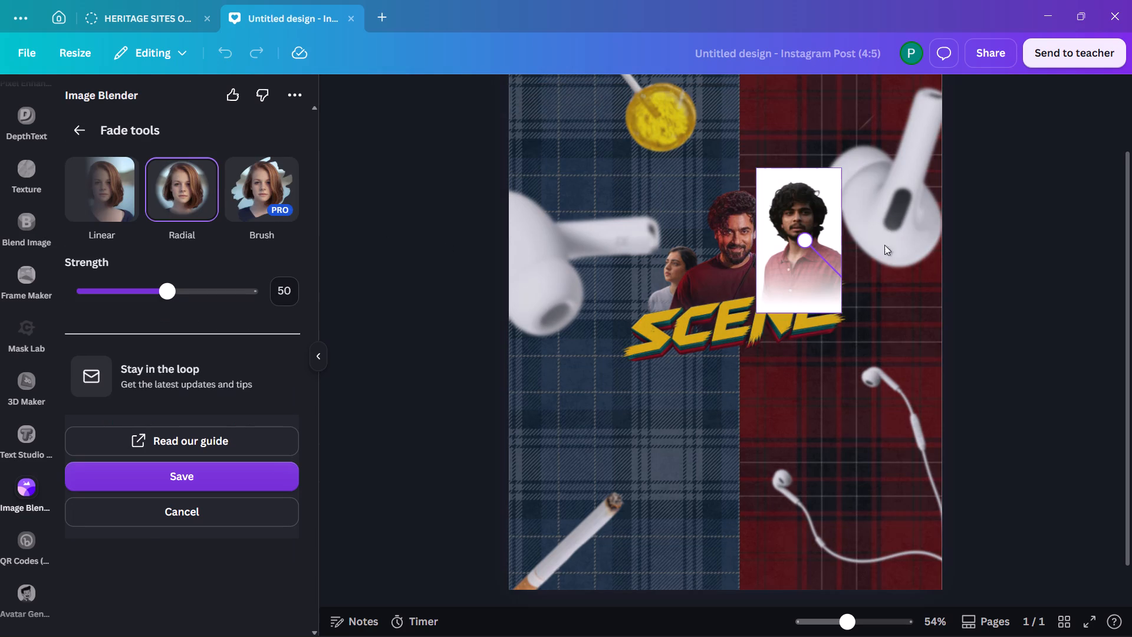
drag(807, 242, 680, 171)
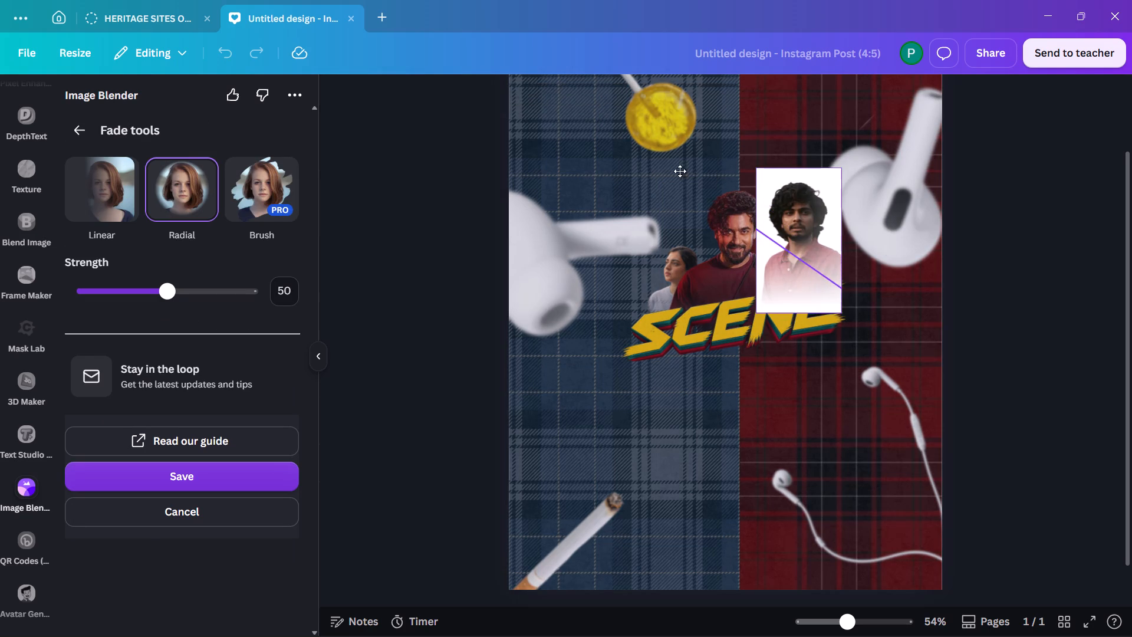
drag(680, 171, 757, 176)
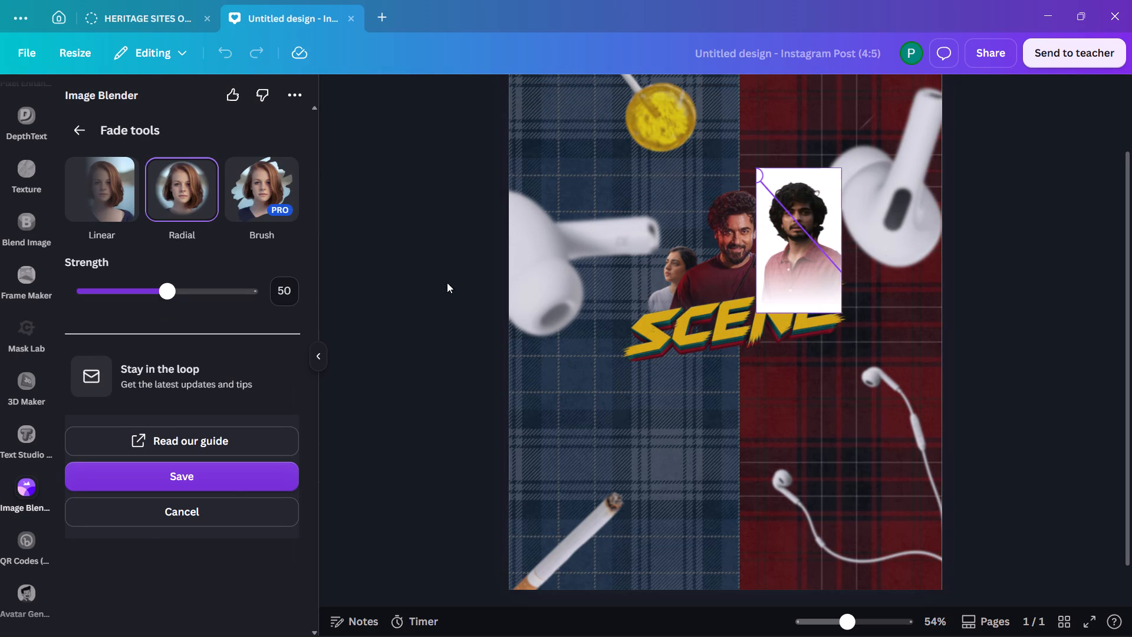
click(228, 481)
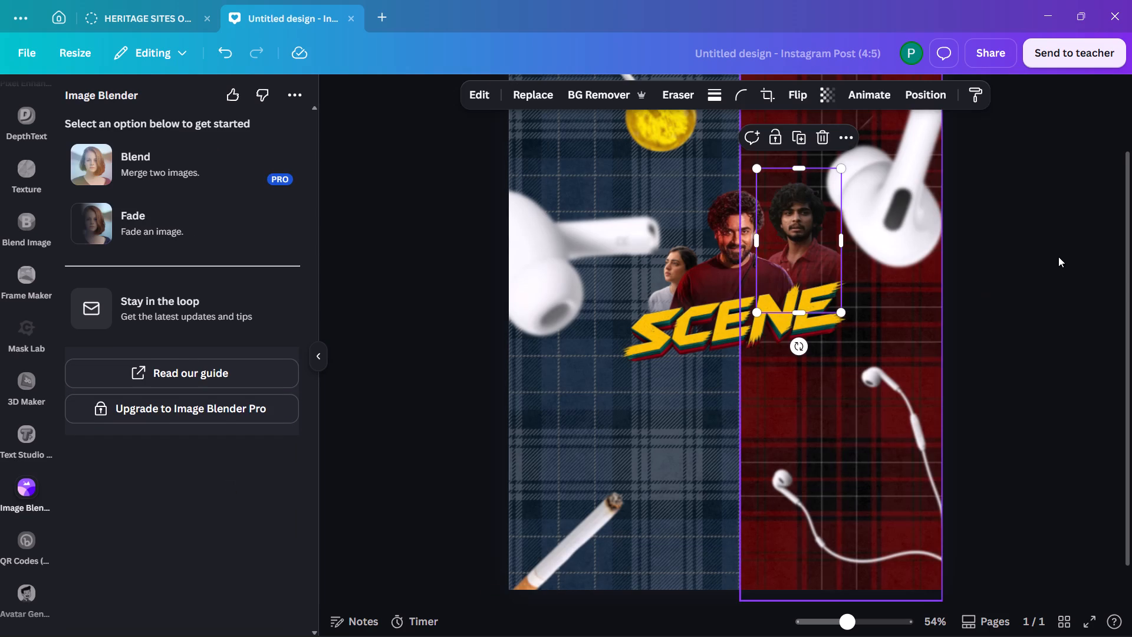
click(1059, 257)
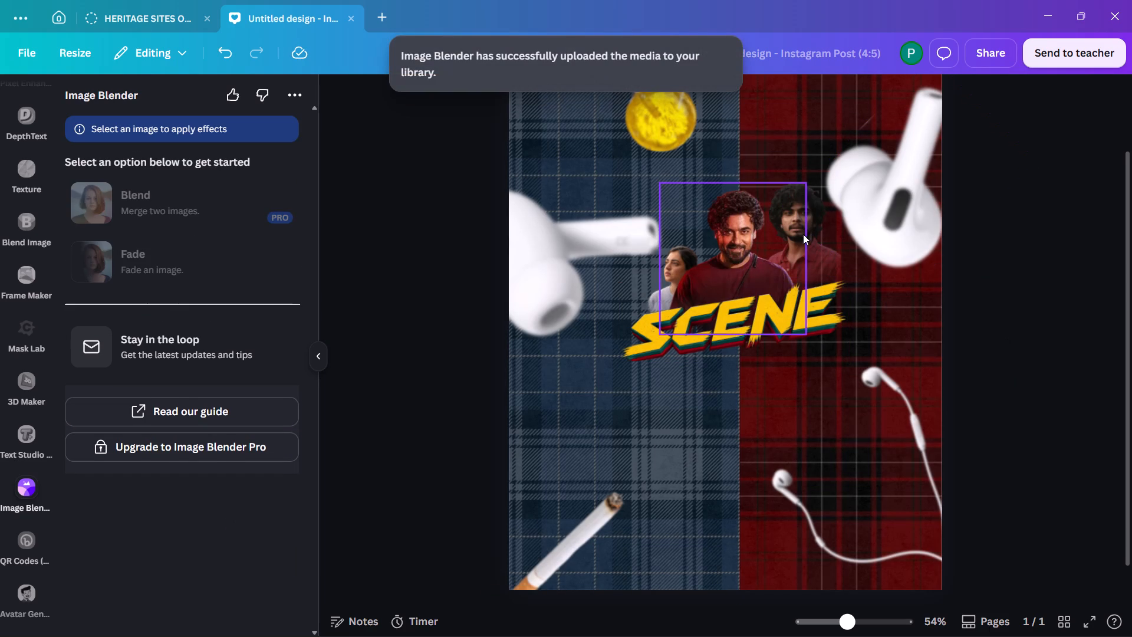
Enlarge the second man's cut-out and reposition it closer behind the first man's shoulder, just above the title.
click(816, 251)
drag(816, 251, 815, 262)
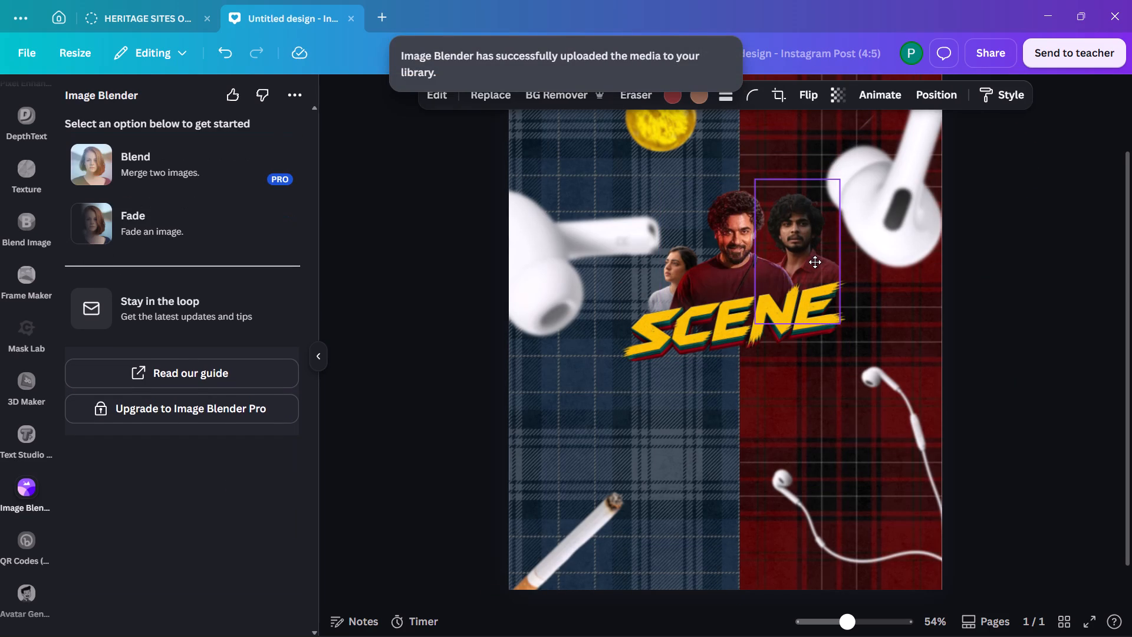
drag(815, 262, 814, 268)
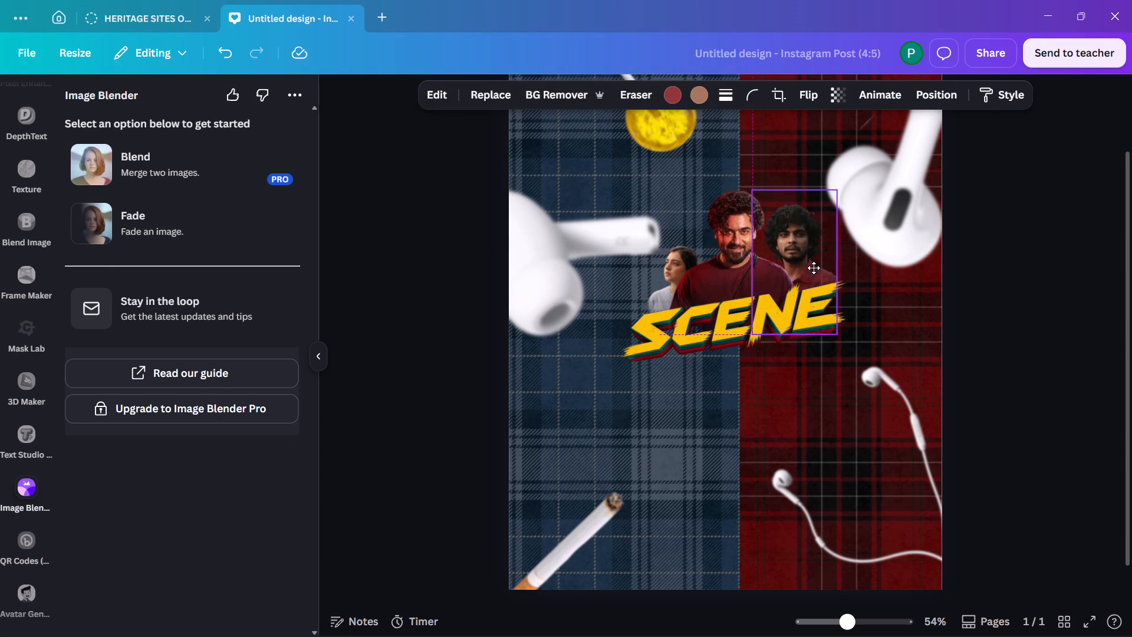
drag(814, 268, 814, 266)
drag(758, 184, 751, 166)
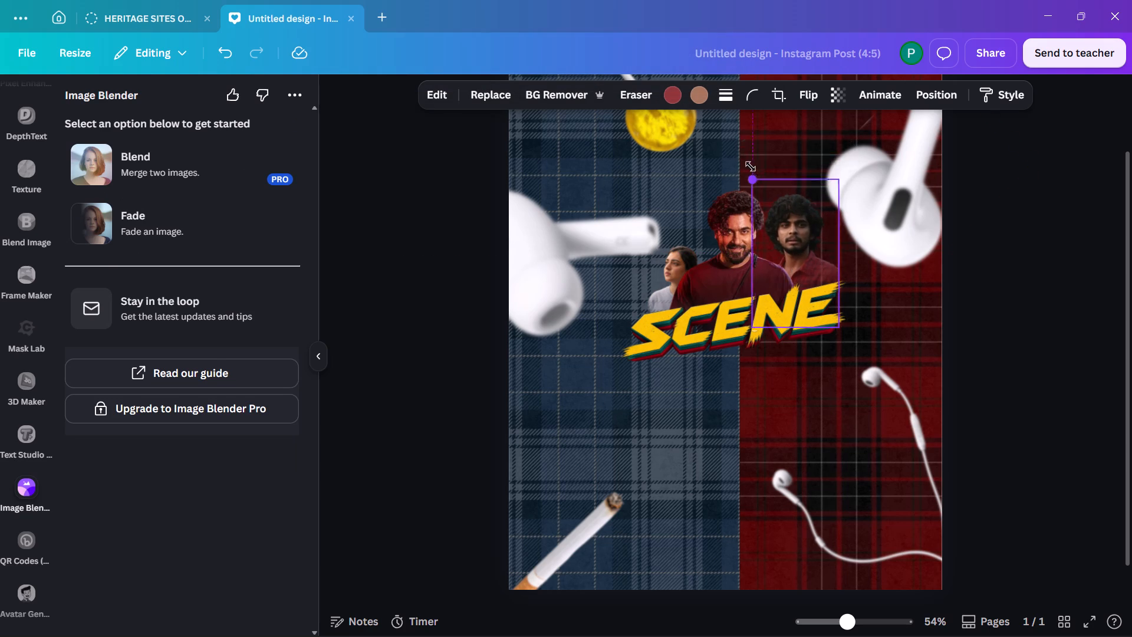
drag(751, 166, 743, 156)
drag(841, 152, 861, 134)
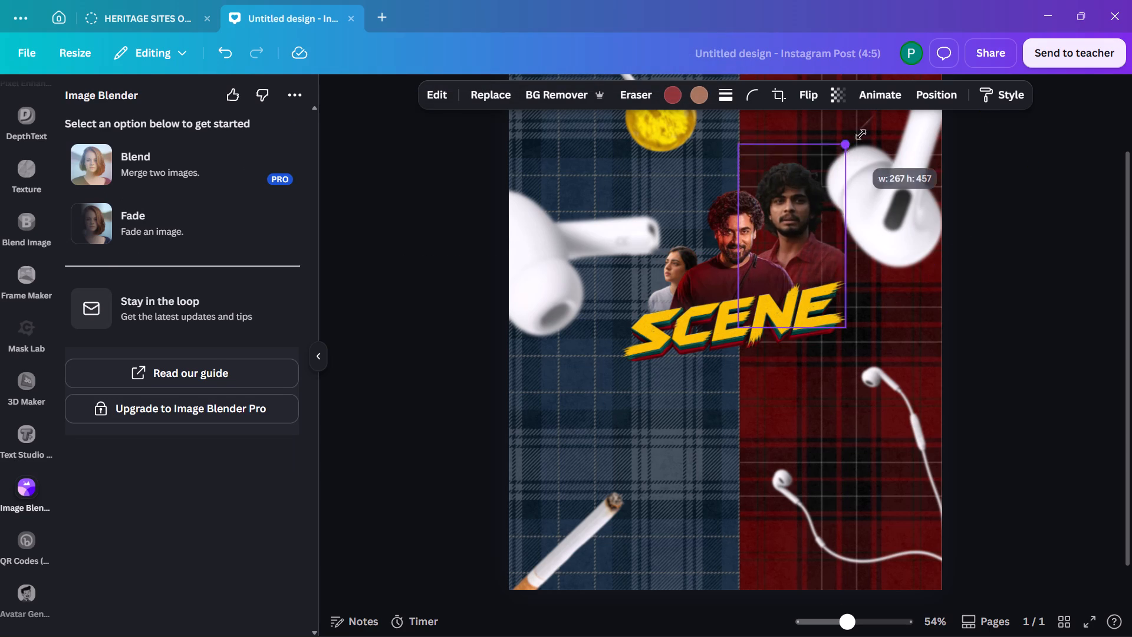
drag(861, 134, 847, 168)
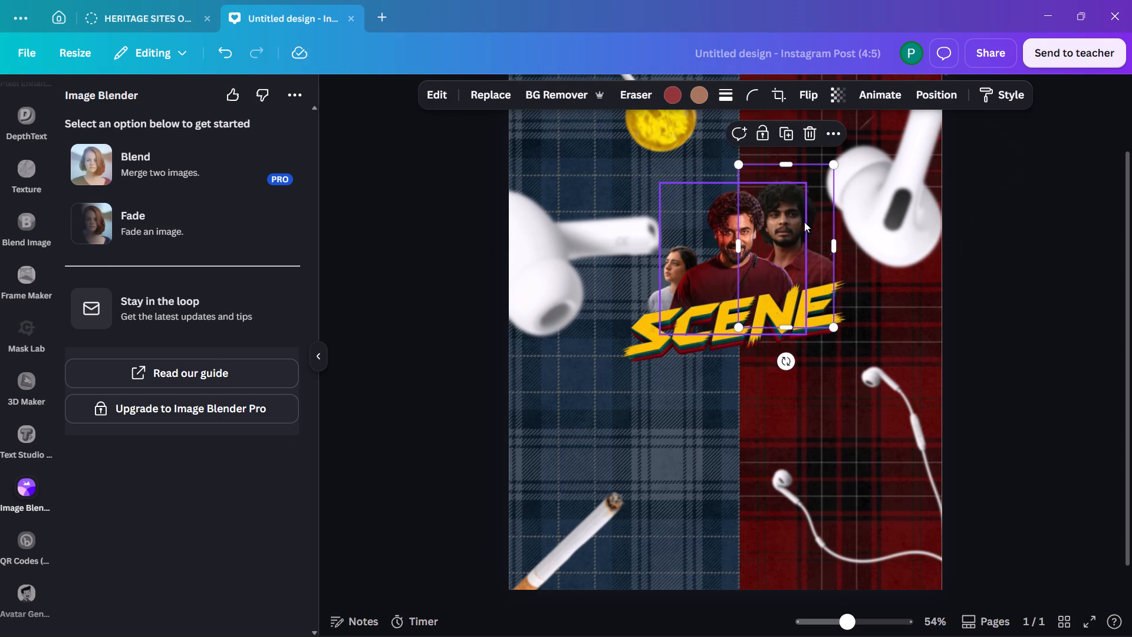
drag(799, 241, 803, 255)
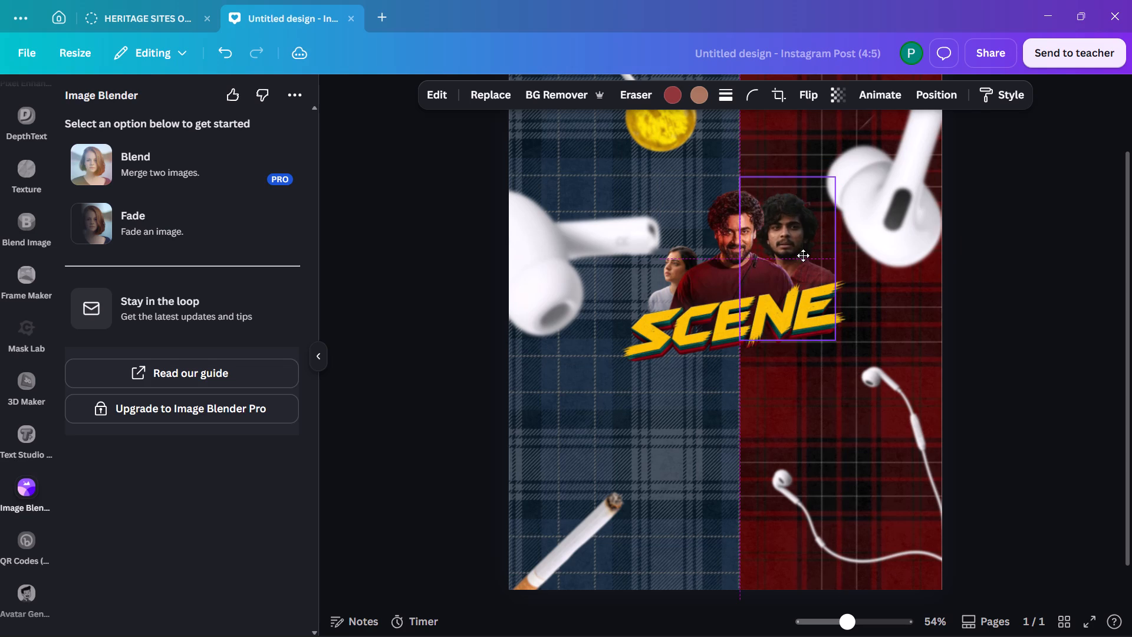
Nudge the second man's cut-out slightly up and away from the first man, and enlarge it a little behind the SCENE lettering.
drag(803, 255, 808, 255)
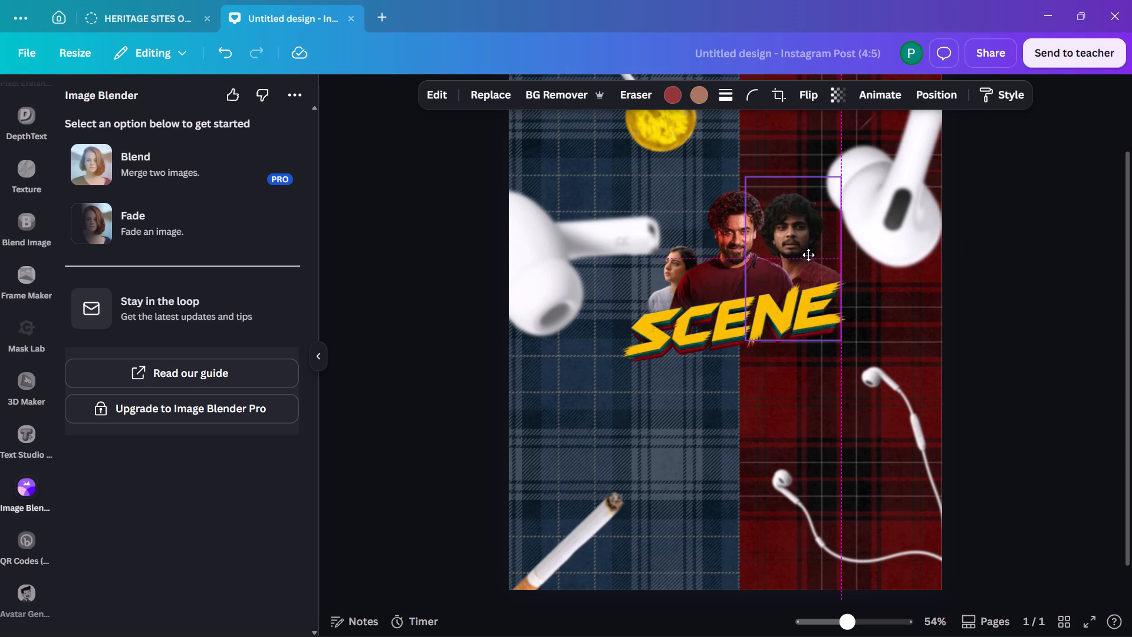
drag(808, 255, 810, 245)
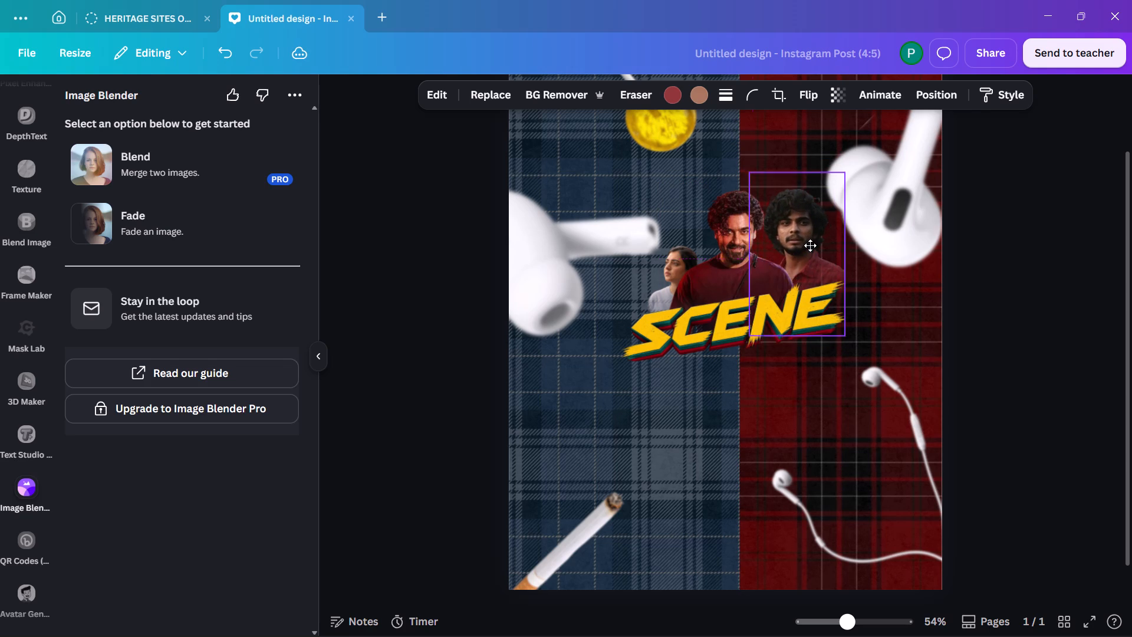
drag(810, 245, 810, 248)
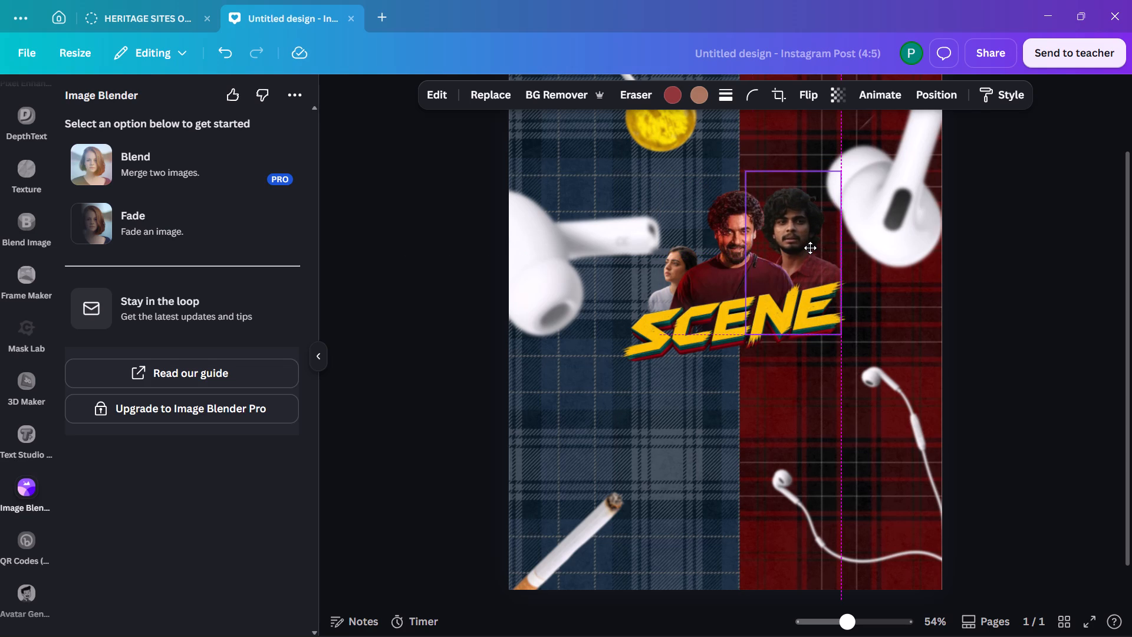
drag(810, 248, 806, 243)
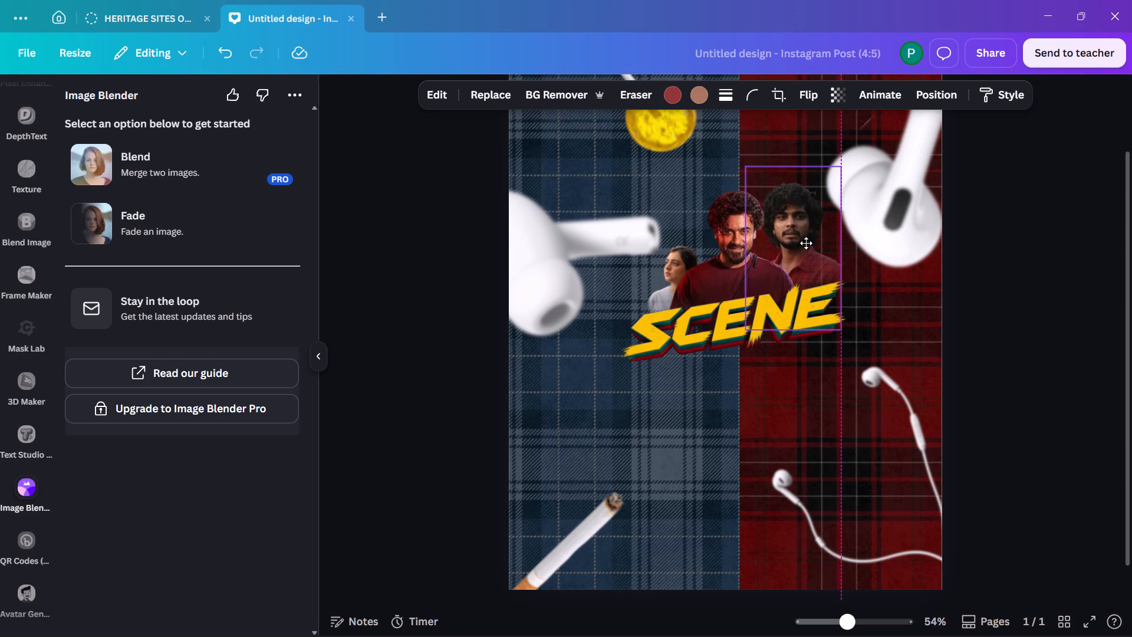
drag(806, 243, 808, 236)
drag(751, 160, 756, 161)
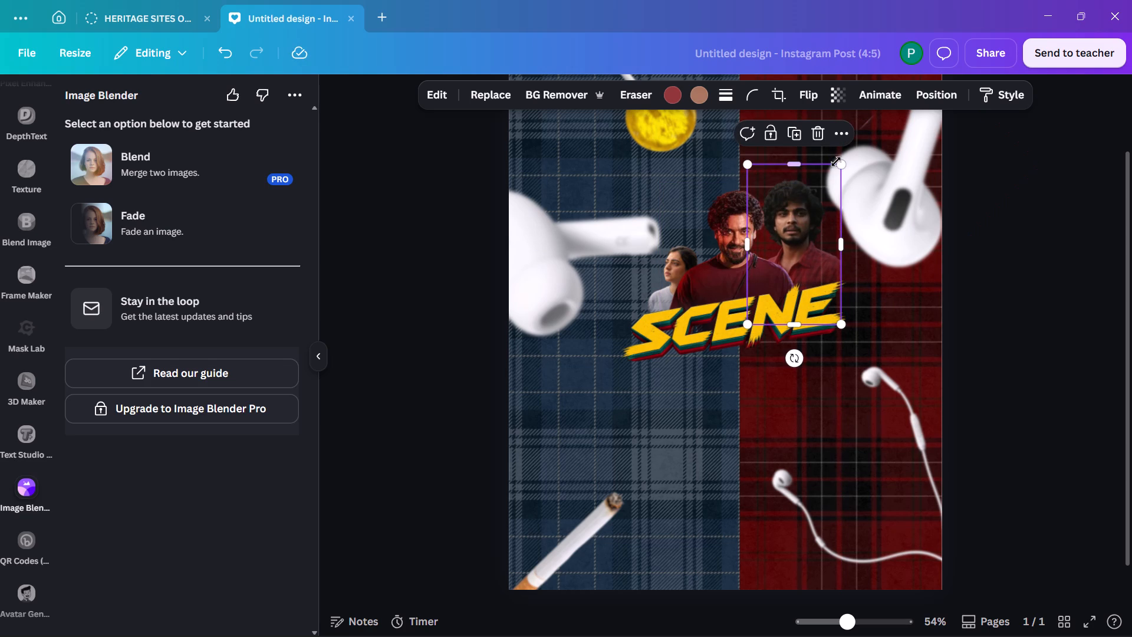
drag(836, 162, 845, 154)
click(998, 281)
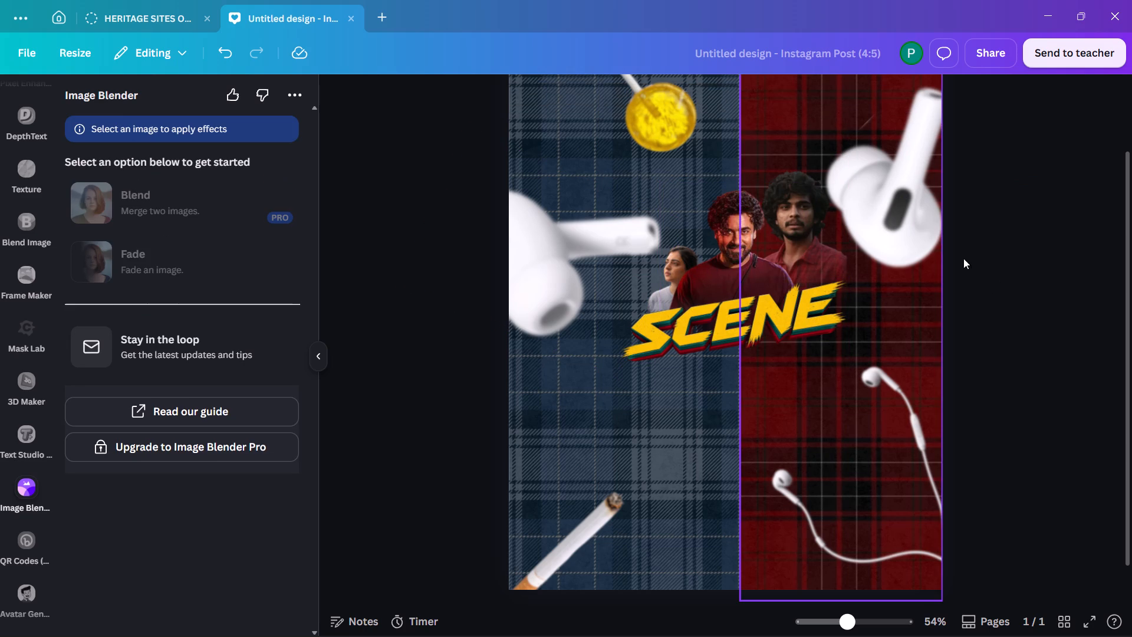
double_click(1029, 241)
Apply another radial fade at strength 50 to the second man's cut-out, with its centre moved up to the top of his hair.
scroll(1012, 269, up, 1)
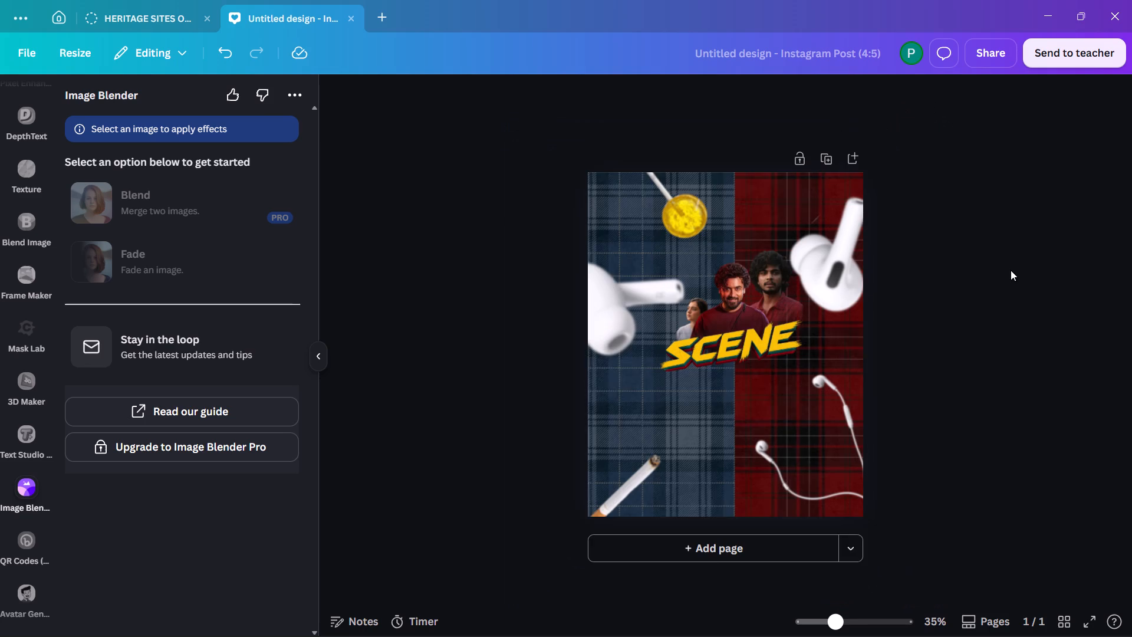
scroll(1011, 270, down, 1)
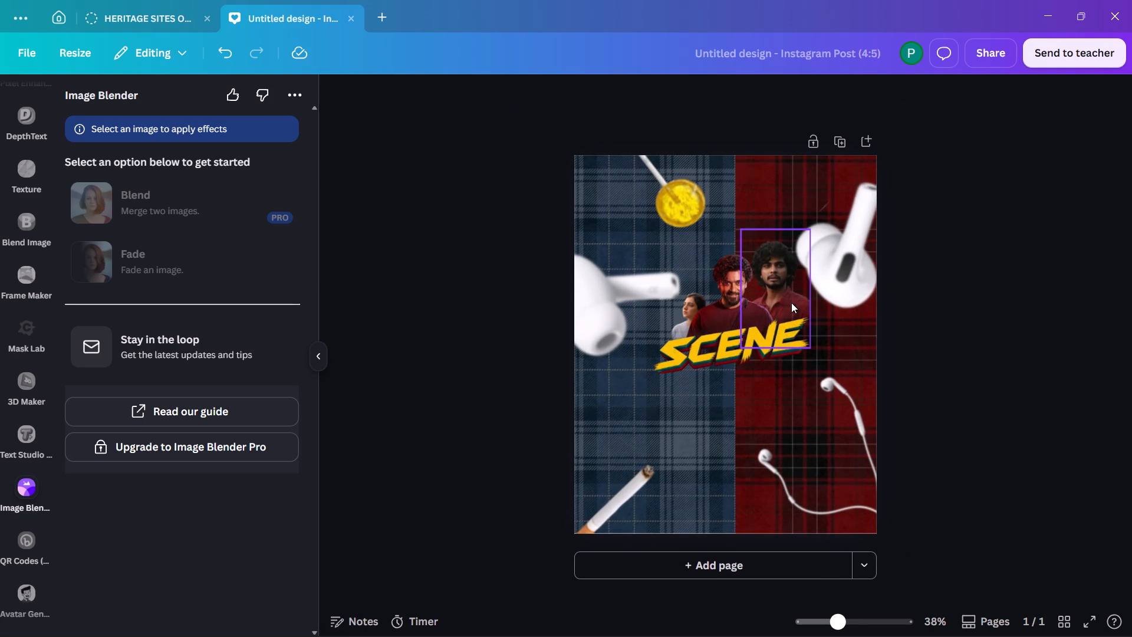
click(791, 303)
click(109, 245)
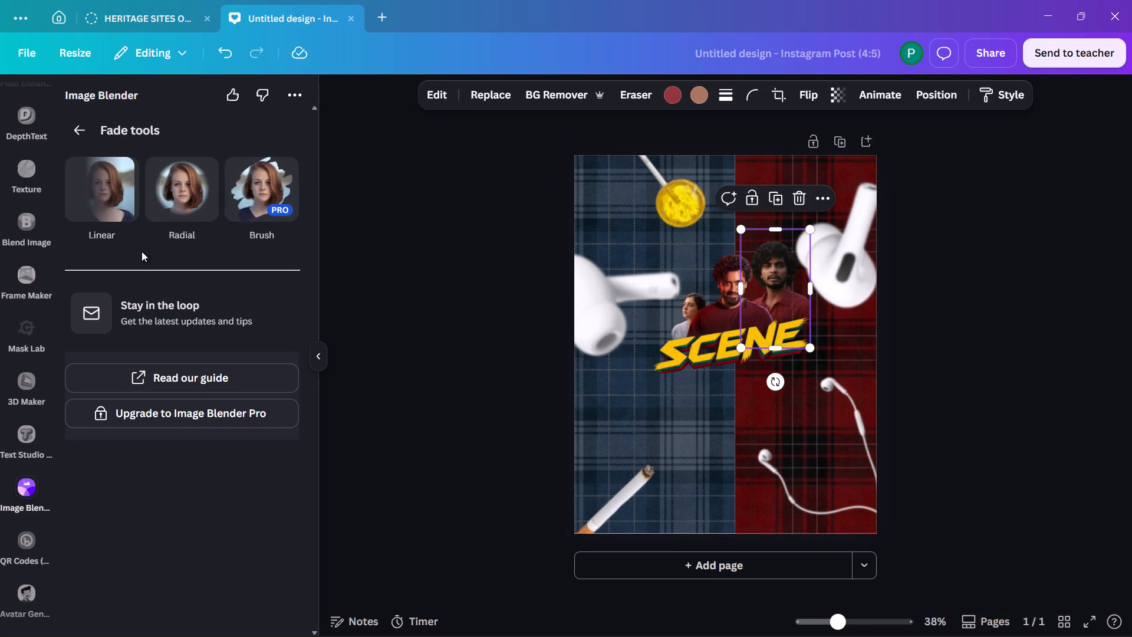
click(195, 186)
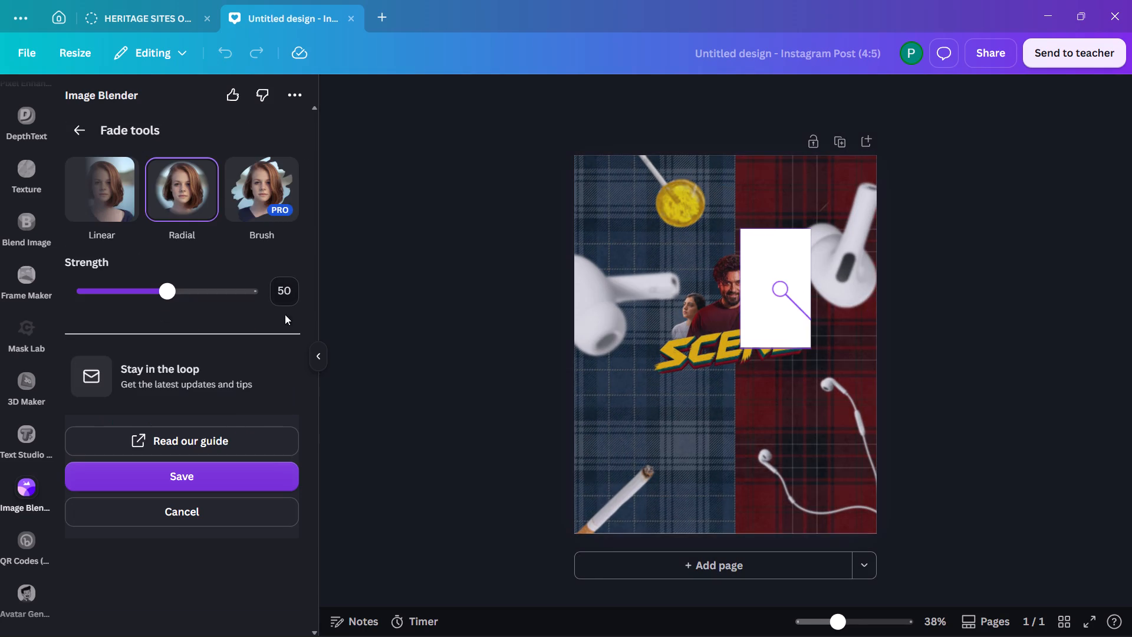
drag(783, 291, 767, 177)
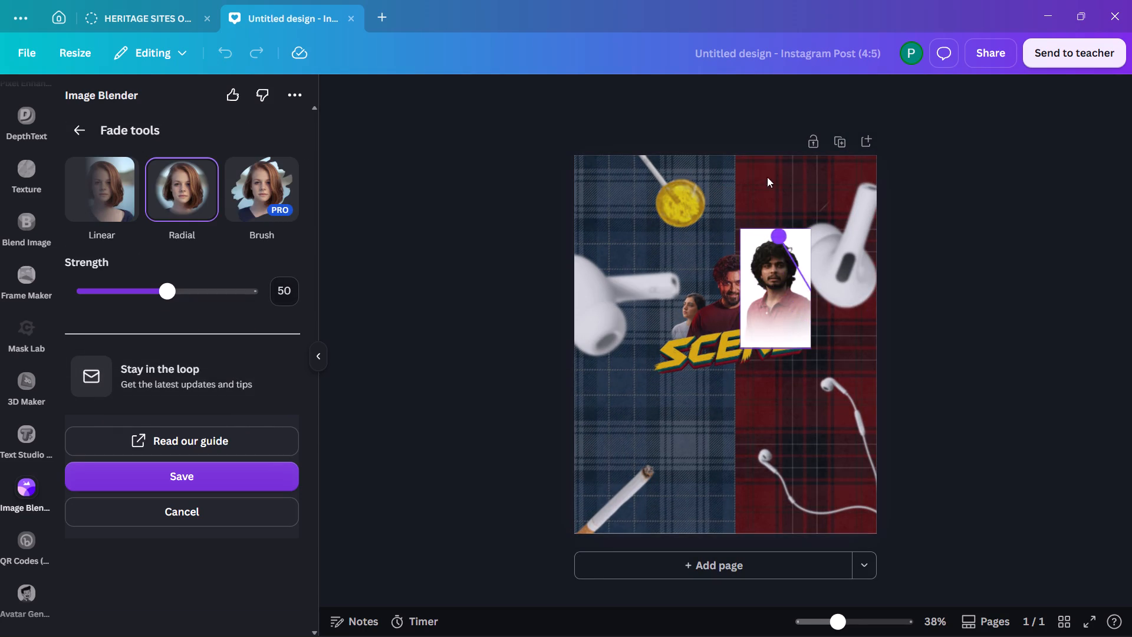
Adjust the radial fade at strength 50 on the second man's cut-out, shifting its centre towards the first man's side, and save it.
drag(767, 177, 580, 403)
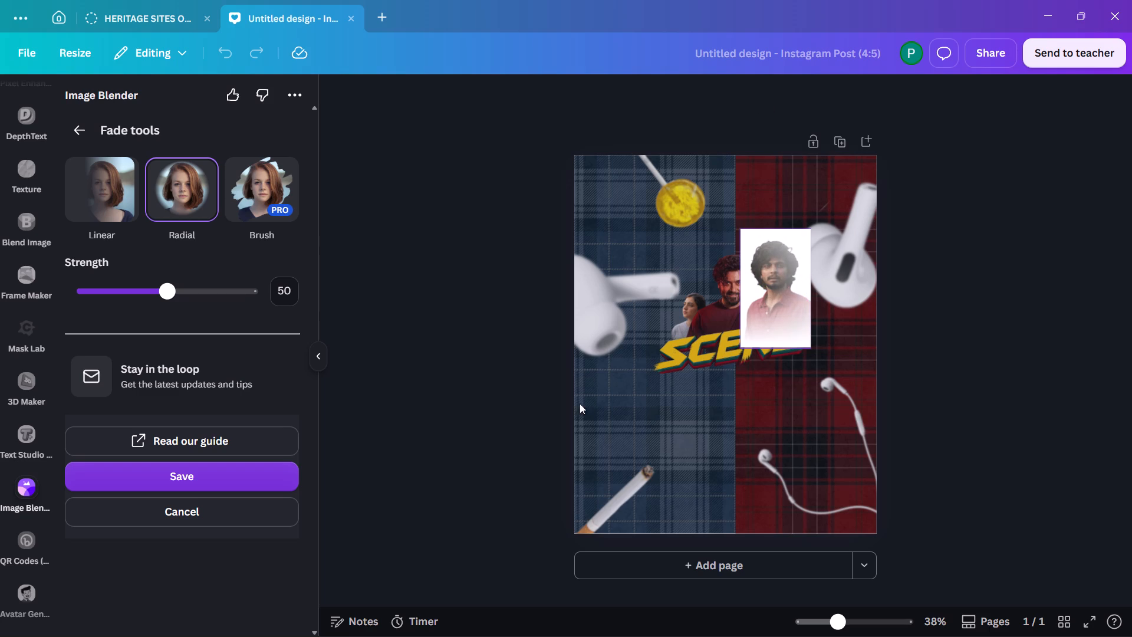
drag(580, 403, 692, 367)
drag(692, 367, 720, 256)
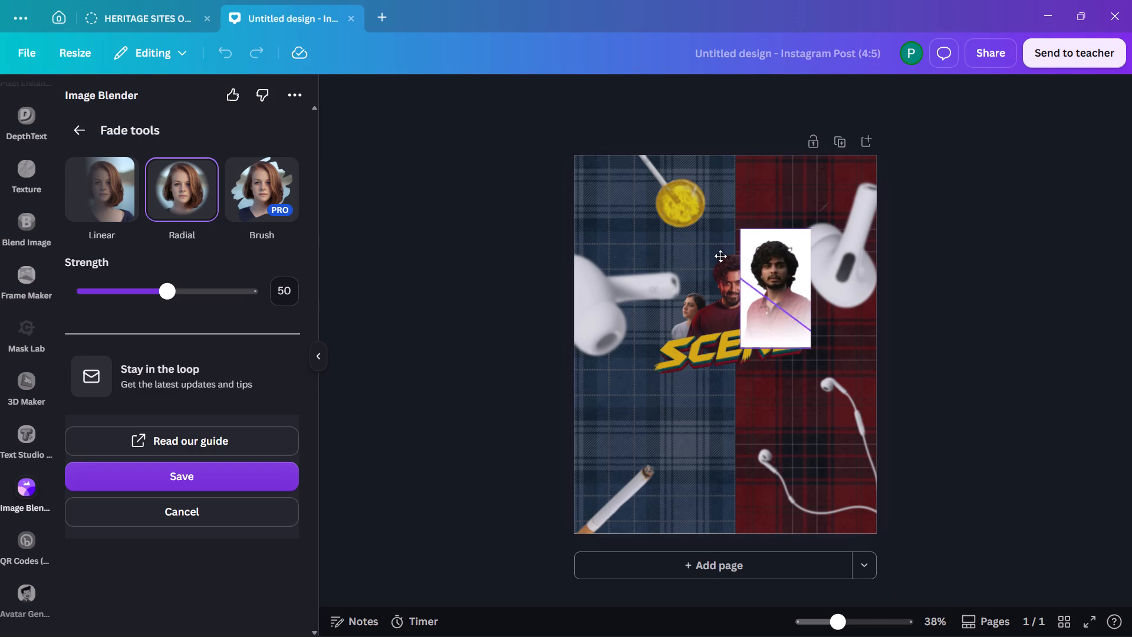
drag(720, 256, 739, 195)
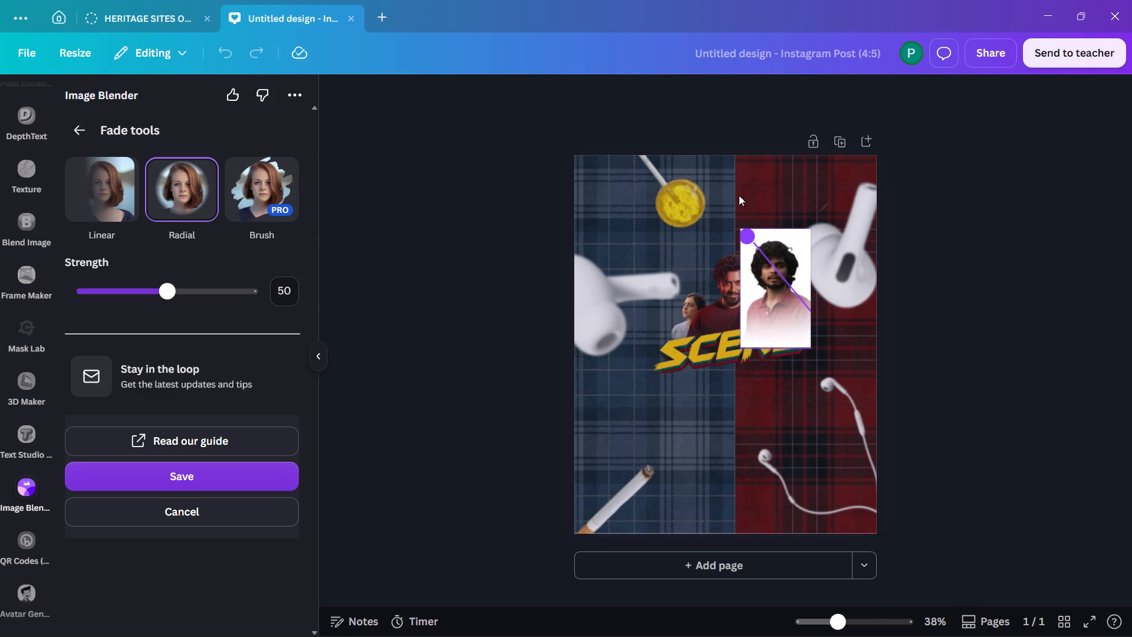
drag(739, 195, 589, 264)
click(212, 467)
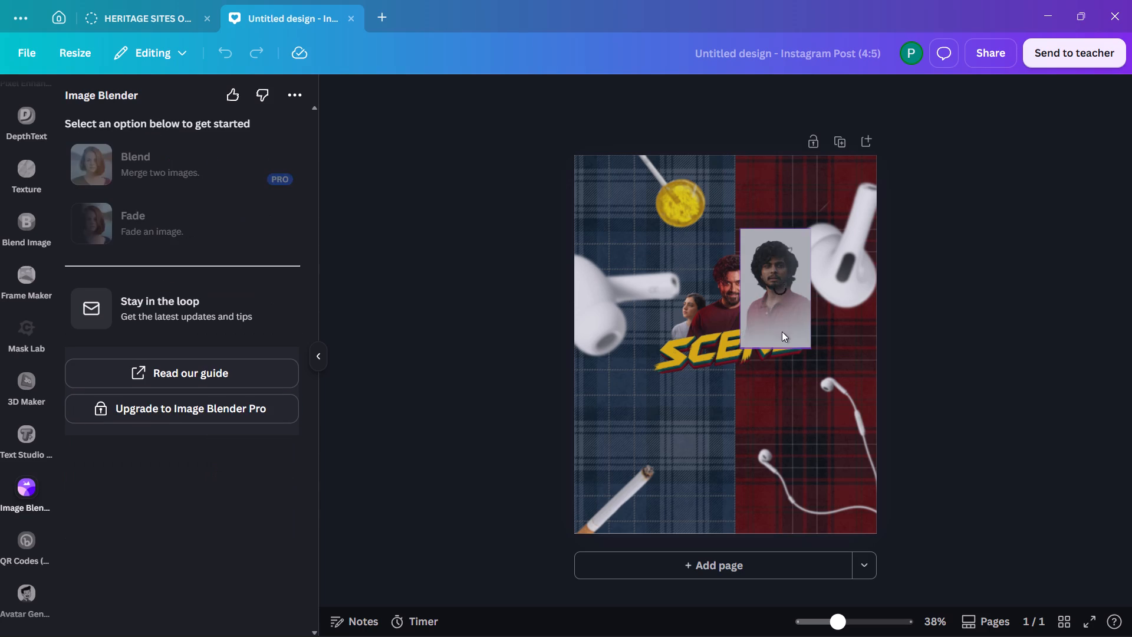
click(939, 265)
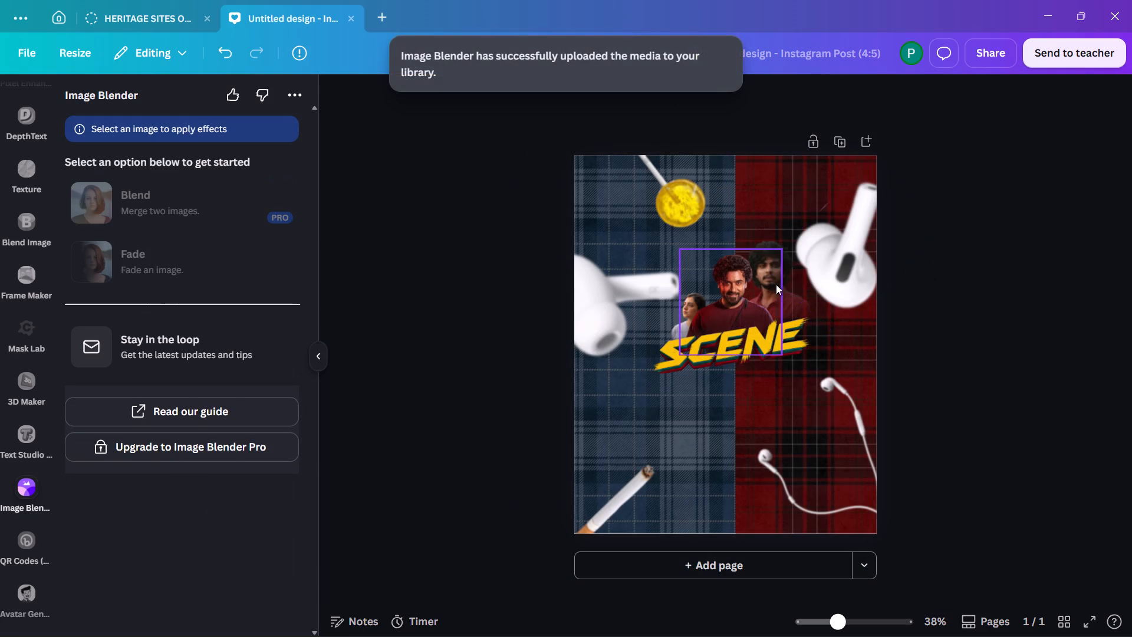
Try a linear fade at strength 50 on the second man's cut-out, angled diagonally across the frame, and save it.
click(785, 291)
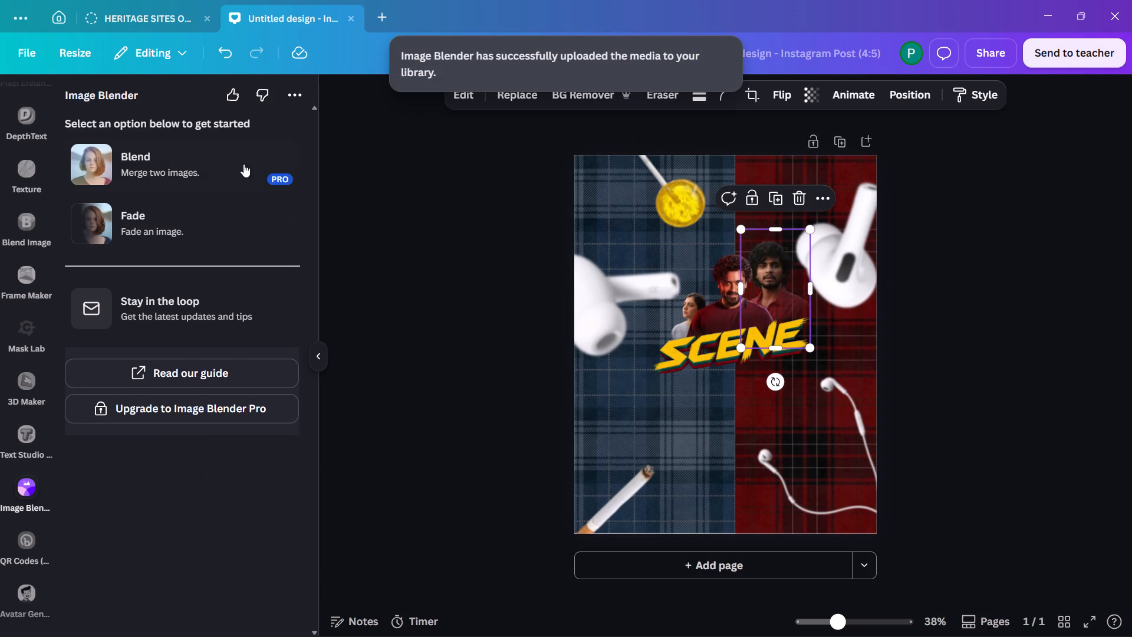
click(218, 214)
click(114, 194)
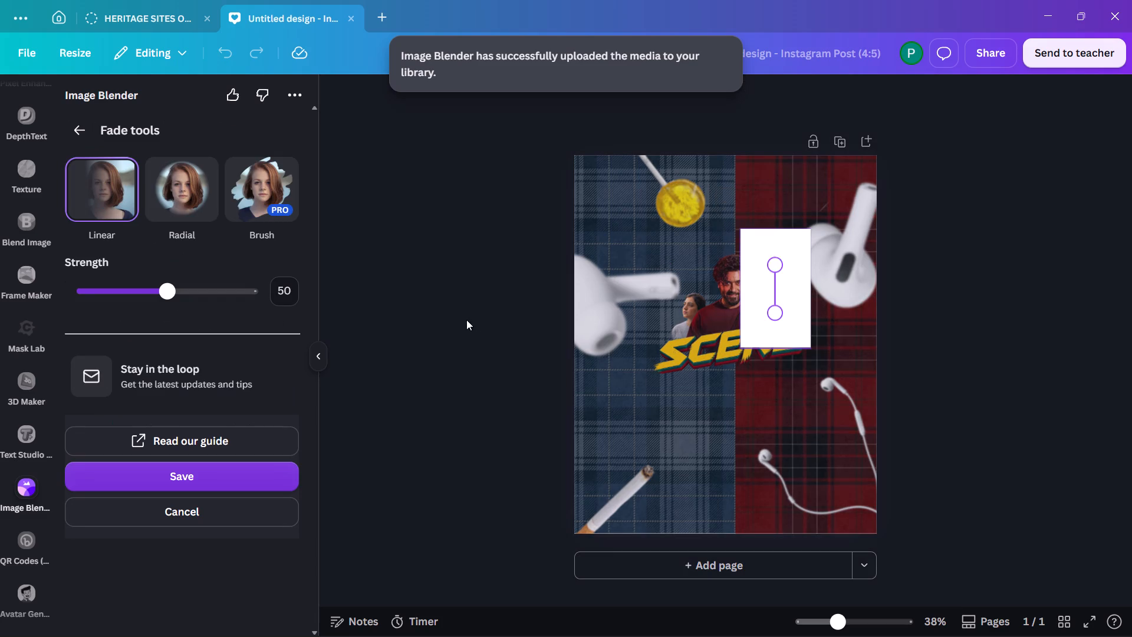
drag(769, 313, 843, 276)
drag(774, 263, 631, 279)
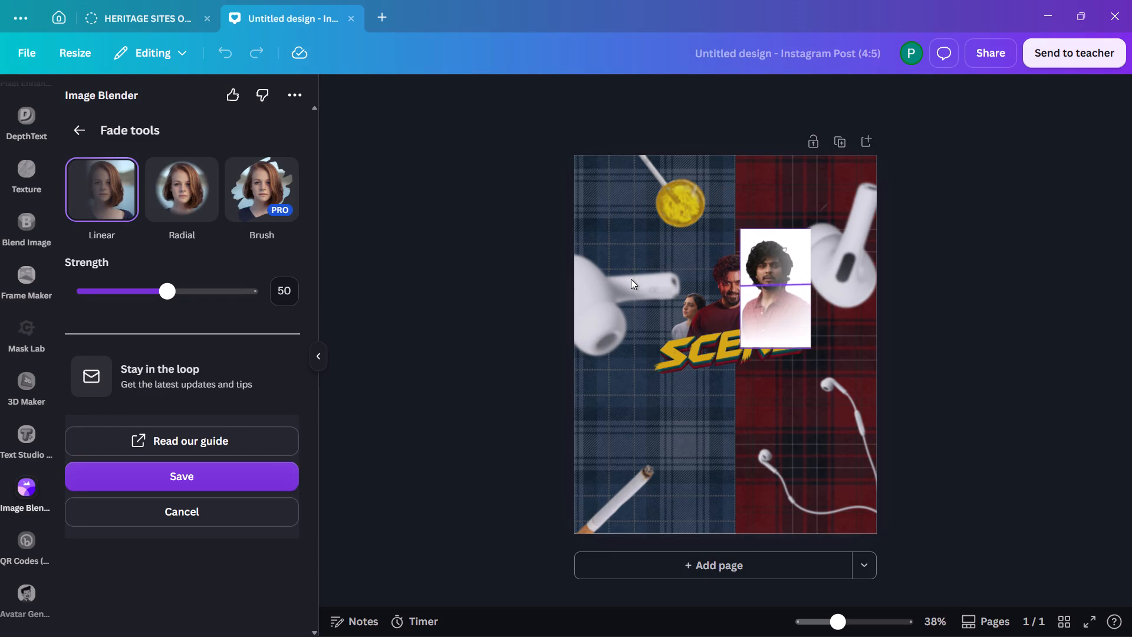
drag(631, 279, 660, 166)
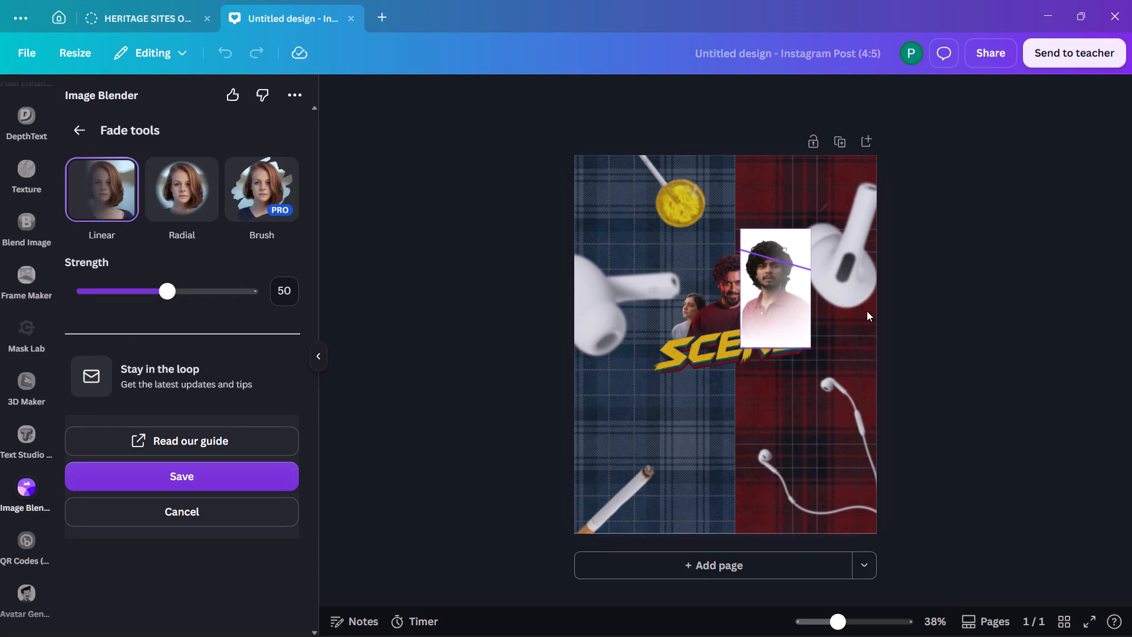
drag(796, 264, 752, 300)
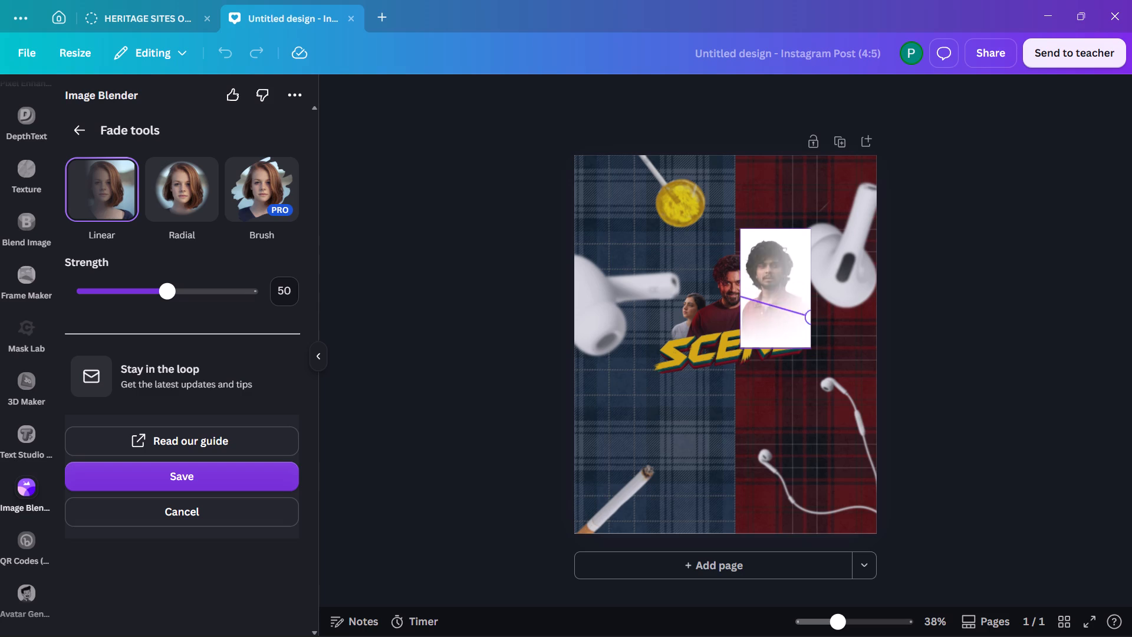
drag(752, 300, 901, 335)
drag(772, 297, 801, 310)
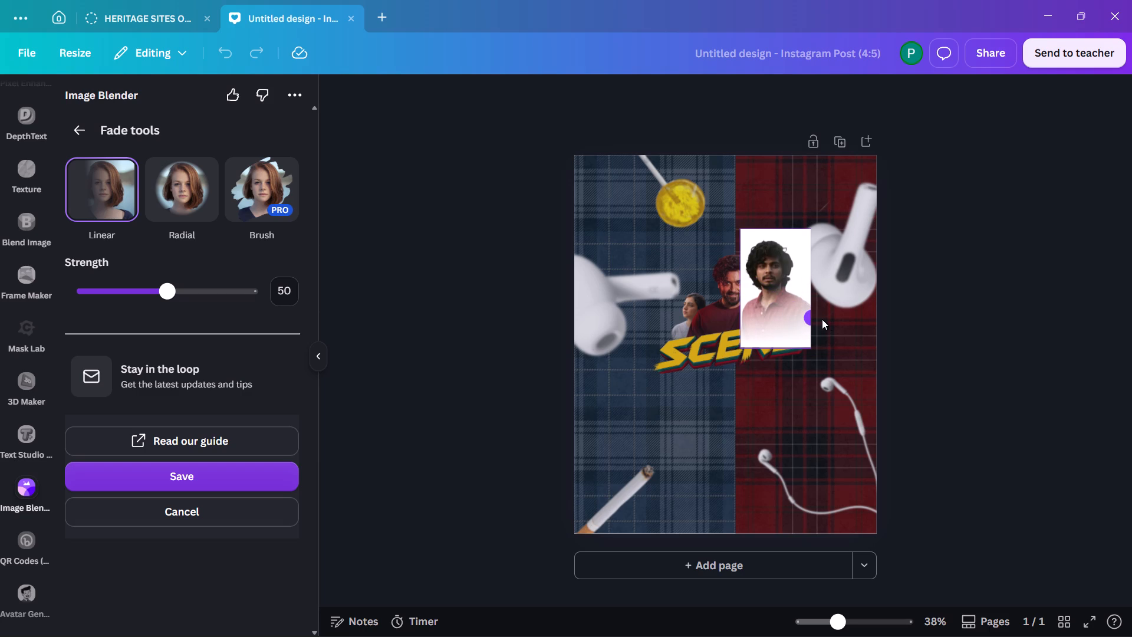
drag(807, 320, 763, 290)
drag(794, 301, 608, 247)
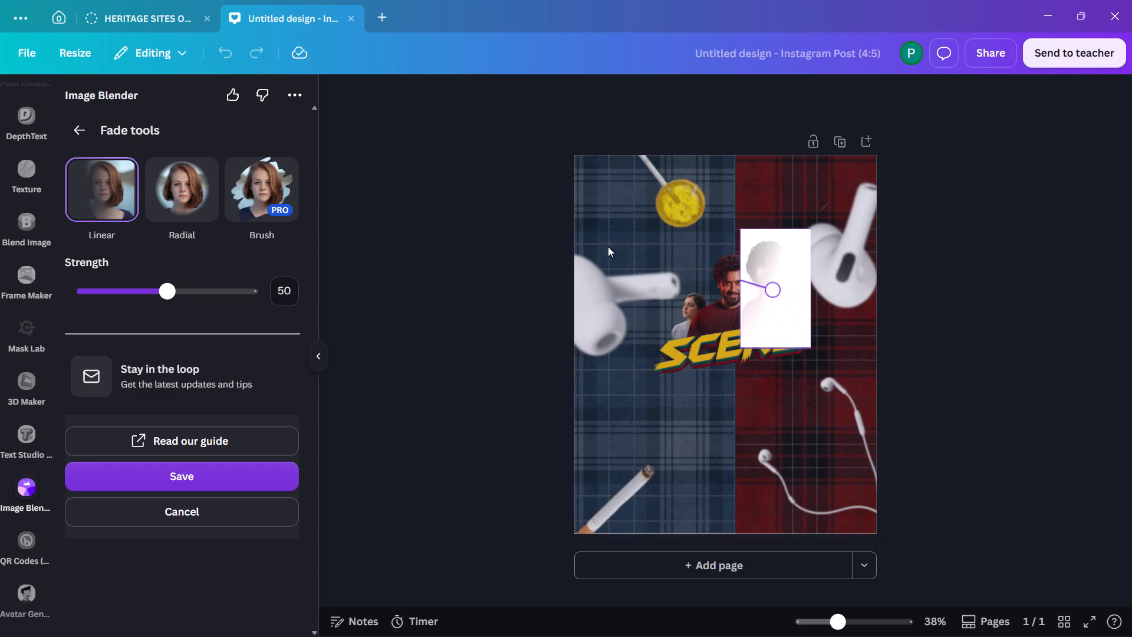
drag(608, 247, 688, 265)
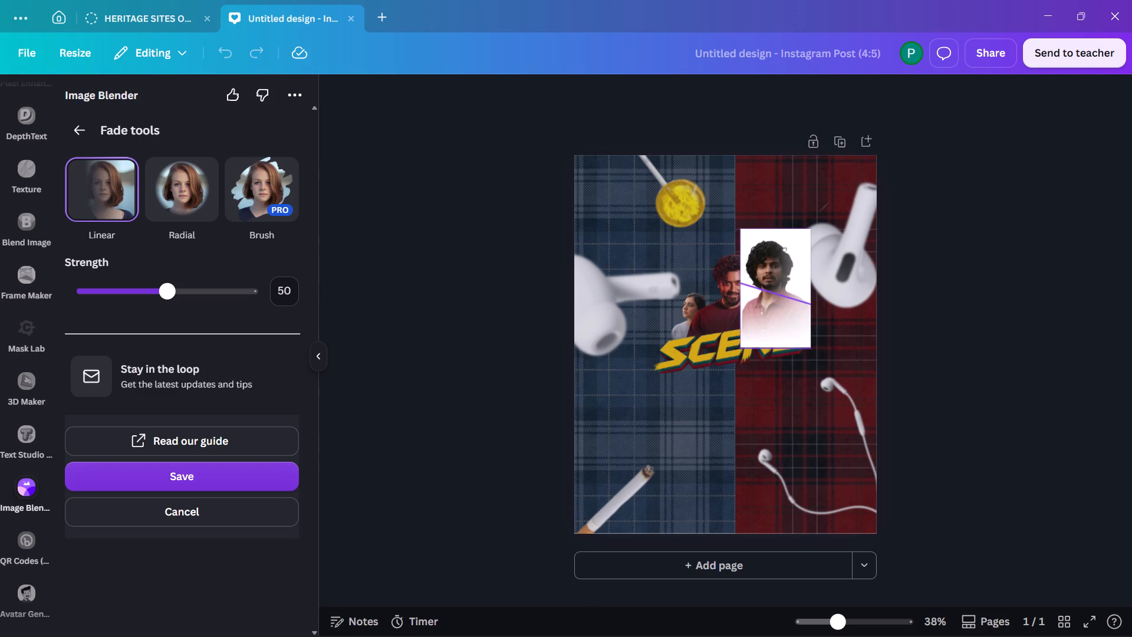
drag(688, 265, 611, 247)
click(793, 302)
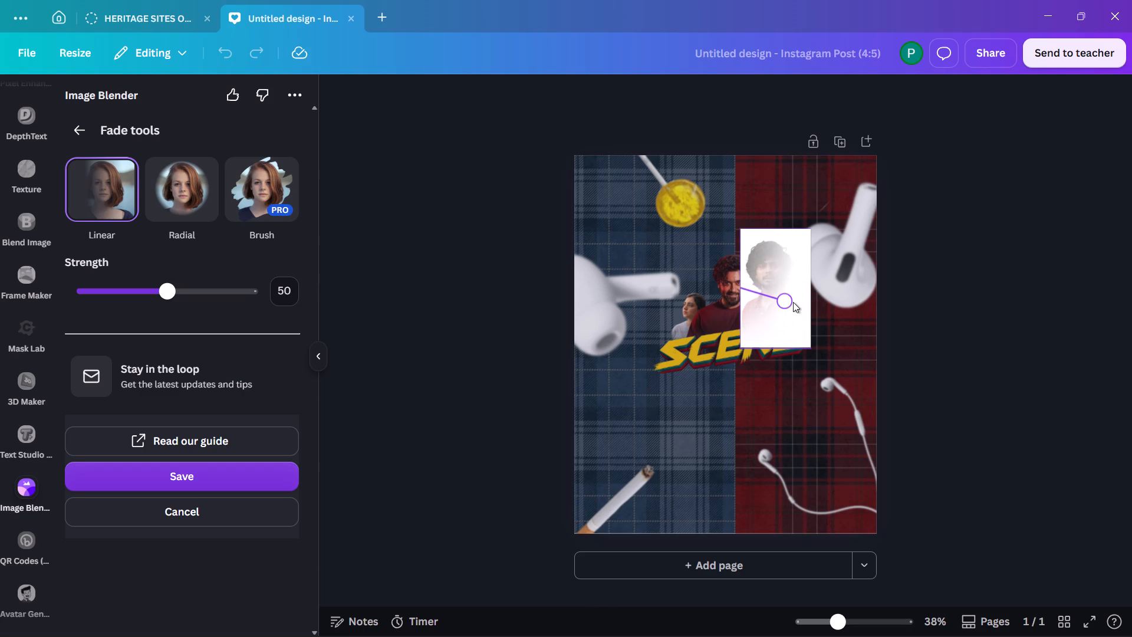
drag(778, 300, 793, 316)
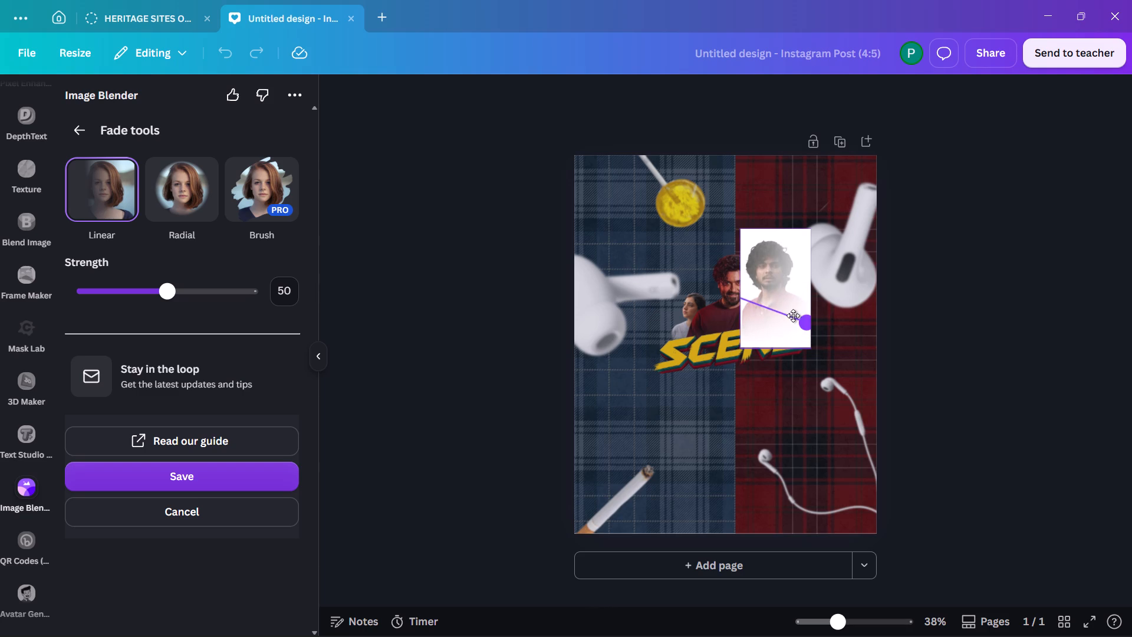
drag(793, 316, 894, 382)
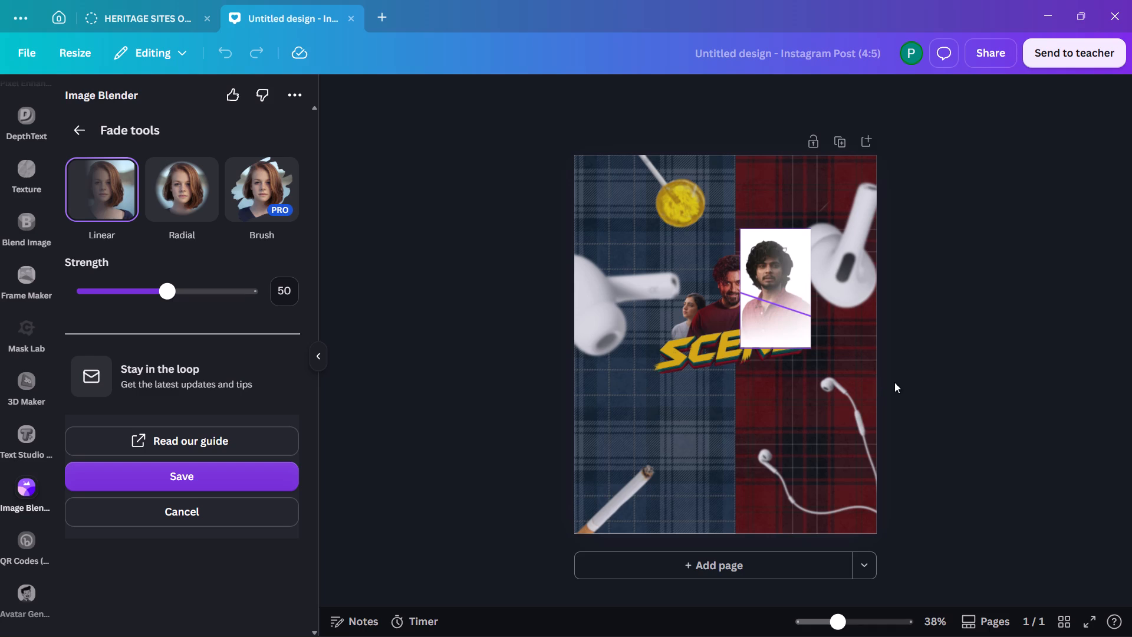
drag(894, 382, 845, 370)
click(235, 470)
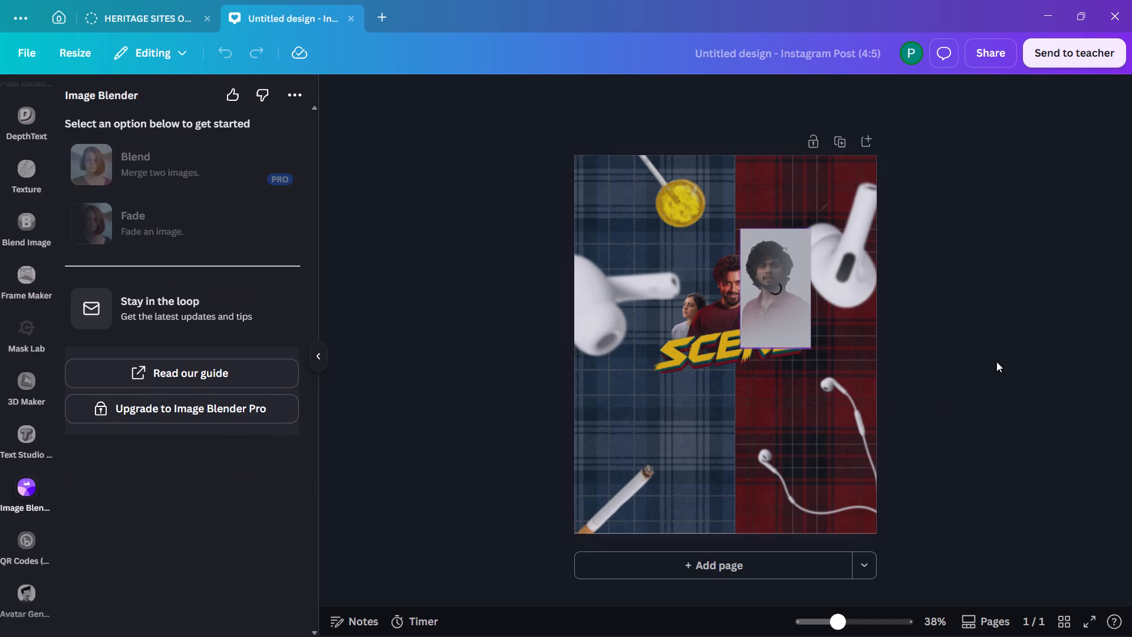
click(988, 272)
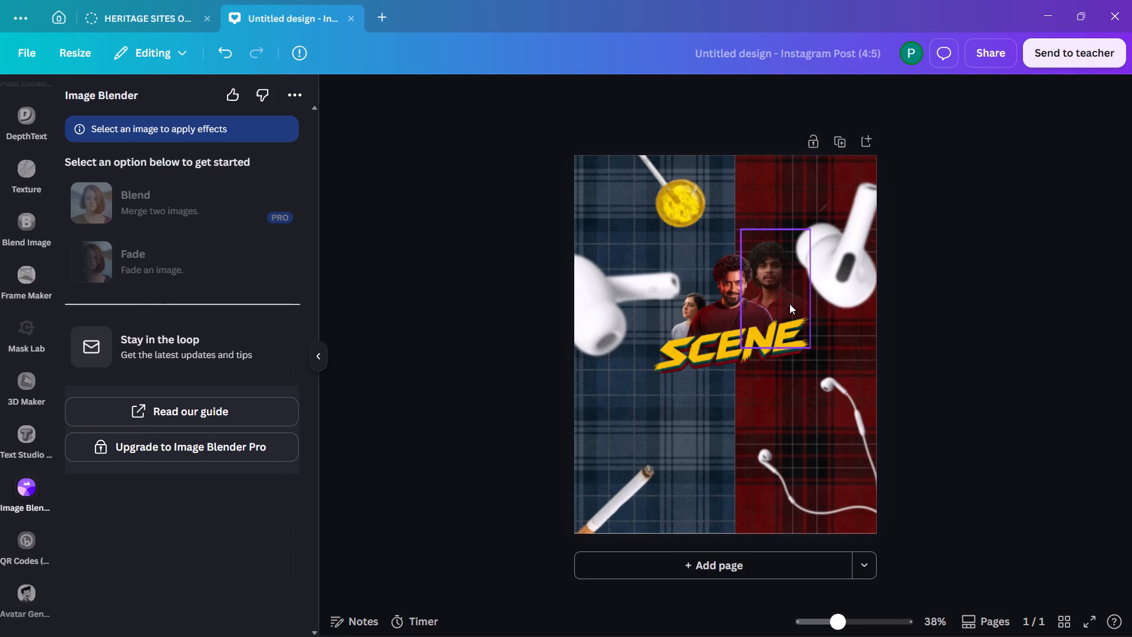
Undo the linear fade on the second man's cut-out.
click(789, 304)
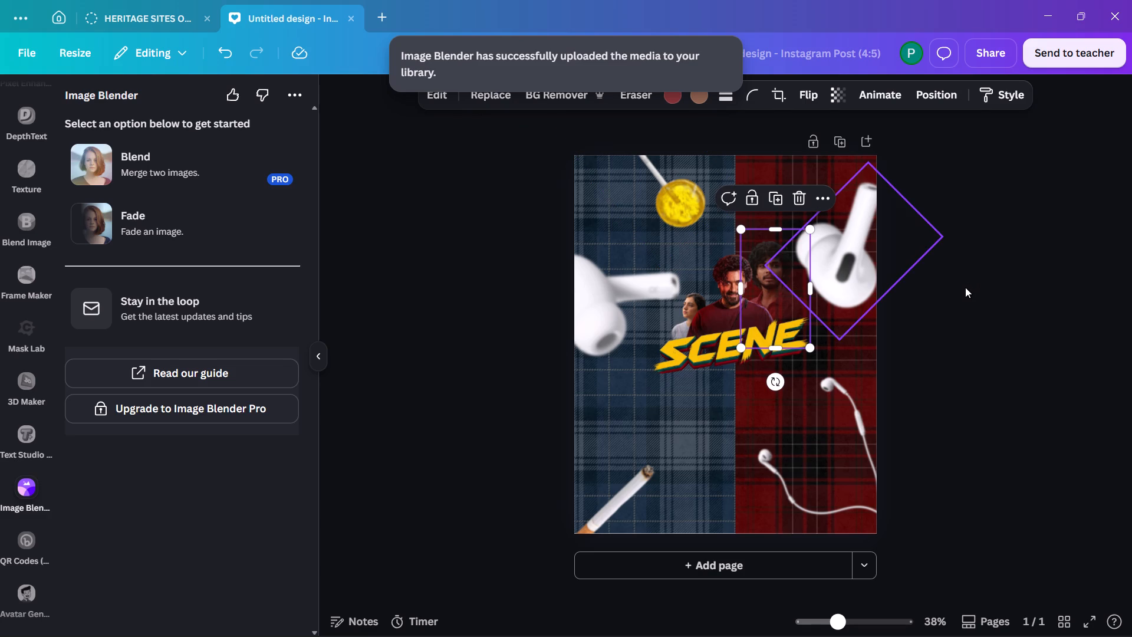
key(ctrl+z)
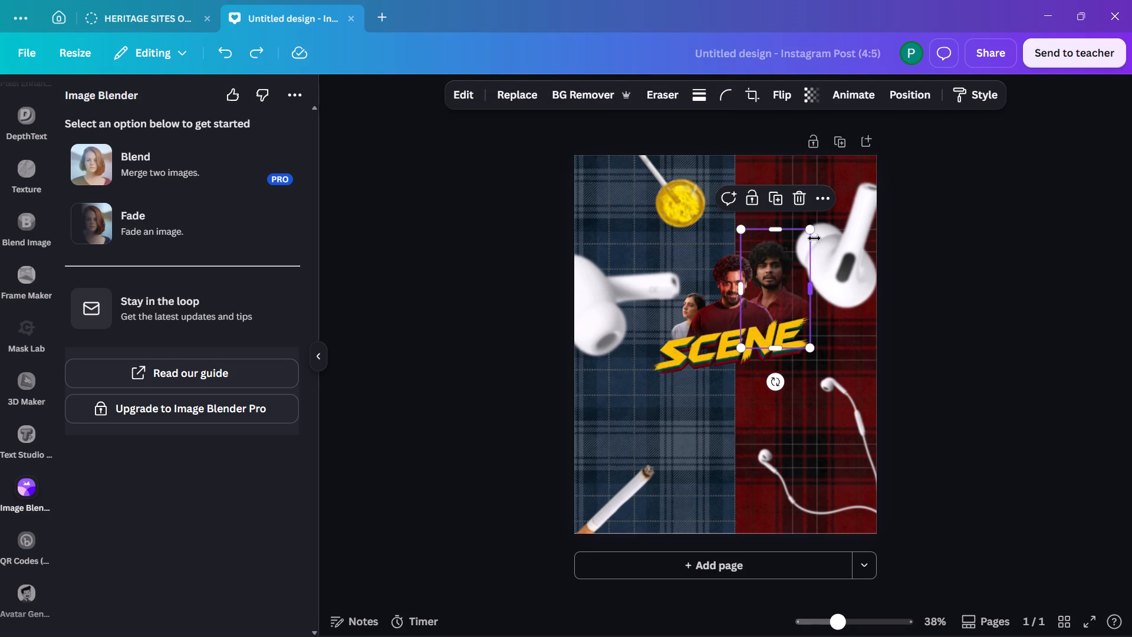
Shrink the second man's cut-out and place it beside the first man's shoulder, just above the end of the SCENE lettering.
drag(776, 240, 773, 247)
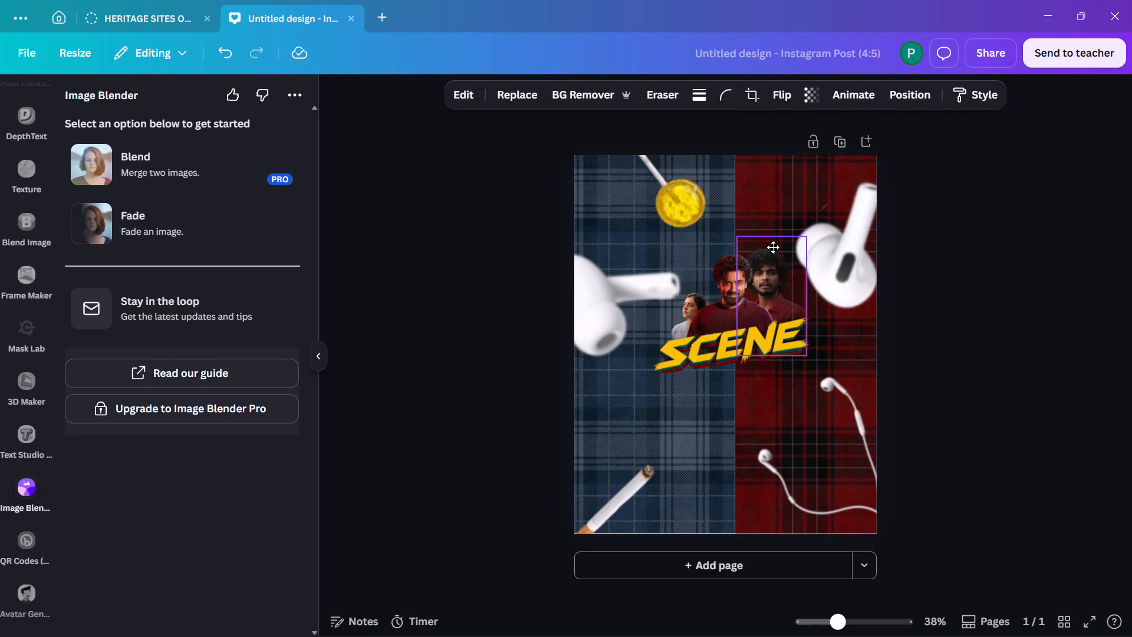
drag(773, 247, 778, 254)
drag(817, 245, 802, 262)
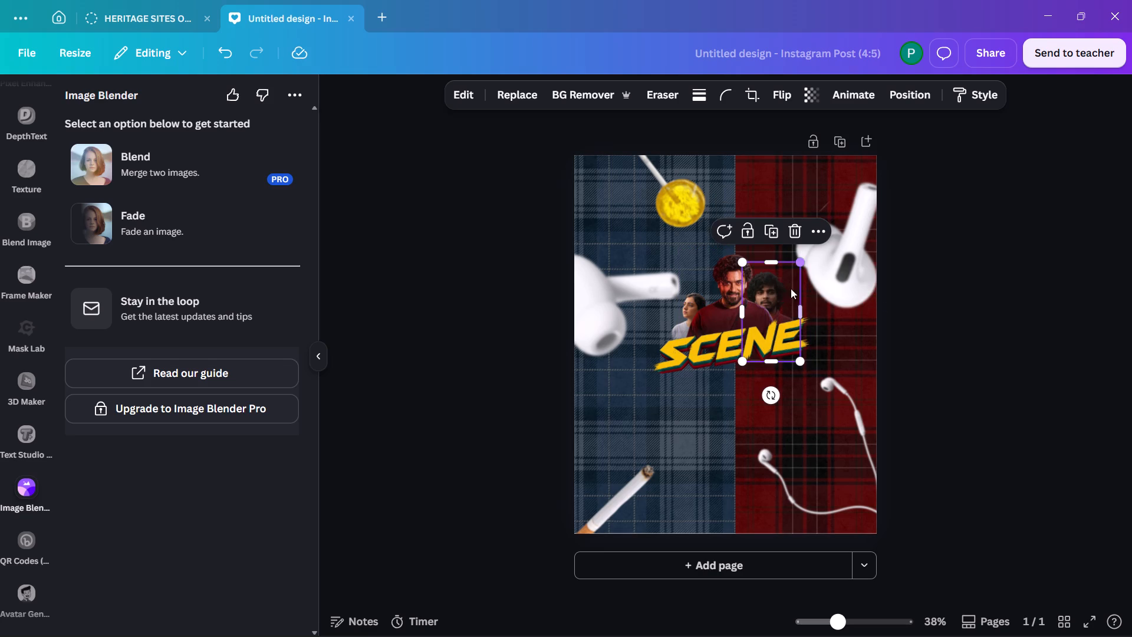
drag(784, 297, 793, 291)
click(987, 323)
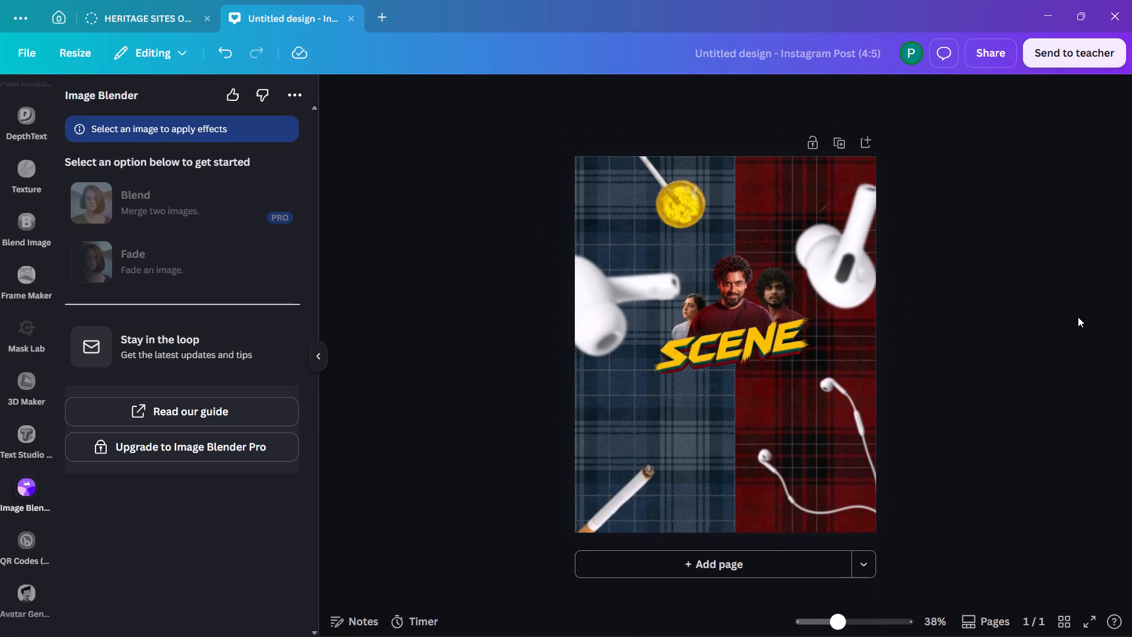
Select the woman's layer and slightly enlarge her cut-out beside the first man, keeping her tucked behind the SCENE lettering.
scroll(809, 357, down, 1)
click(703, 315)
click(973, 89)
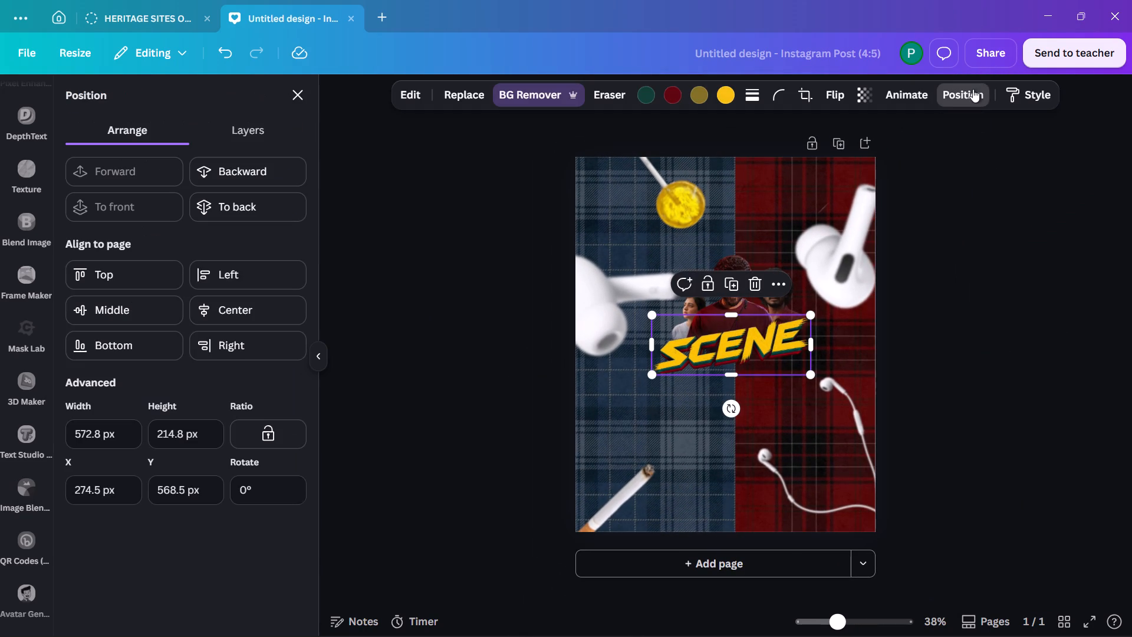
click(223, 120)
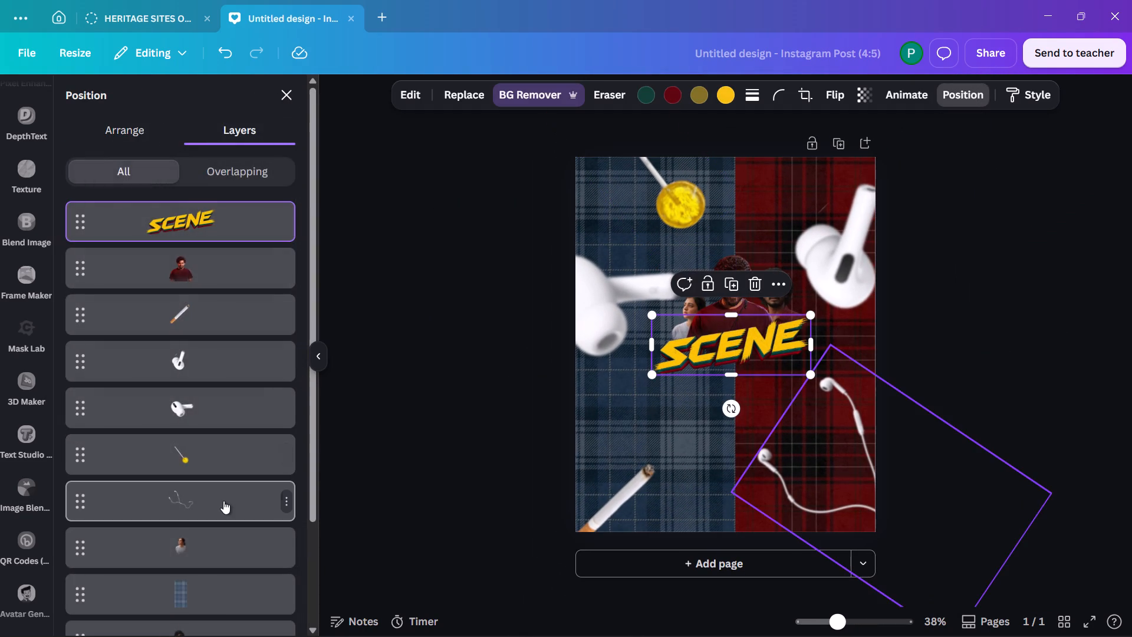
scroll(223, 499, down, 4)
click(216, 427)
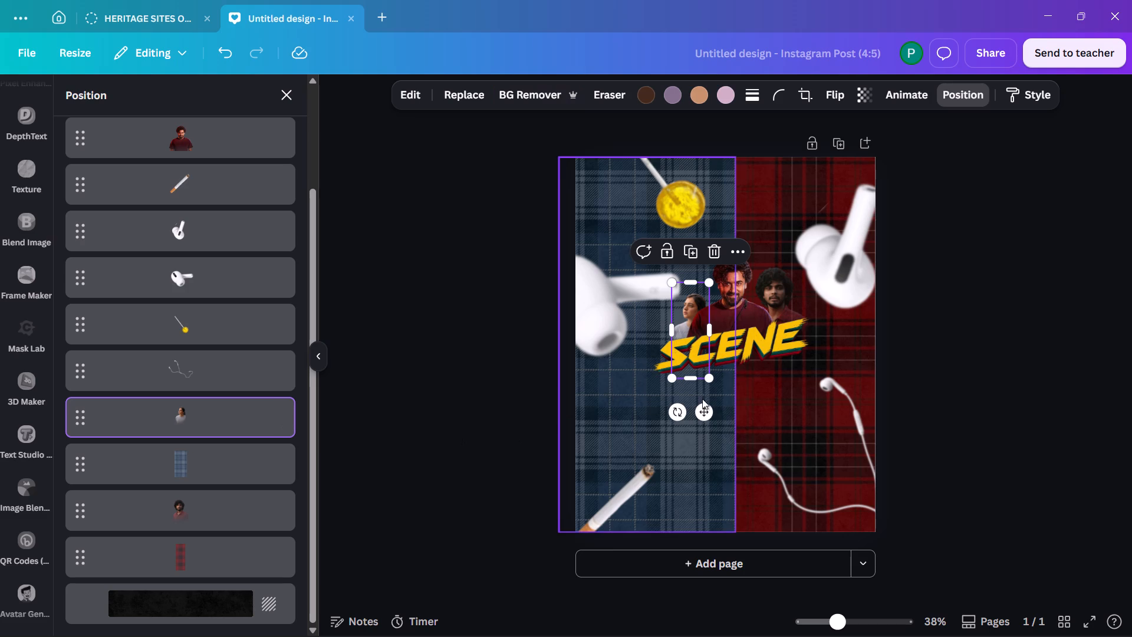
drag(704, 413, 703, 422)
drag(664, 294, 657, 274)
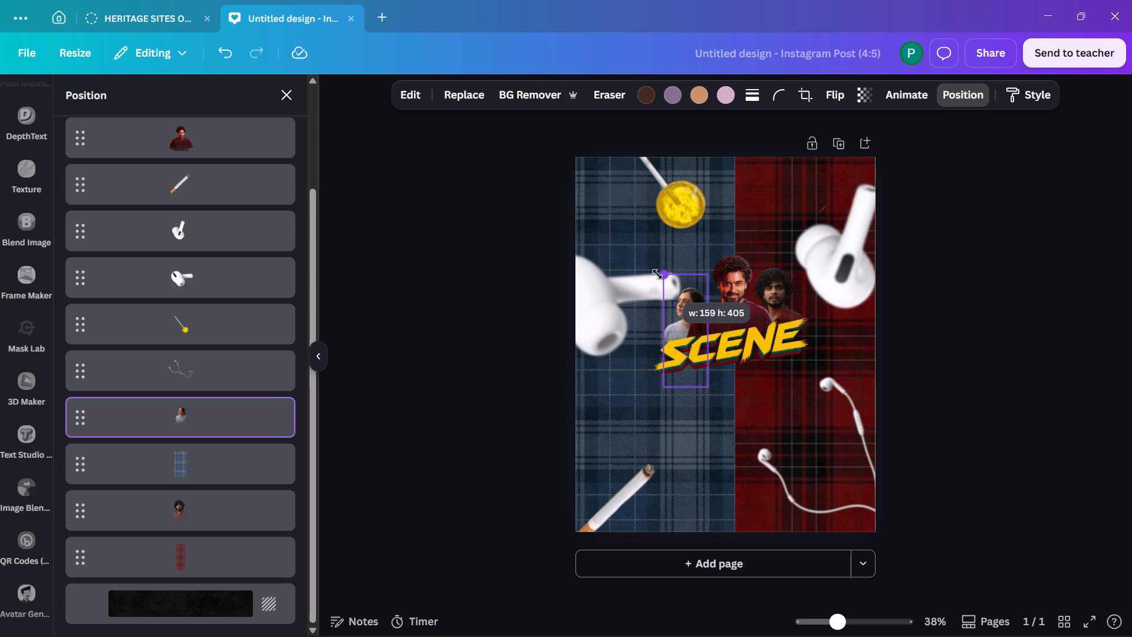
drag(657, 274, 657, 286)
click(1046, 293)
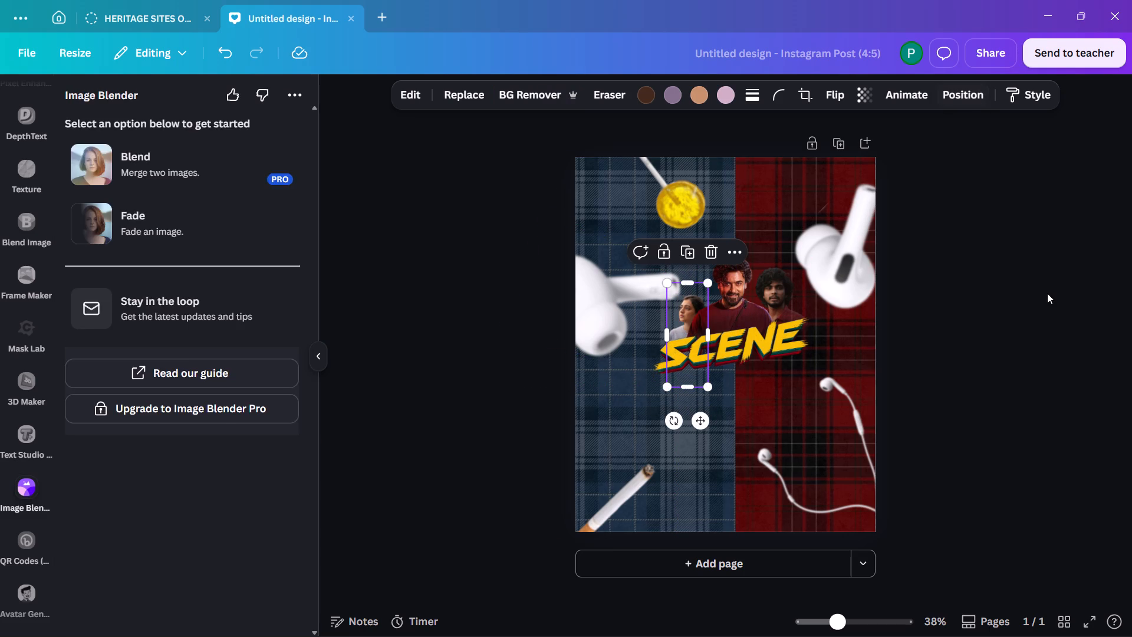
click(1047, 293)
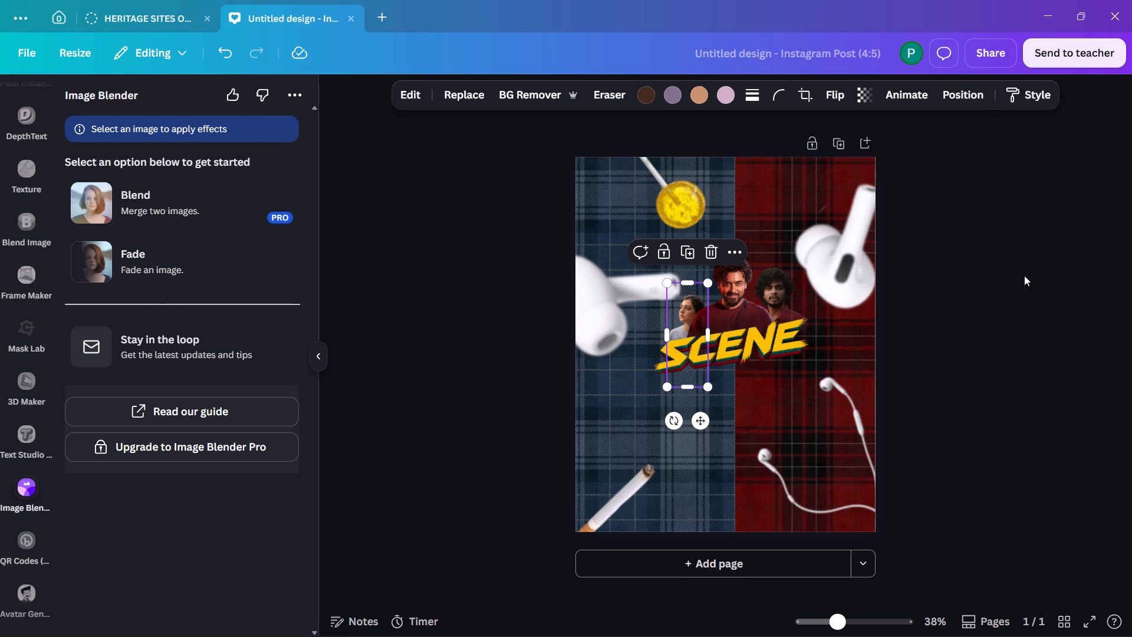
Move the second man's layer directly beneath the first man's, with the woman's layer just below it and above the props.
click(761, 313)
click(929, 89)
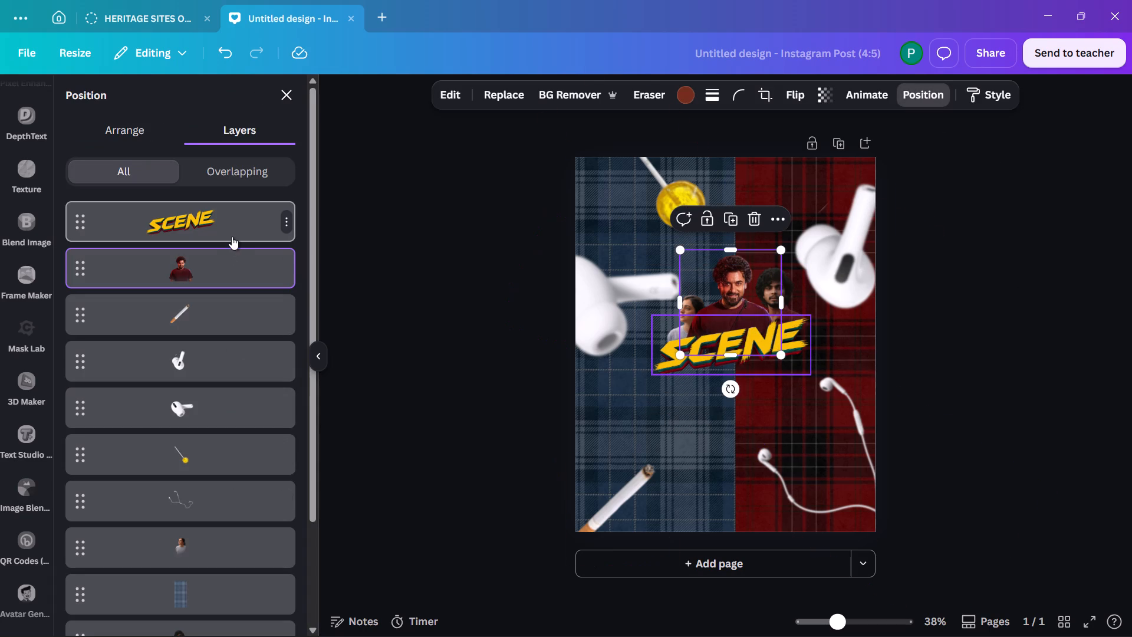
scroll(228, 560, down, 4)
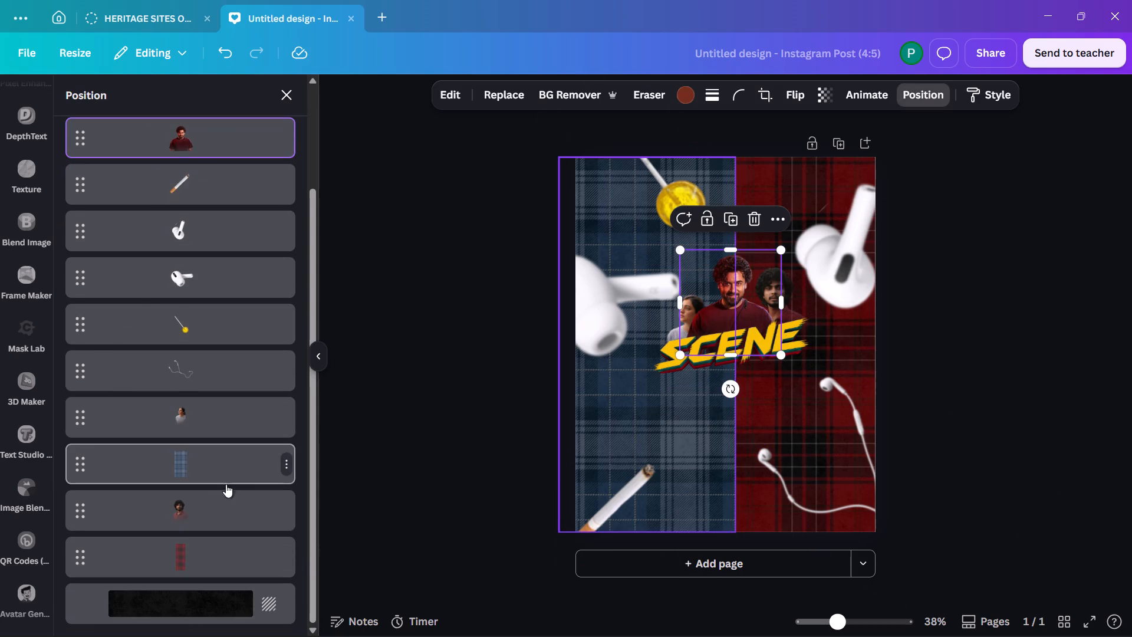
drag(213, 511, 227, 170)
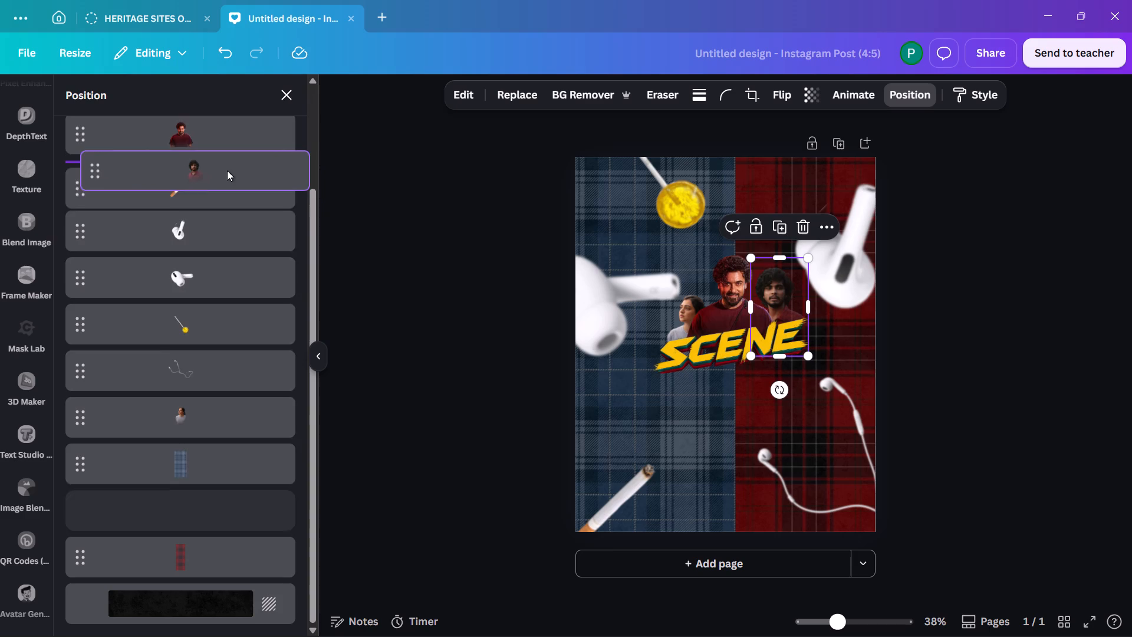
drag(229, 468, 229, 211)
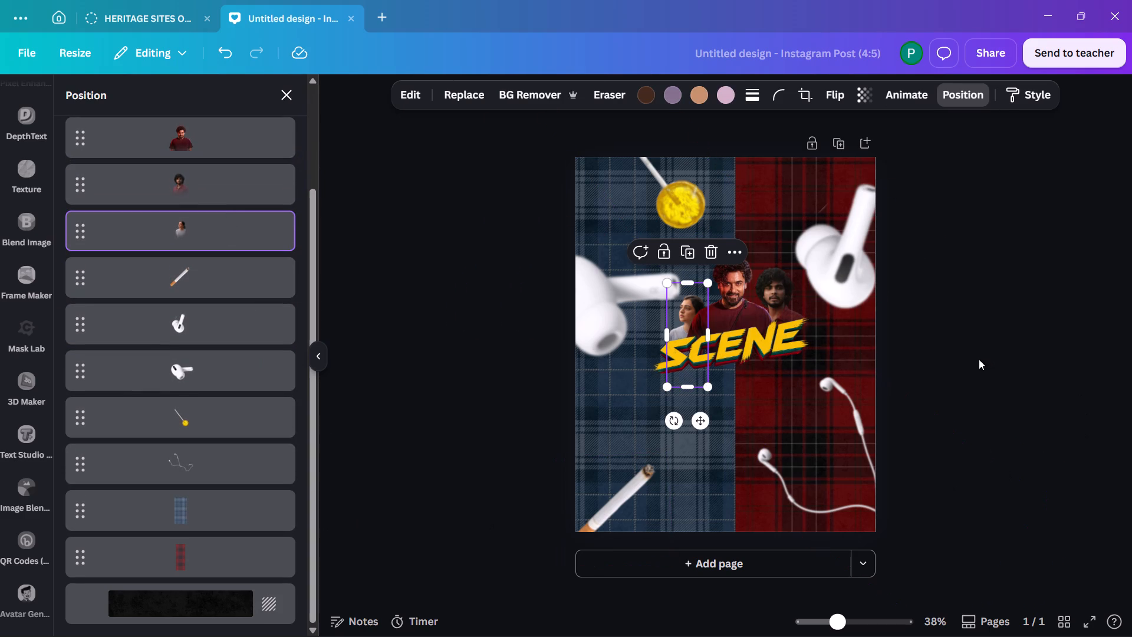
Select the SCENE title together with the three actor cut-outs and move them slightly down as one block, keeping their horizontal alignment.
scroll(978, 357, up, 3)
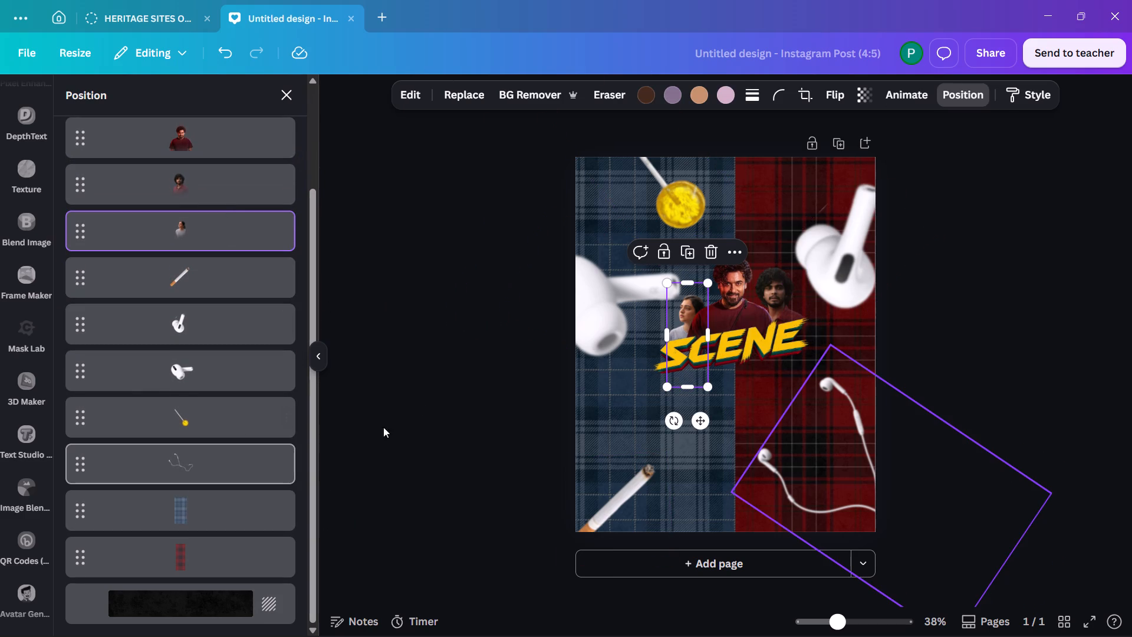
scroll(249, 192, up, 3)
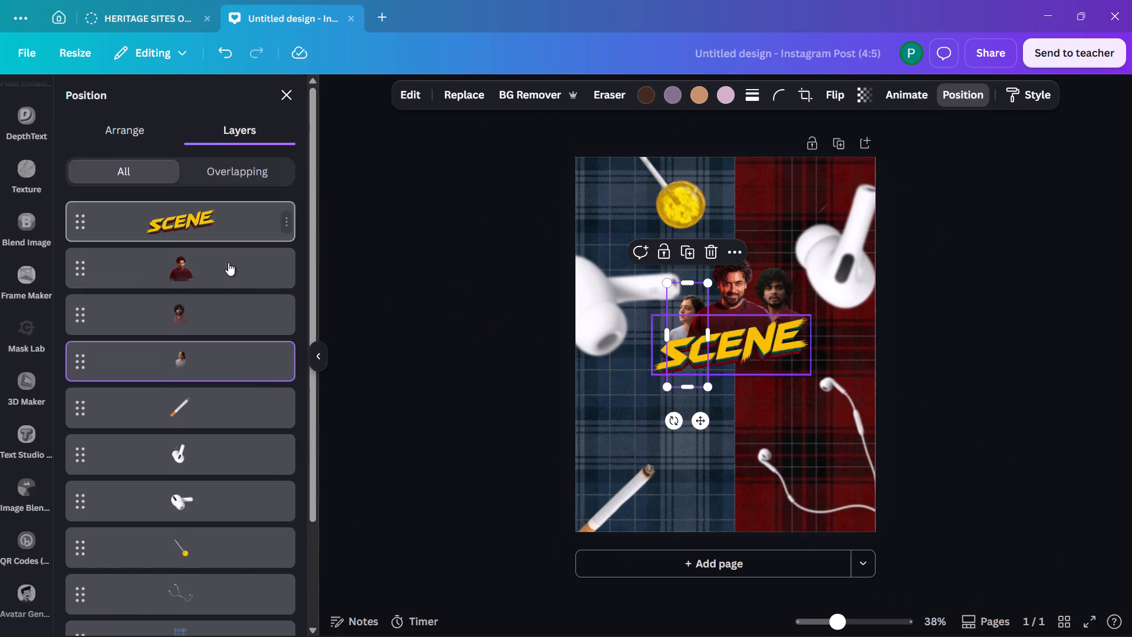
shift+click(225, 223)
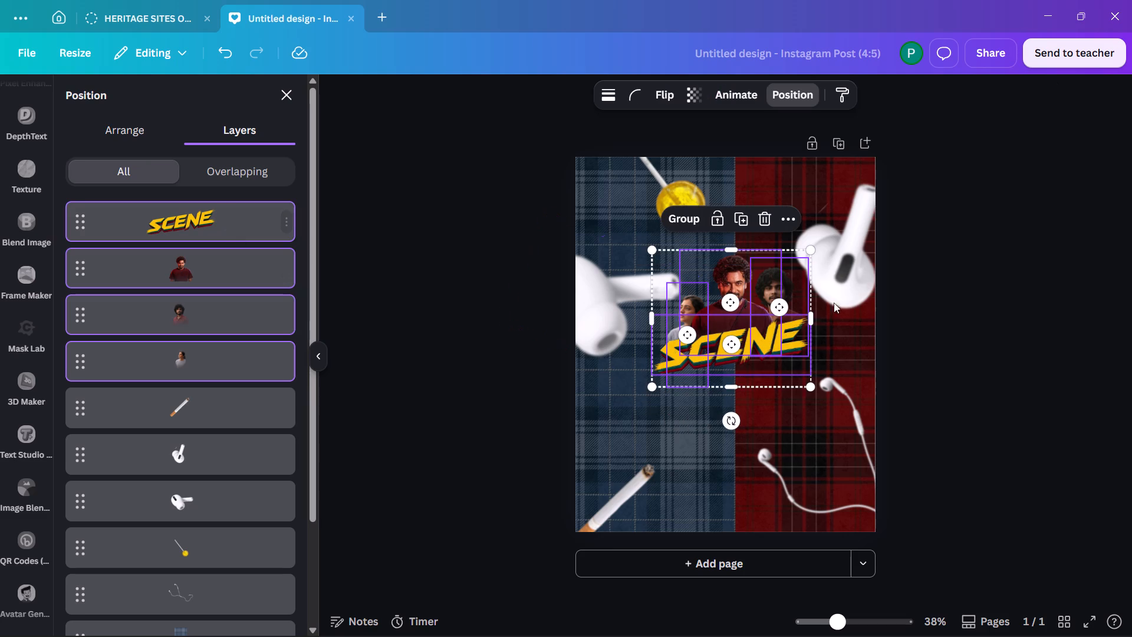
drag(751, 283, 751, 300)
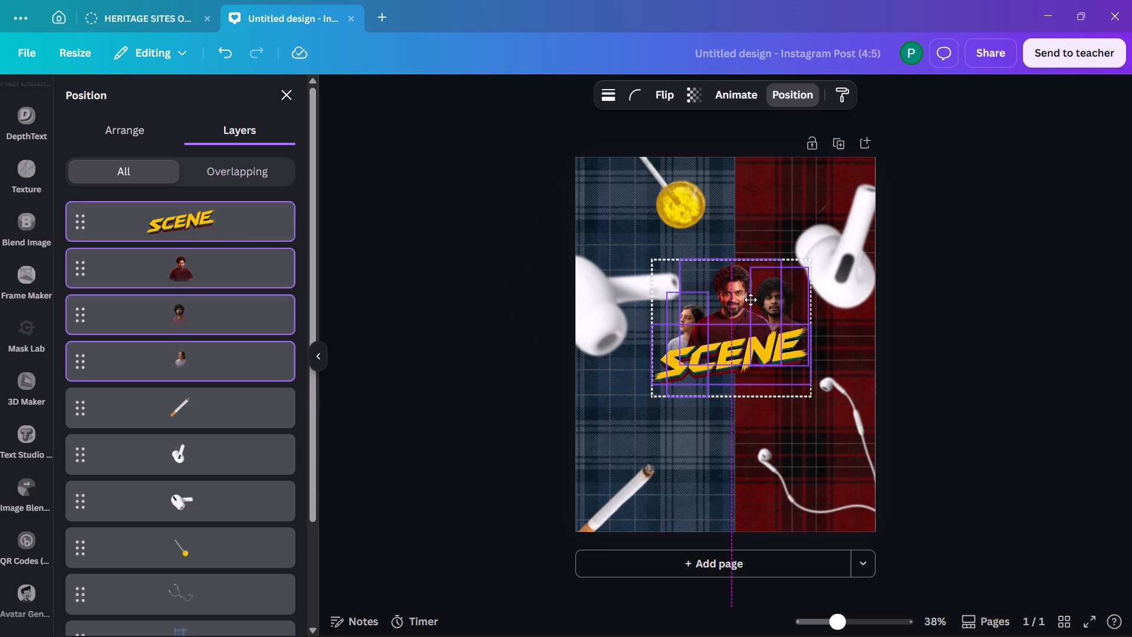
drag(751, 300, 751, 304)
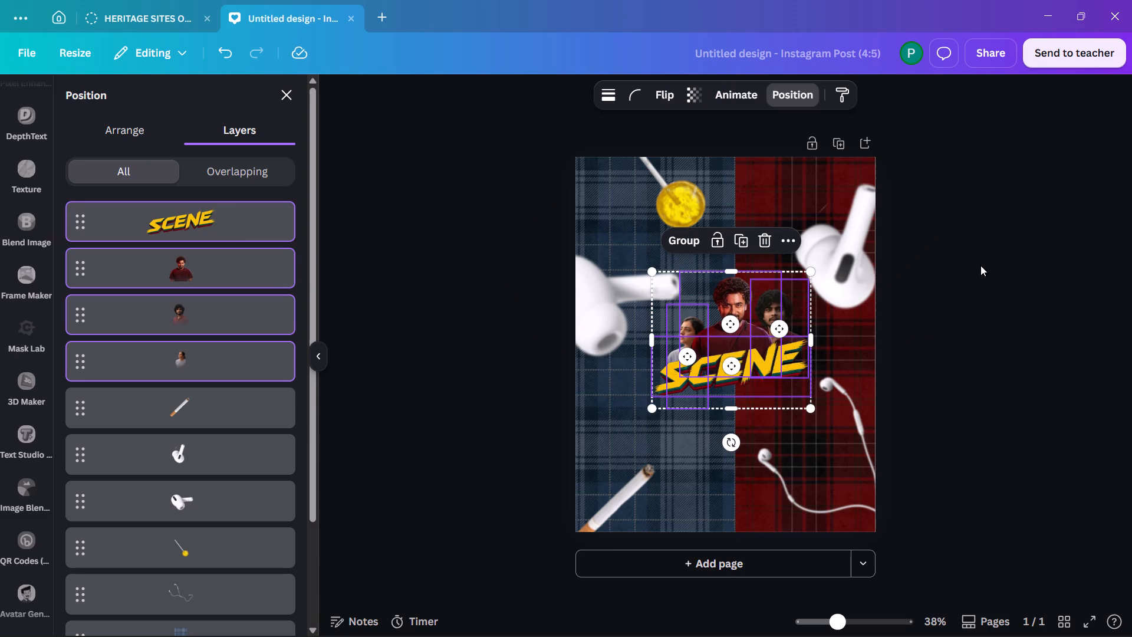
click(980, 265)
click(980, 265)
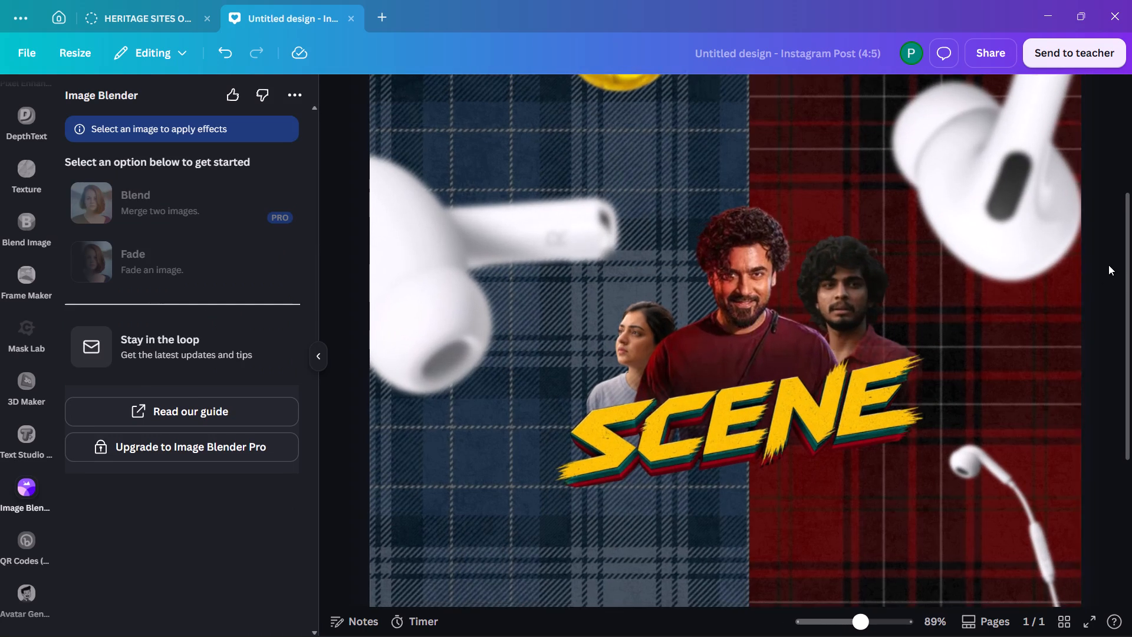
Add a rectangle in the middle of the poster and flatten it into a thin horizontal bar across the first man's forehead.
scroll(1108, 265, up, 1)
scroll(1100, 267, down, 1)
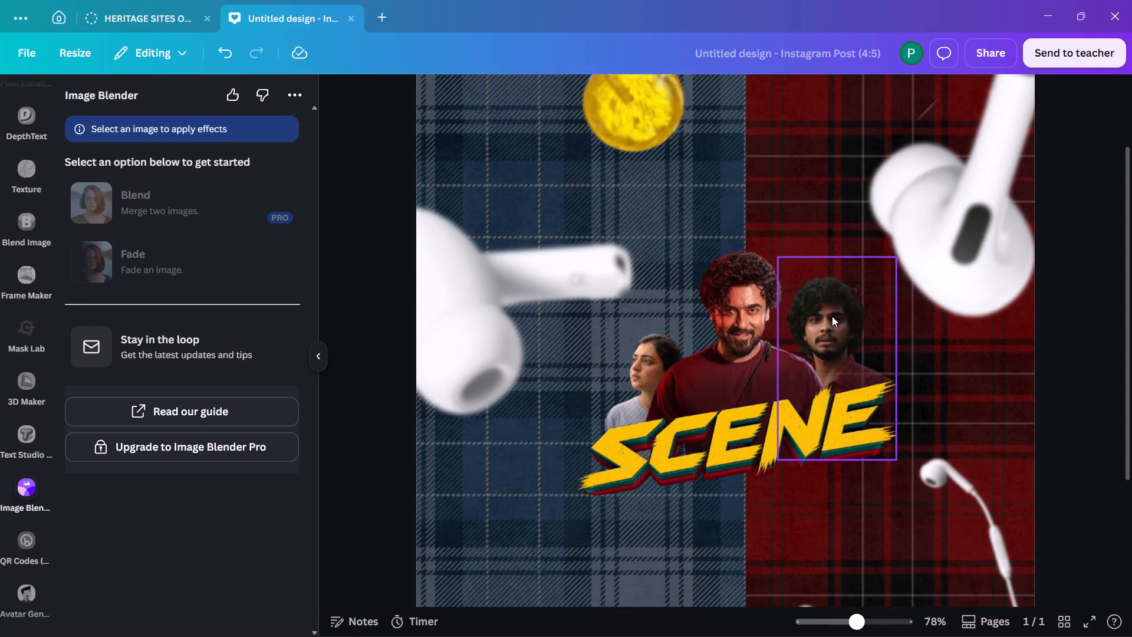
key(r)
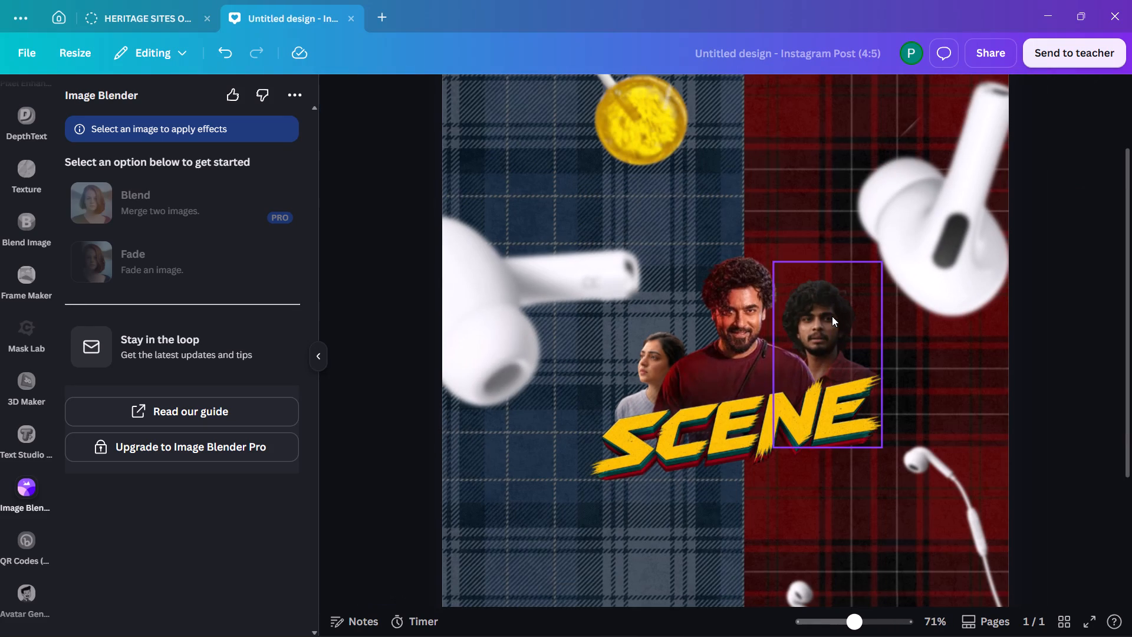
drag(748, 471, 753, 312)
click(1078, 244)
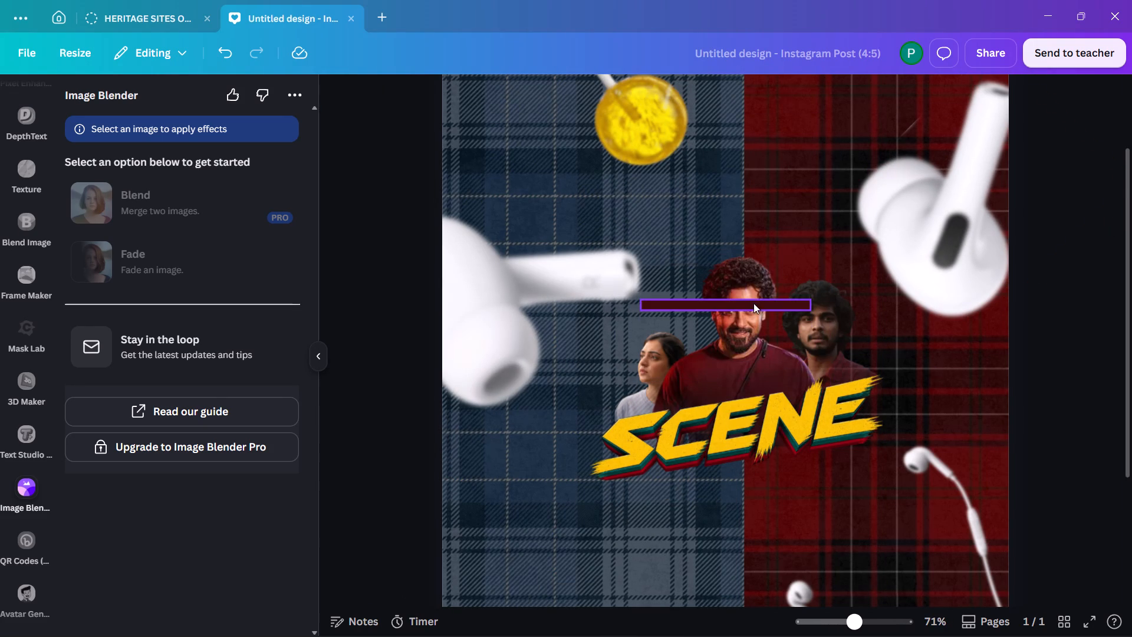
Move the dark red bar off the first man's face and out beyond the edge of the page.
drag(755, 304, 775, 311)
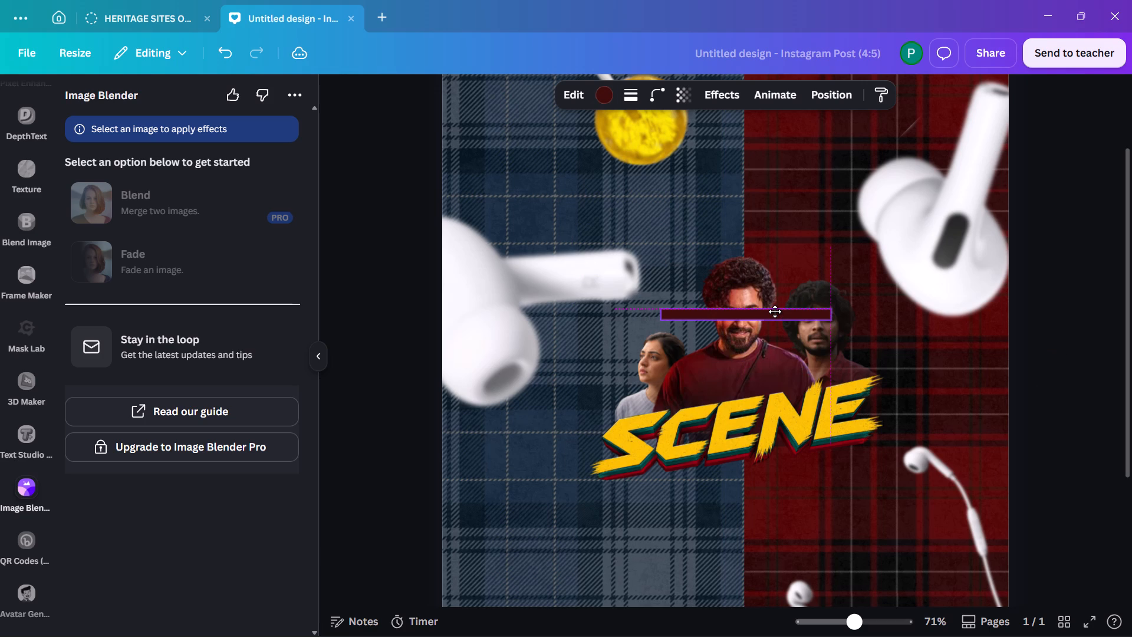
drag(775, 311, 775, 311)
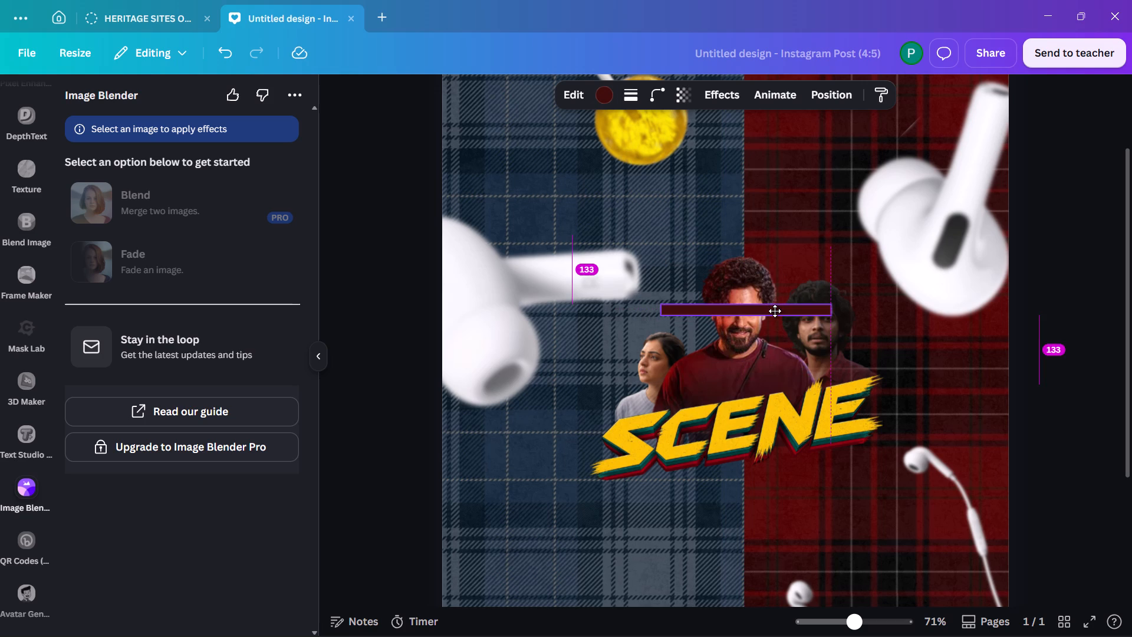
drag(775, 311, 271, 258)
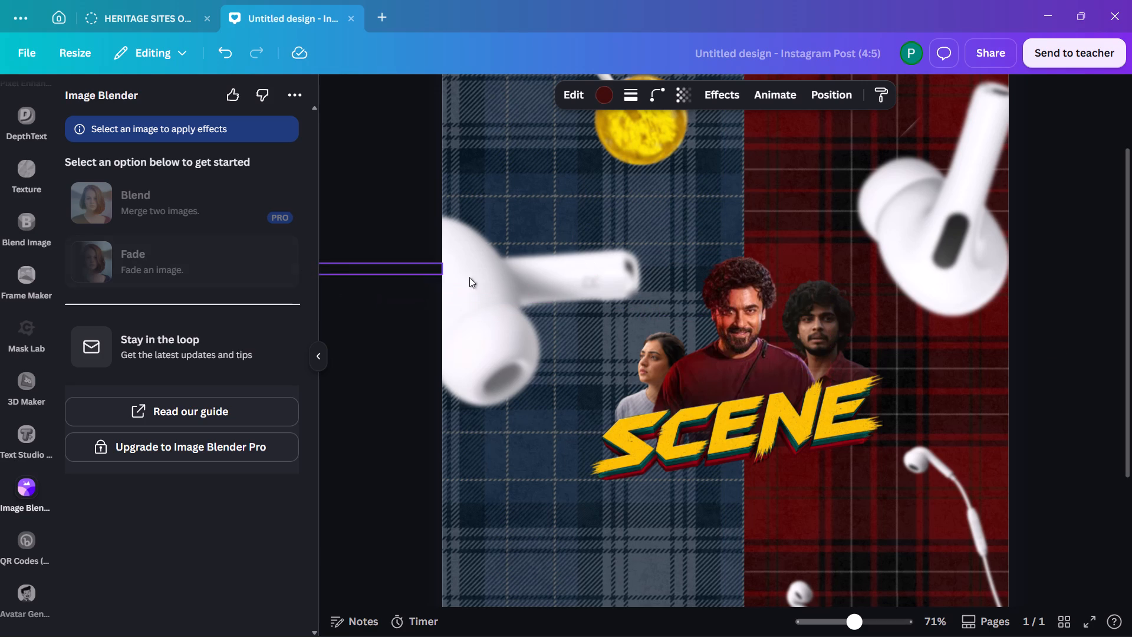
click(376, 273)
Duplicate the first man's cut-out and align the copy exactly over the original.
click(772, 317)
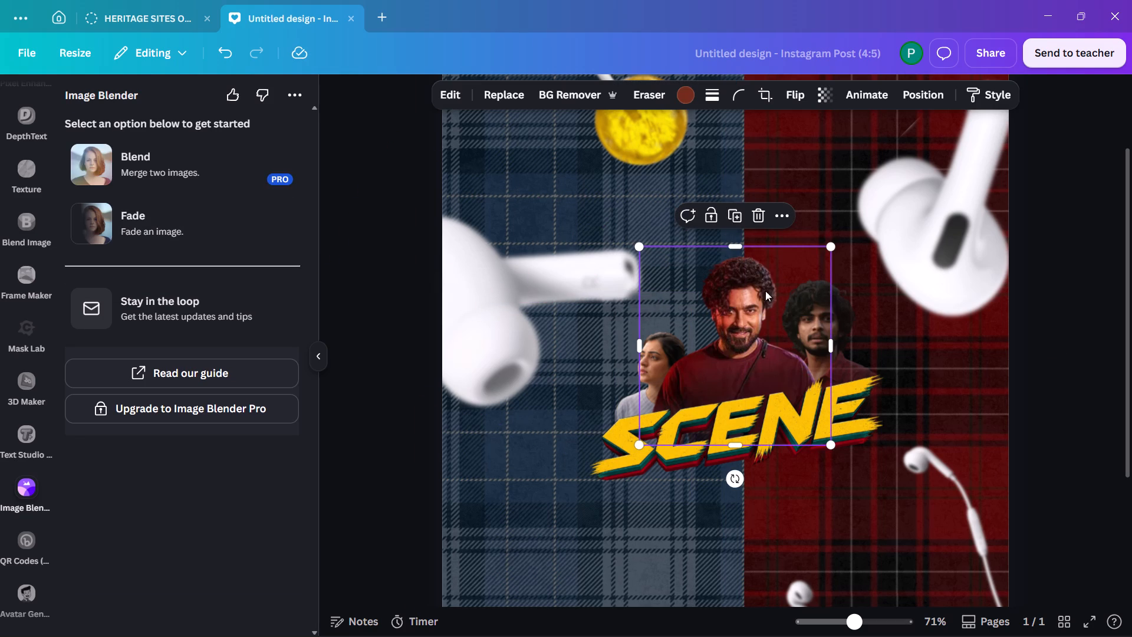
click(732, 224)
drag(784, 373, 779, 366)
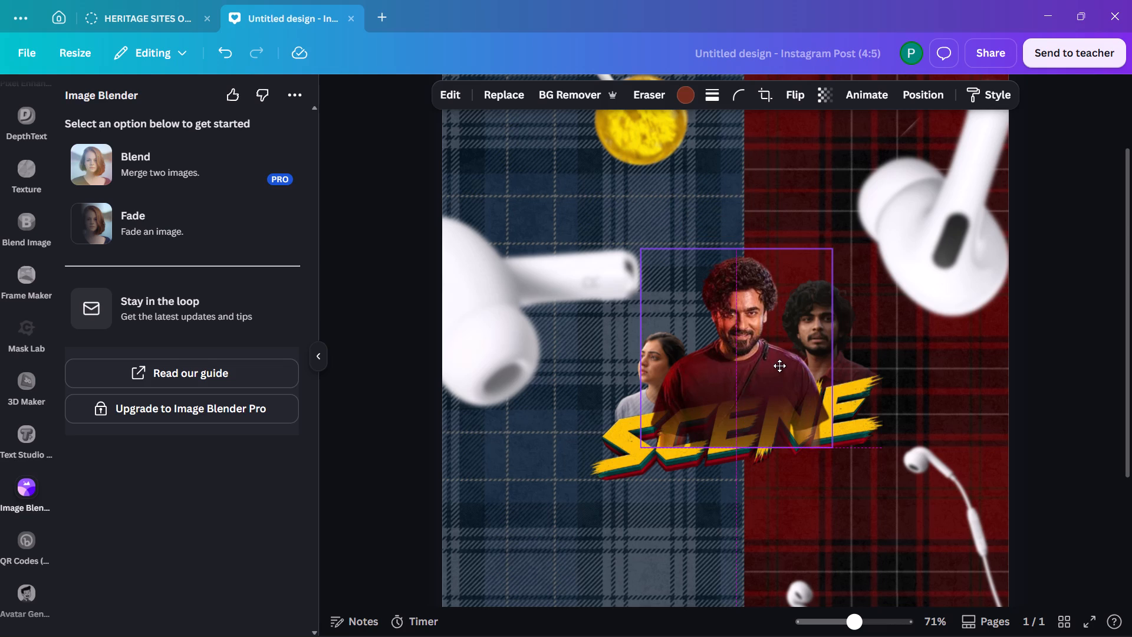
drag(779, 366, 776, 360)
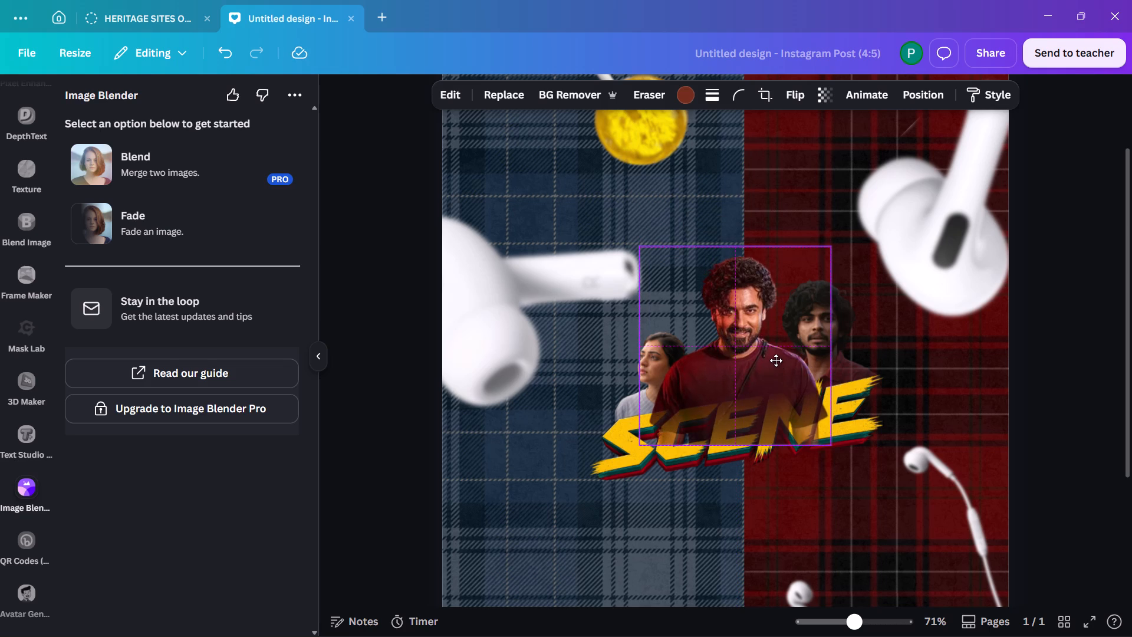
drag(776, 360, 769, 360)
click(769, 360)
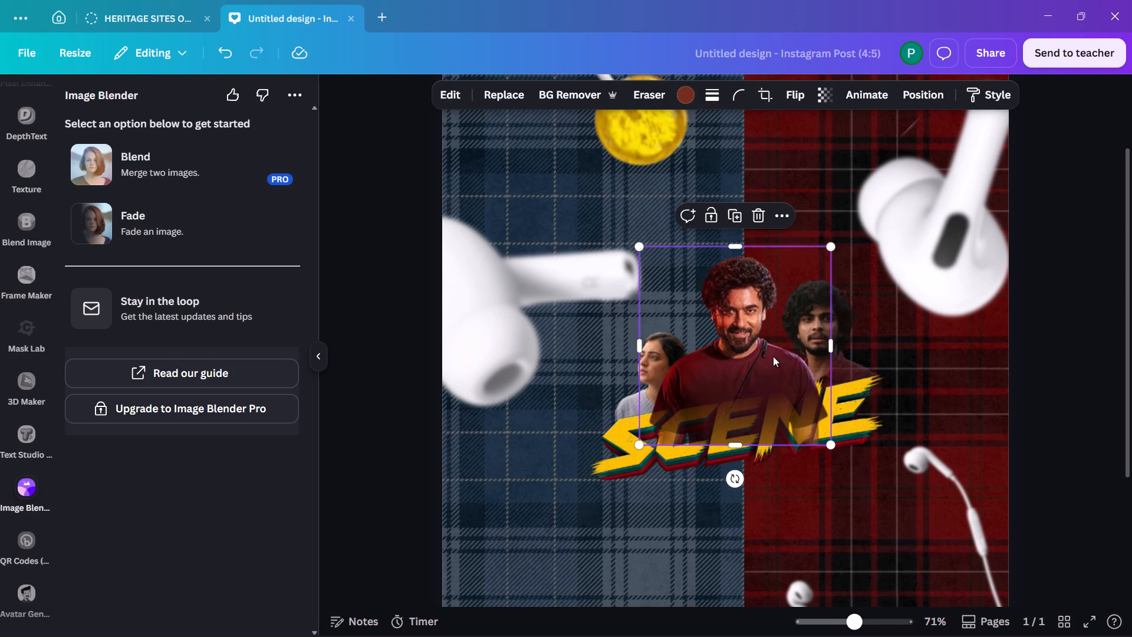
Crop the duplicate from below and above to a thin horizontal strip across the man's eyes.
drag(766, 443, 772, 320)
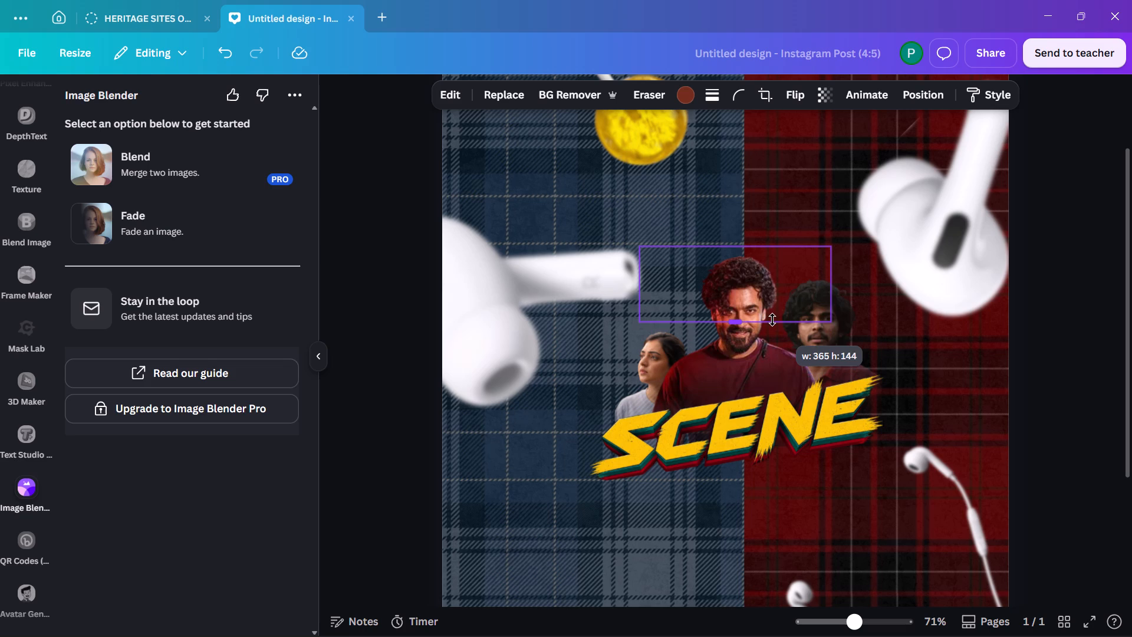
drag(772, 320, 772, 317)
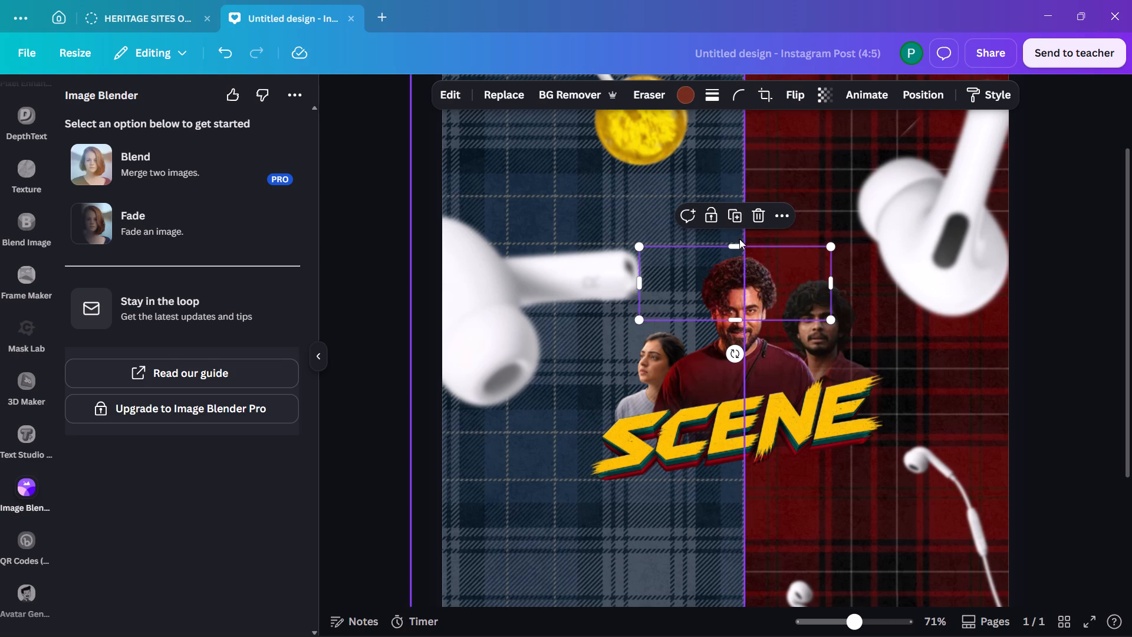
drag(737, 244, 731, 300)
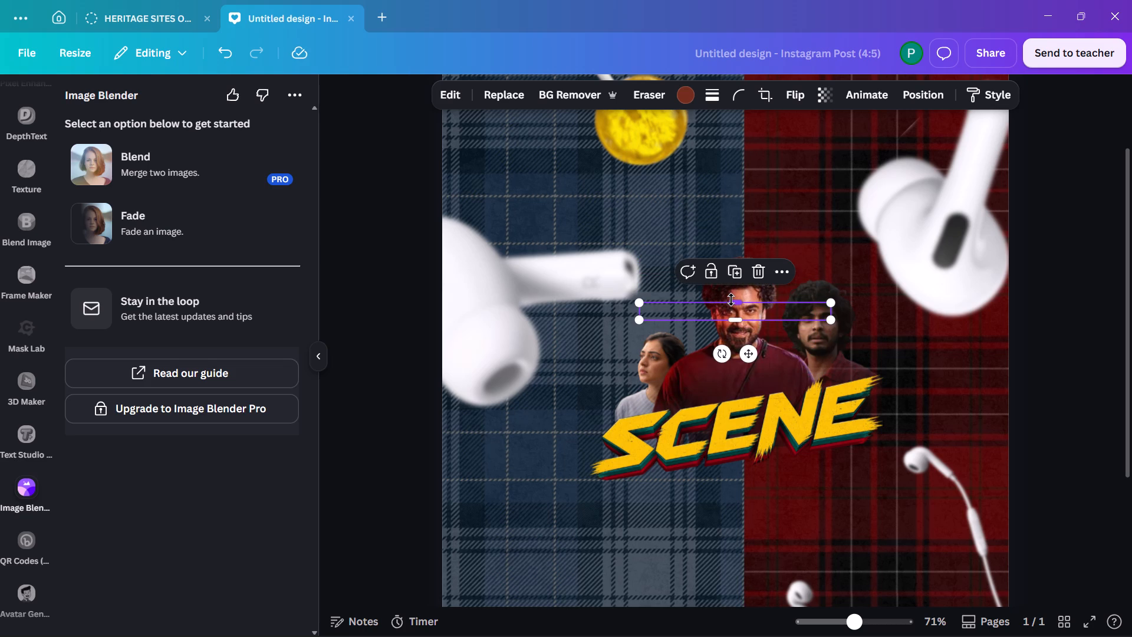
Apply the Noir mono filter to the eye strip at intensity 100.
click(460, 95)
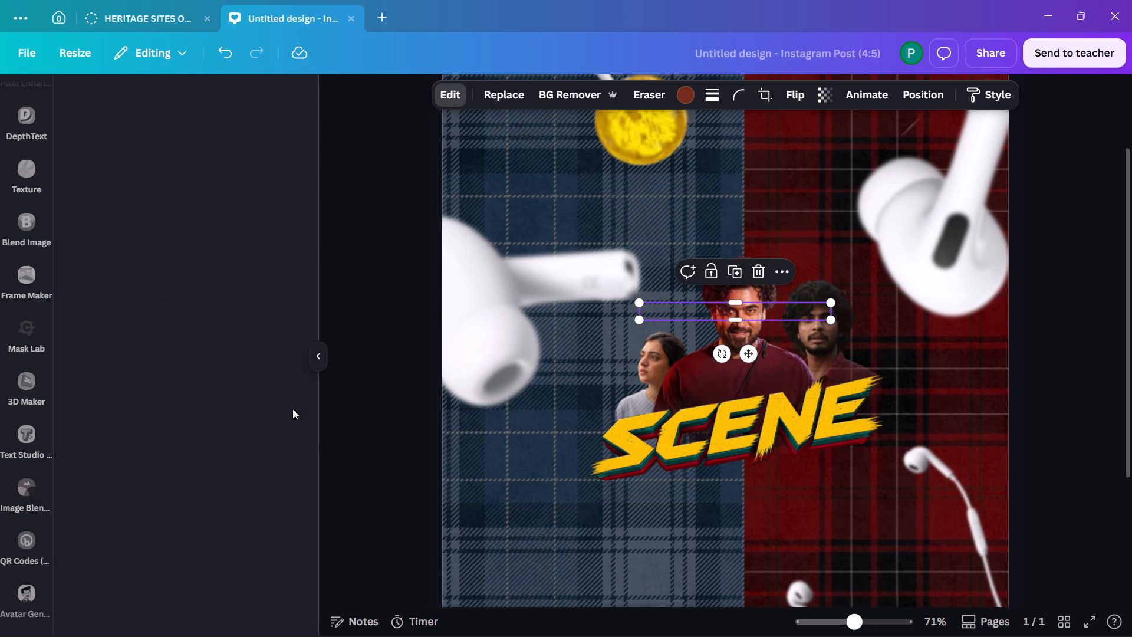
scroll(274, 445, down, 3)
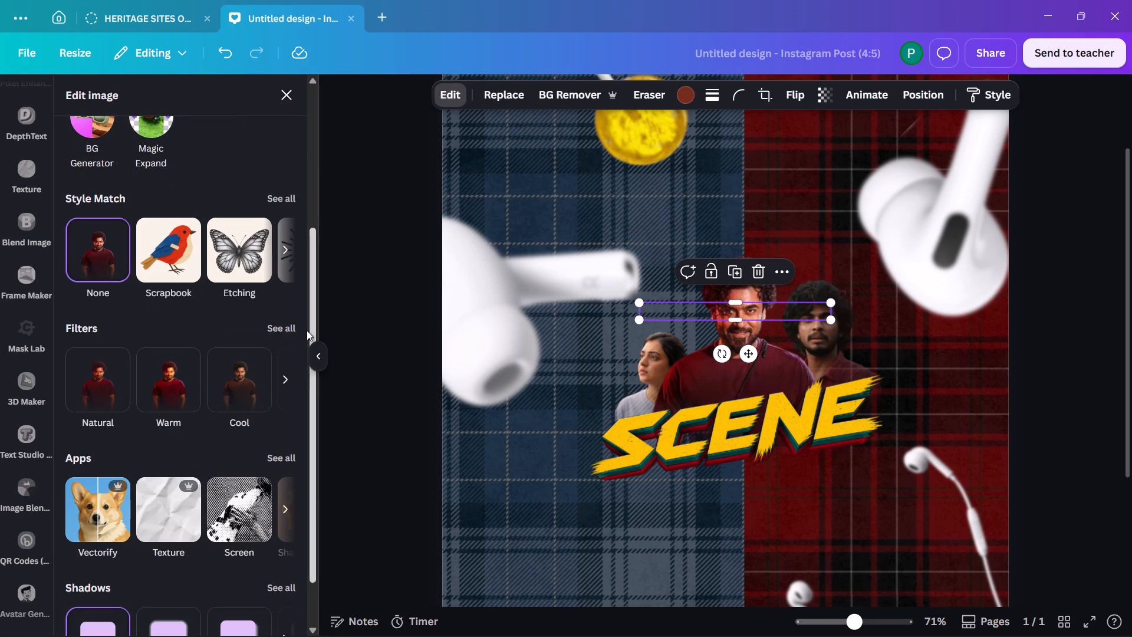
click(284, 327)
scroll(222, 513, down, 16)
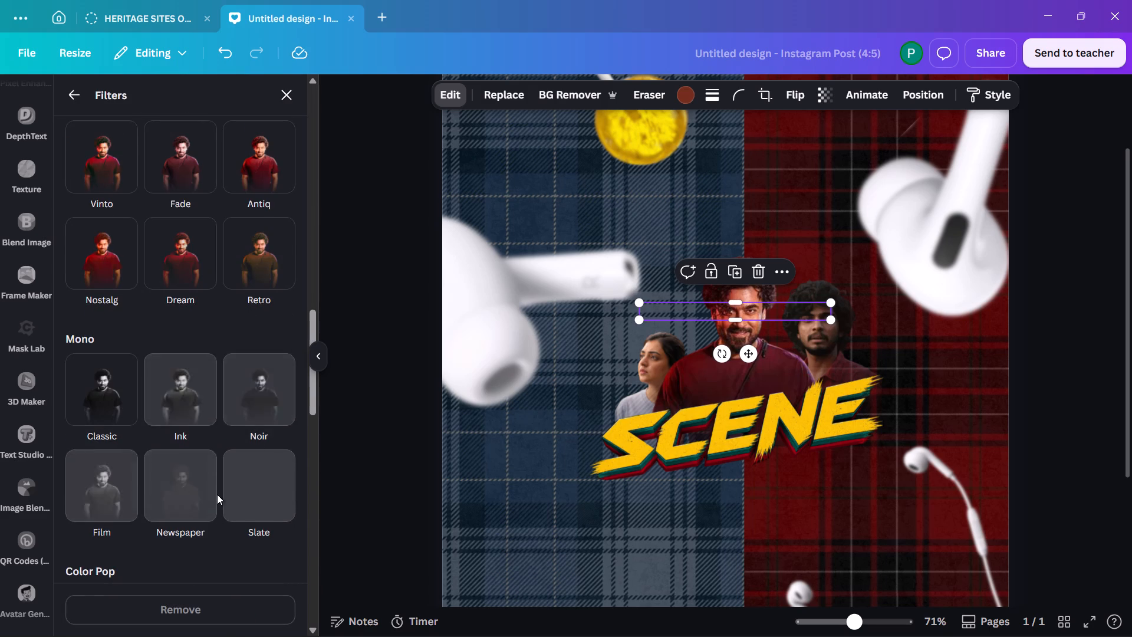
click(276, 375)
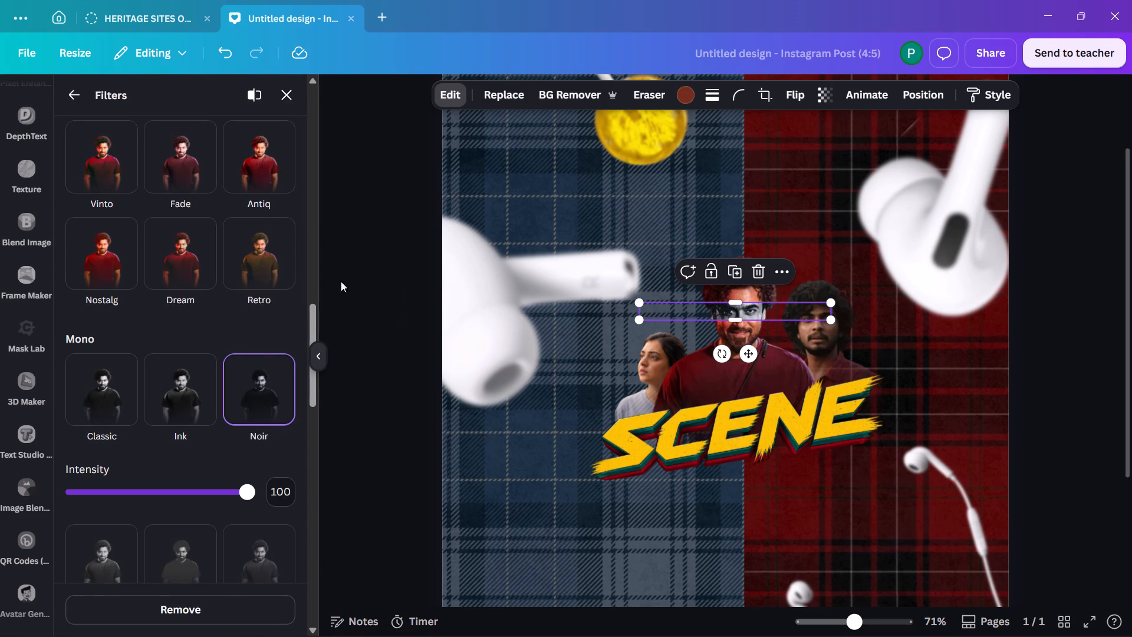
drag(236, 494, 542, 505)
scroll(175, 478, down, 8)
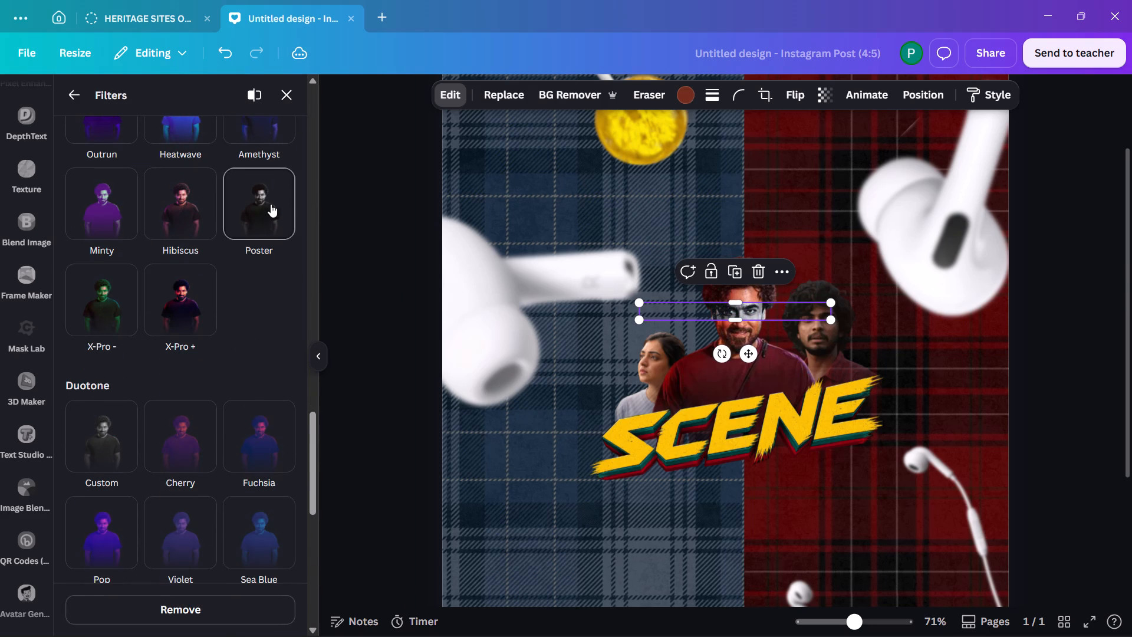
click(1088, 266)
click(1088, 266)
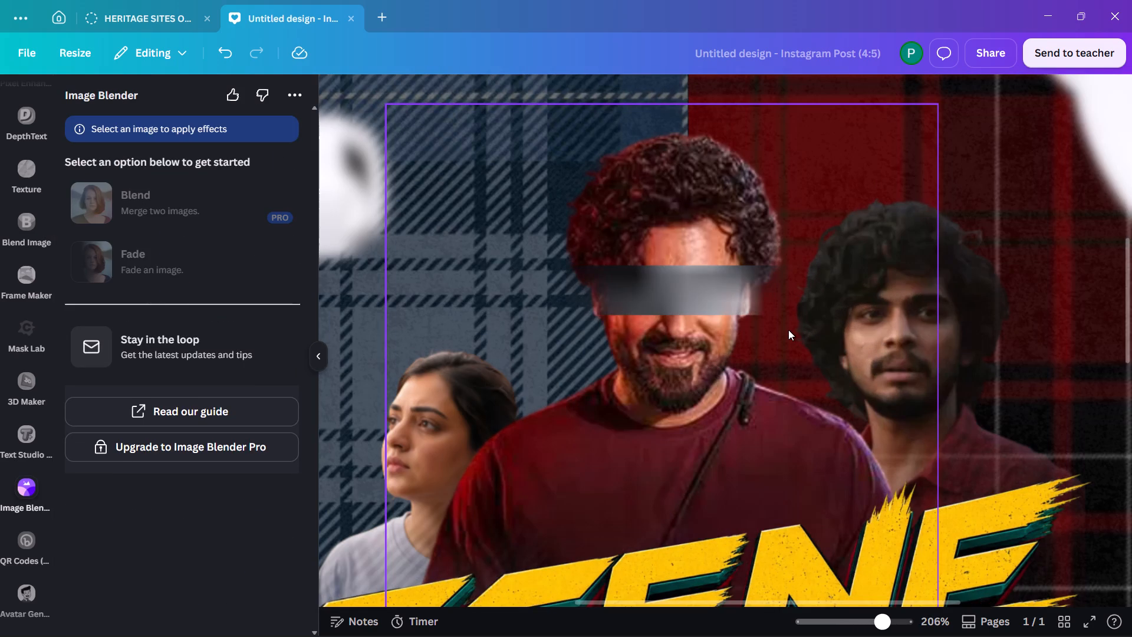
Select the eye strip and apply a strong whole-image blur to it.
double_click(697, 278)
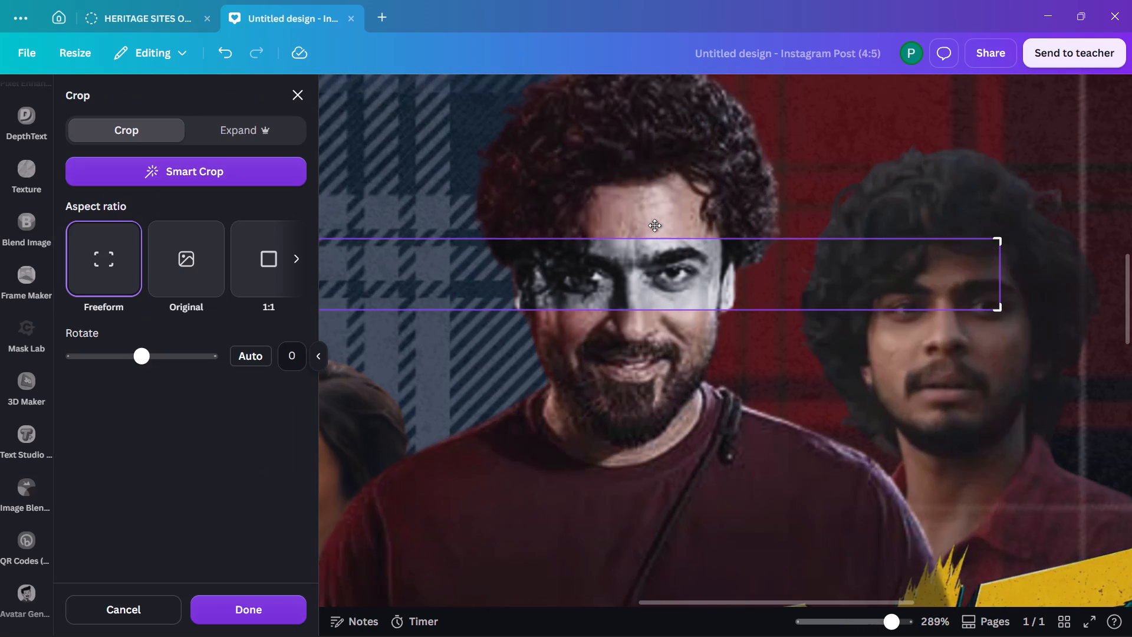
click(1065, 327)
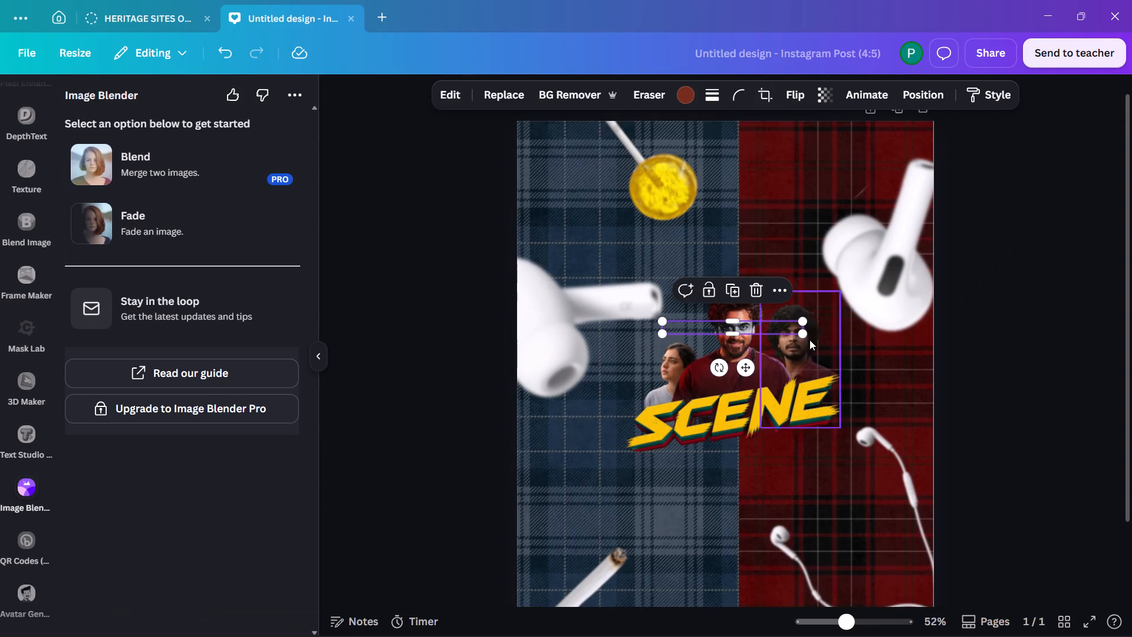
click(440, 86)
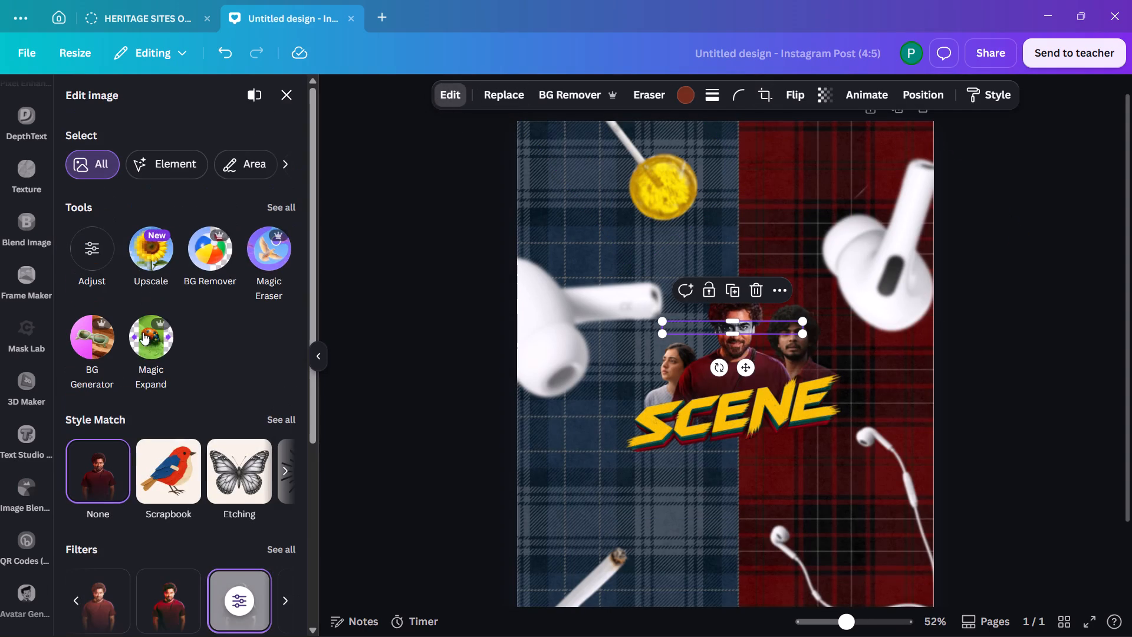
click(287, 198)
click(278, 209)
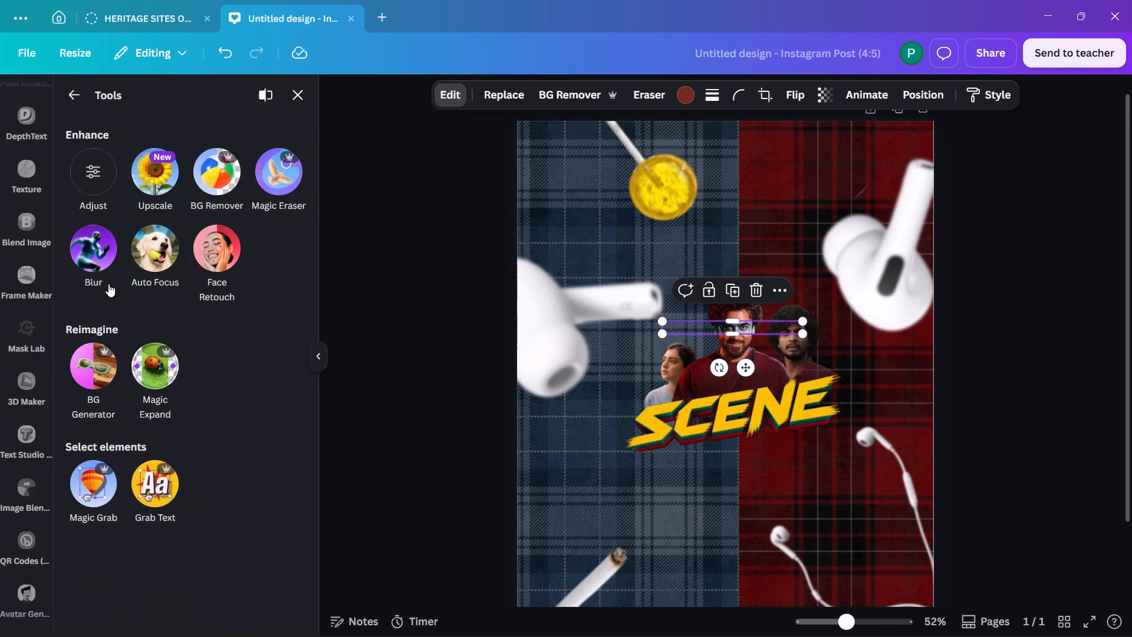
click(102, 259)
drag(85, 218, 223, 216)
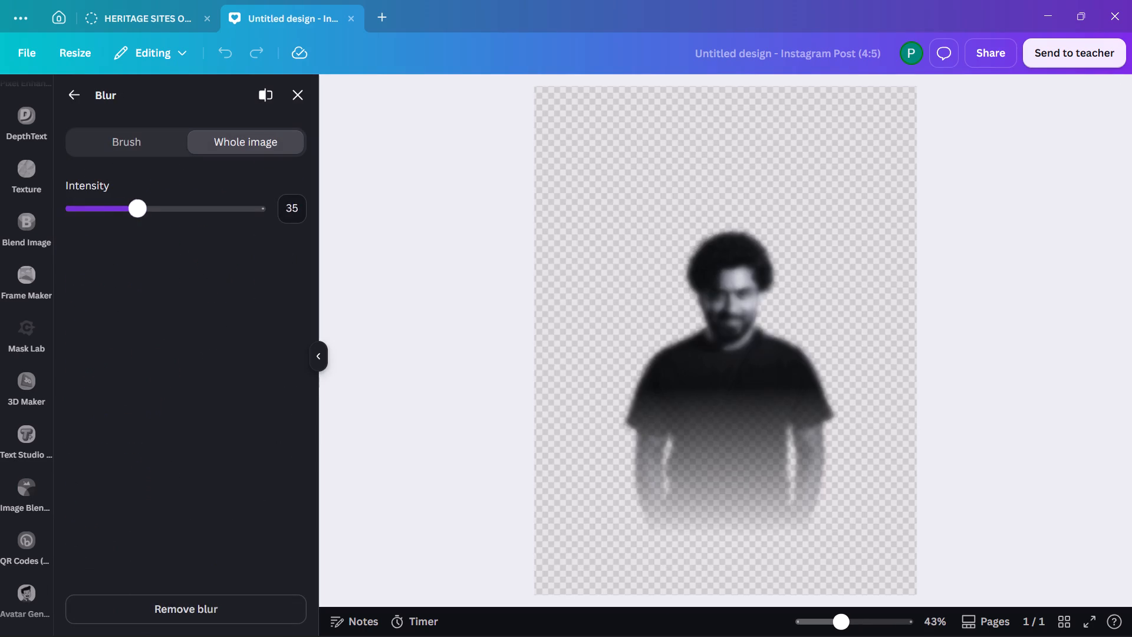
drag(223, 216, 195, 215)
click(299, 101)
double_click(985, 336)
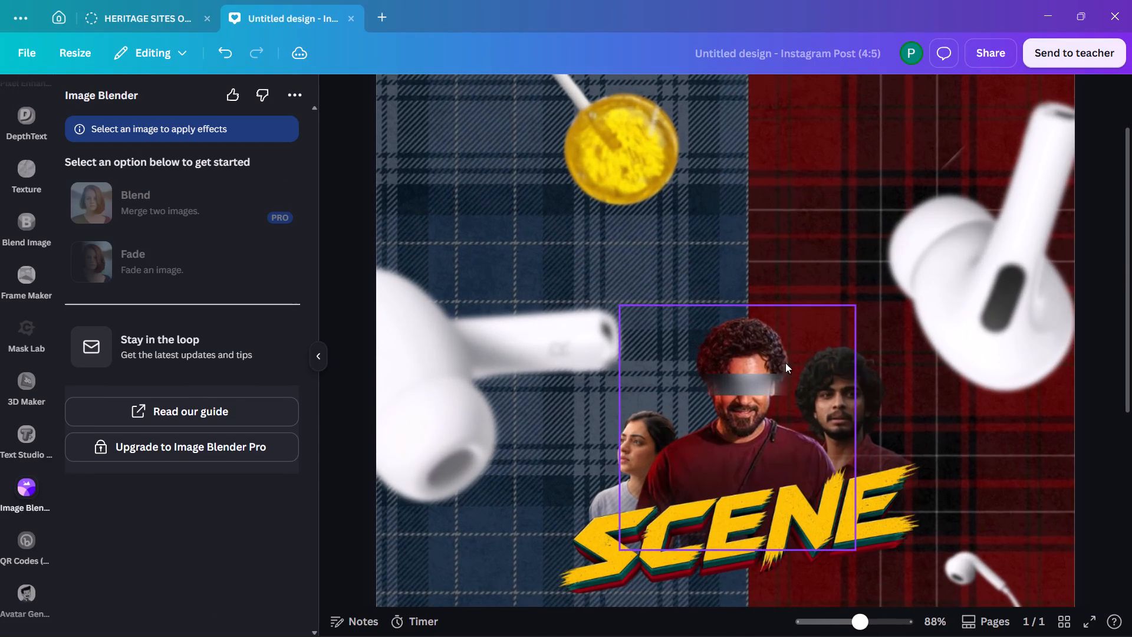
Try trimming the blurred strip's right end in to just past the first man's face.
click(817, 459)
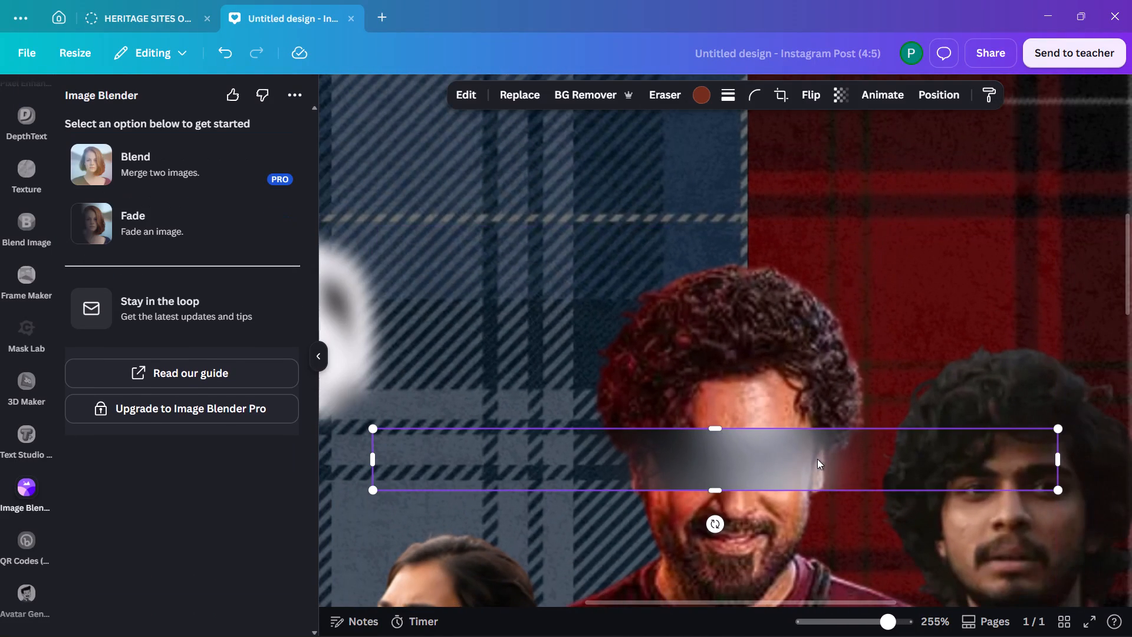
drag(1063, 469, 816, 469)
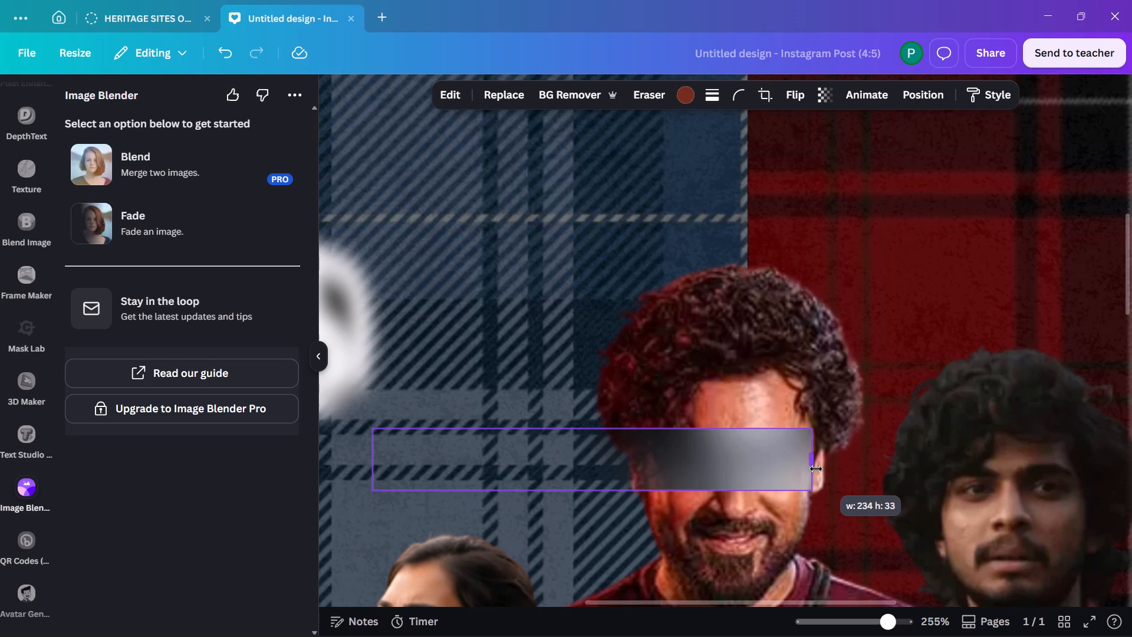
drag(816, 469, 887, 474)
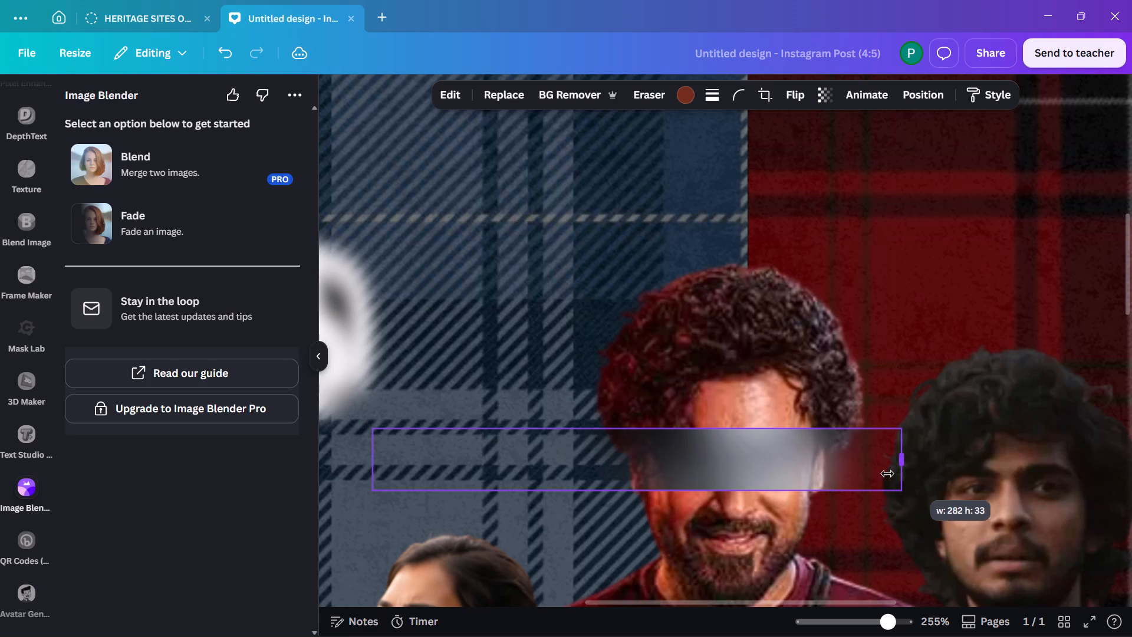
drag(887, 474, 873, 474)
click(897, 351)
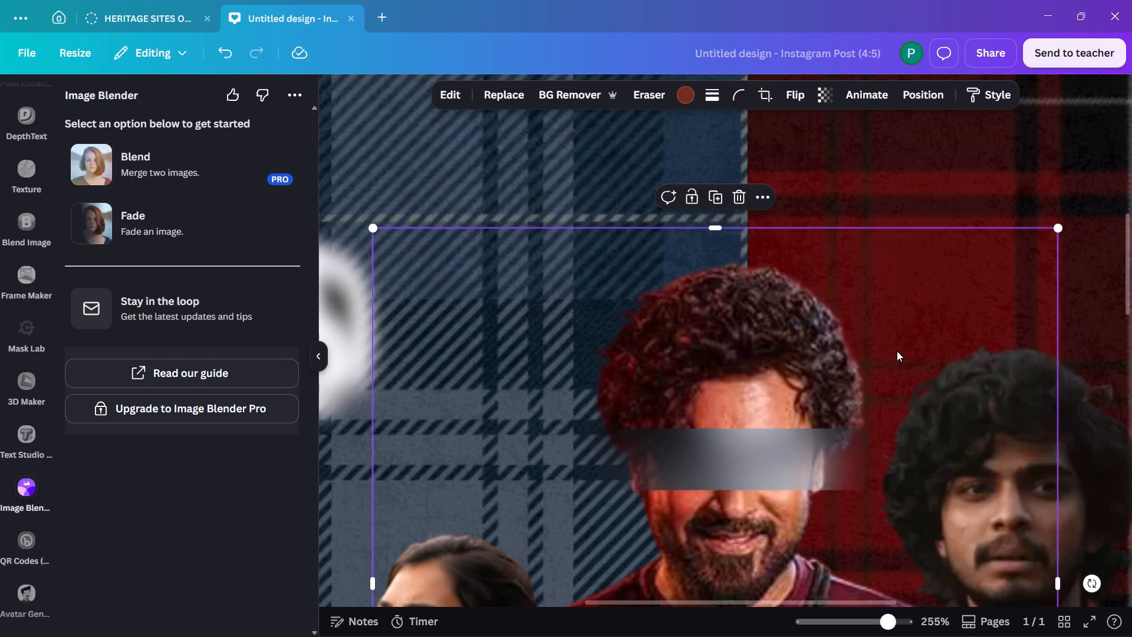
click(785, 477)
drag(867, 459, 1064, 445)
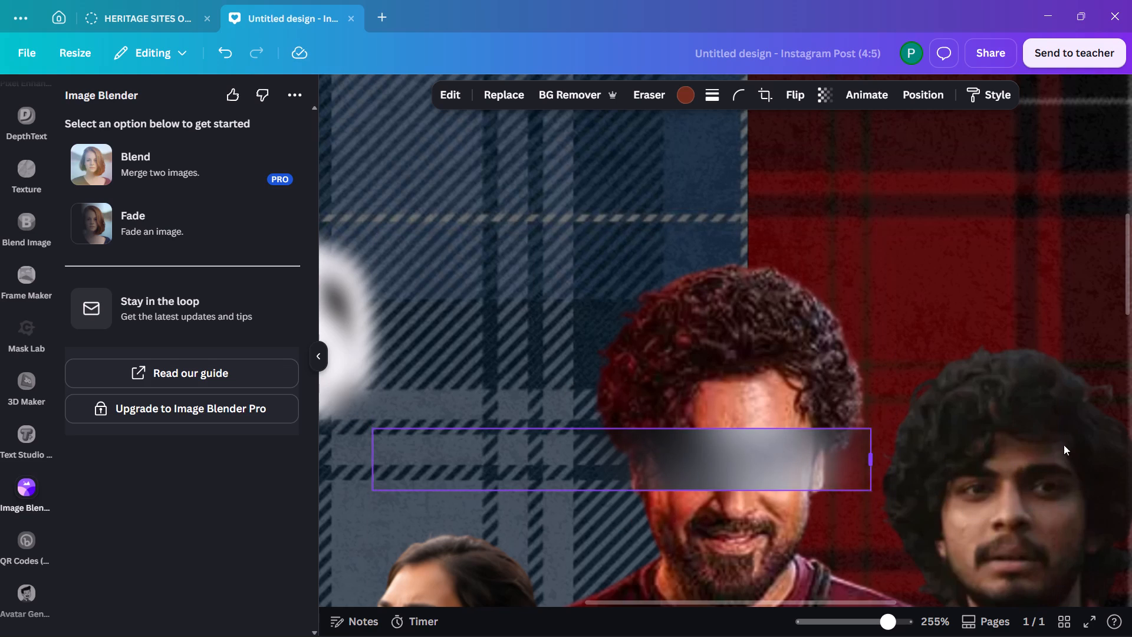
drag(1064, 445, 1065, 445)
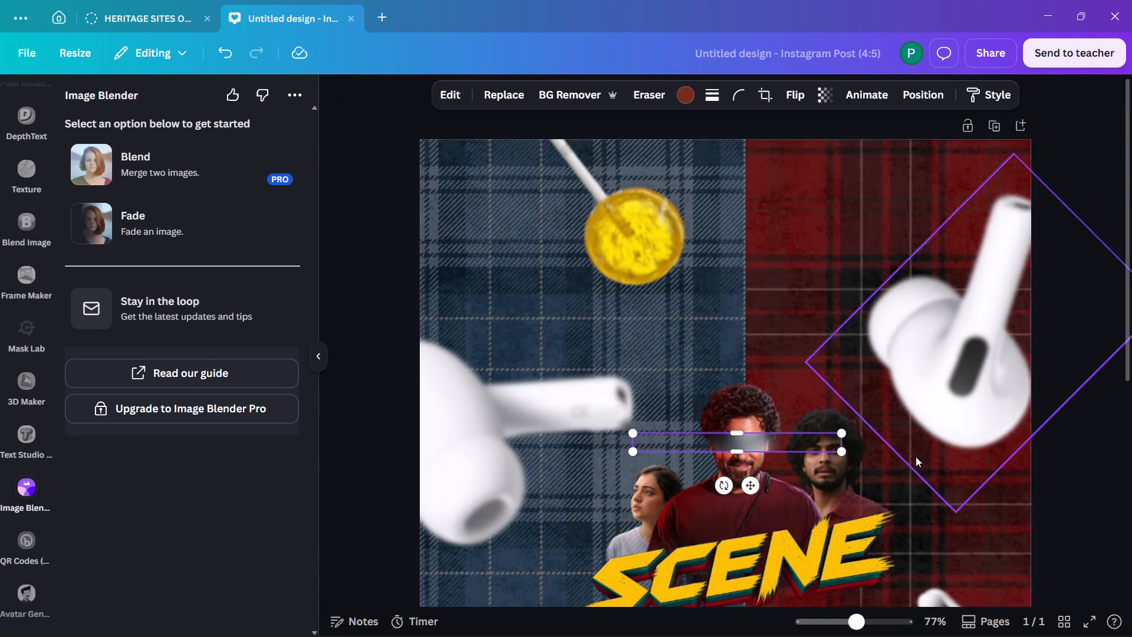
Crop both ends of the blurred strip evenly so it spans only the width of the first man's head.
alt+drag(840, 440, 1011, 445)
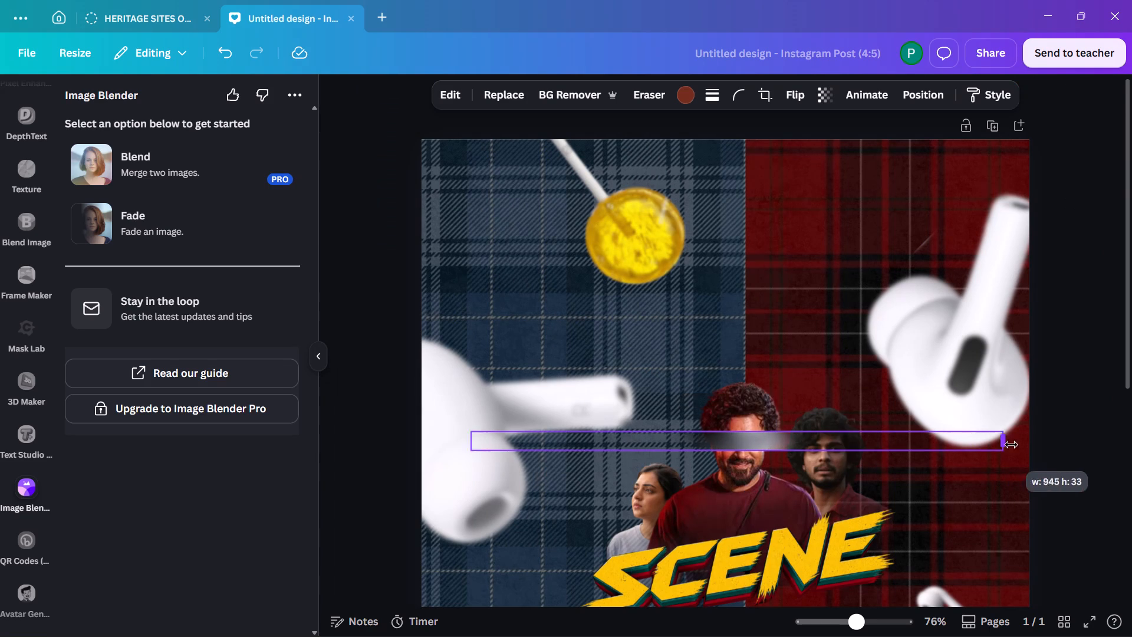
alt+drag(1011, 445, 903, 432)
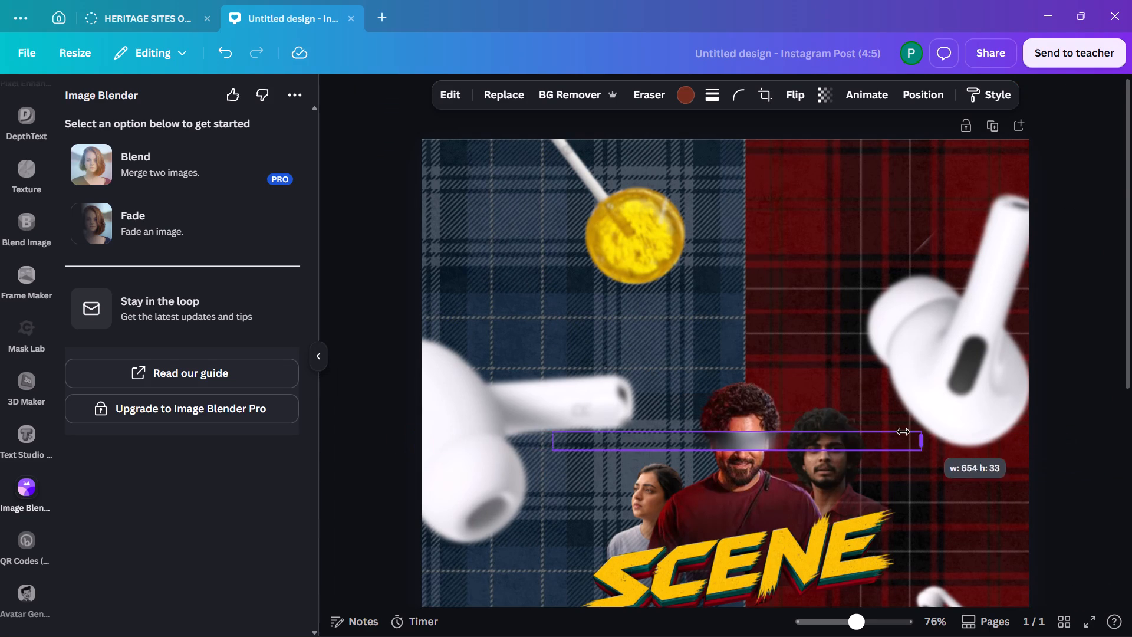
alt+drag(903, 432, 777, 425)
click(1055, 312)
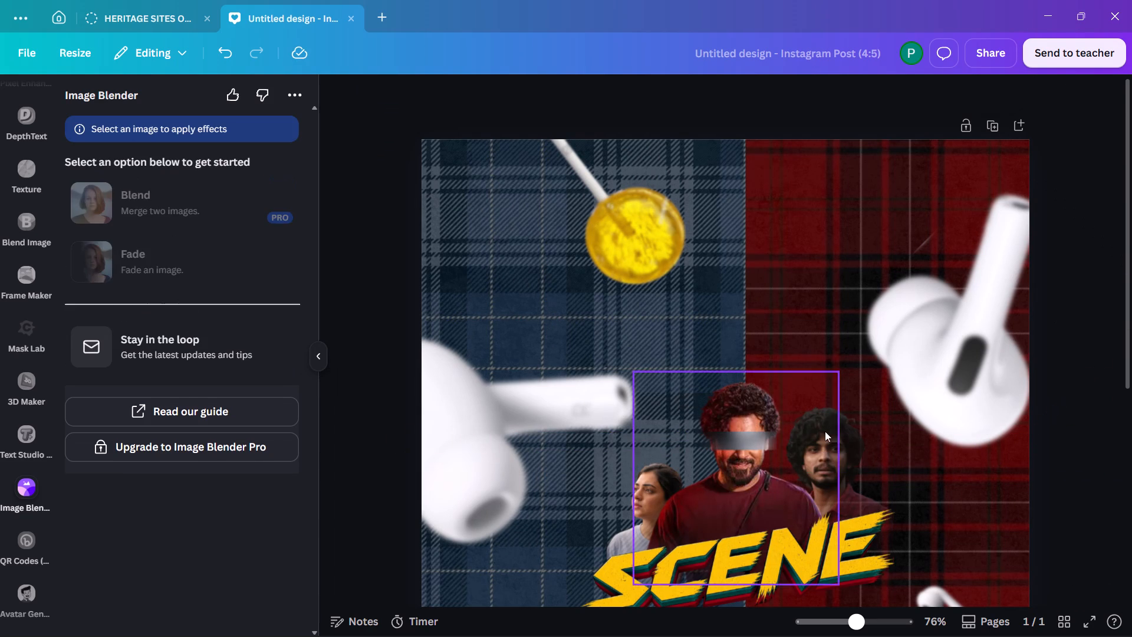
Change the blurred eye strip's mono filter to Ink, with intensity 100.
click(750, 444)
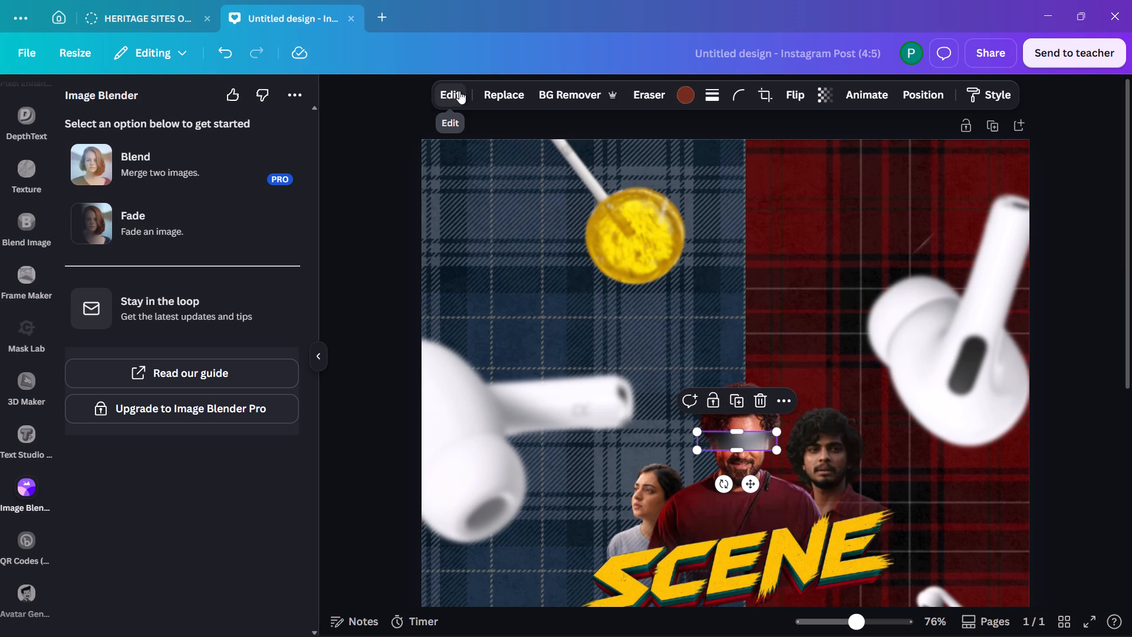
click(459, 91)
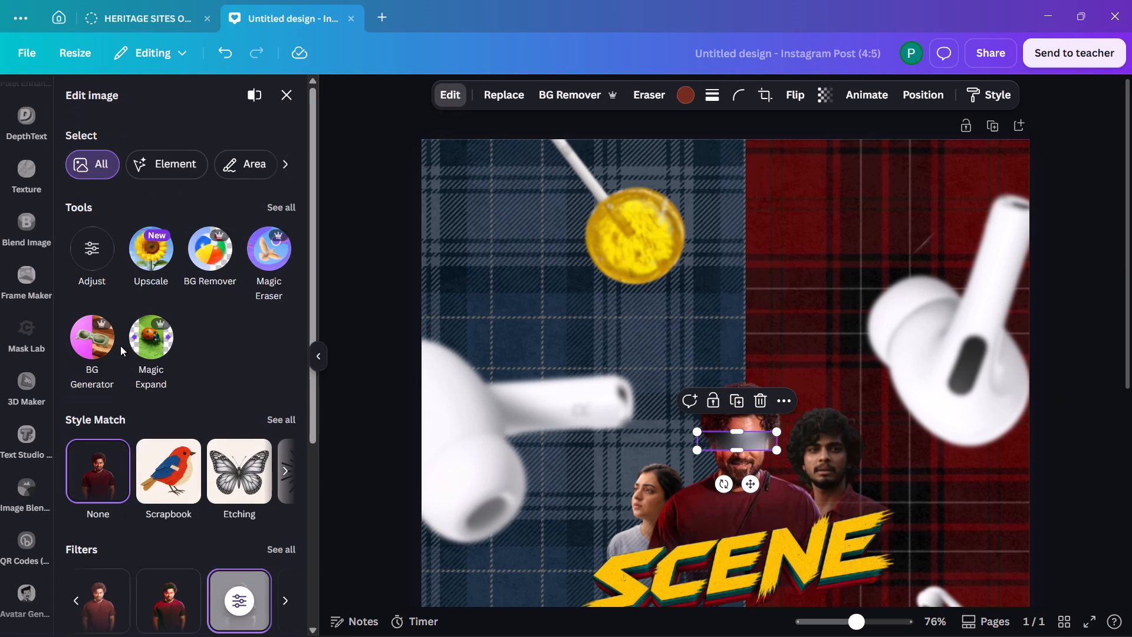
click(228, 593)
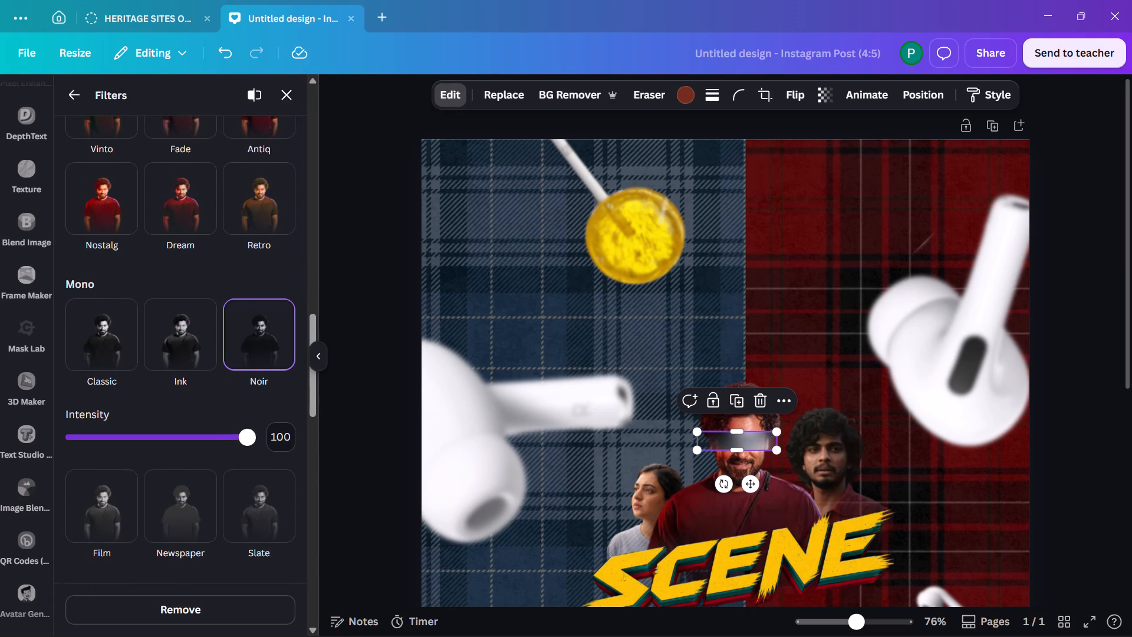
click(188, 346)
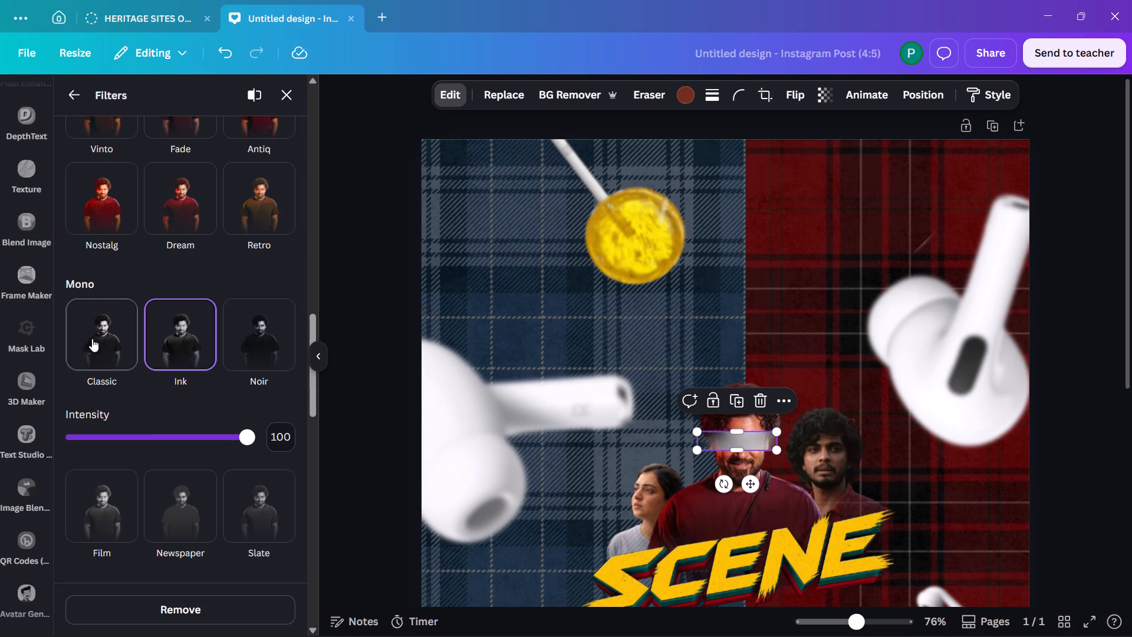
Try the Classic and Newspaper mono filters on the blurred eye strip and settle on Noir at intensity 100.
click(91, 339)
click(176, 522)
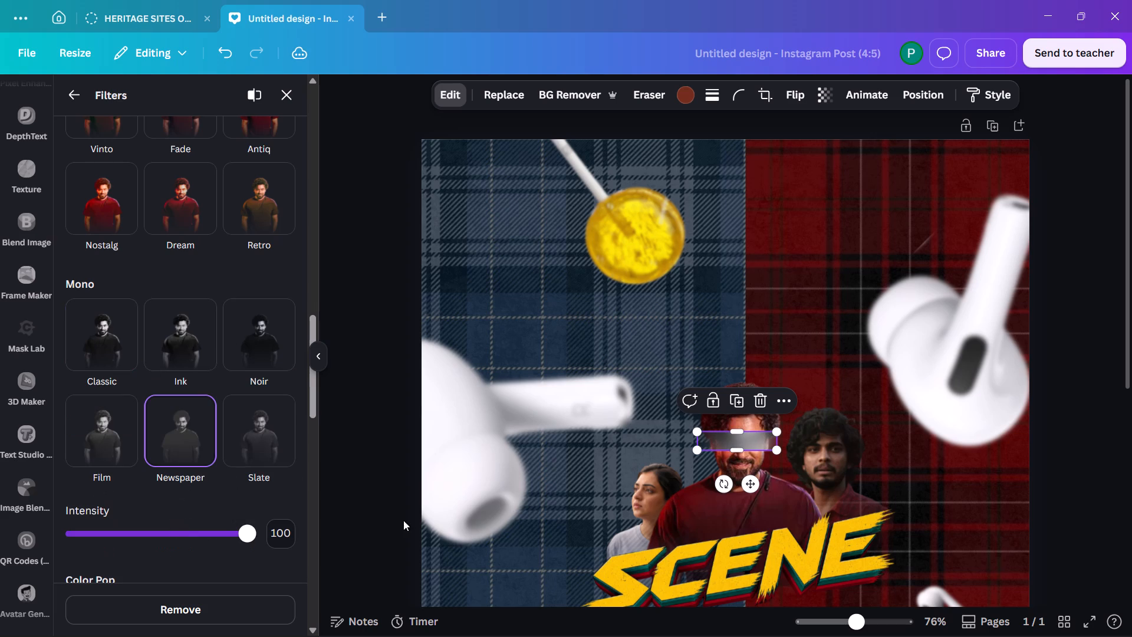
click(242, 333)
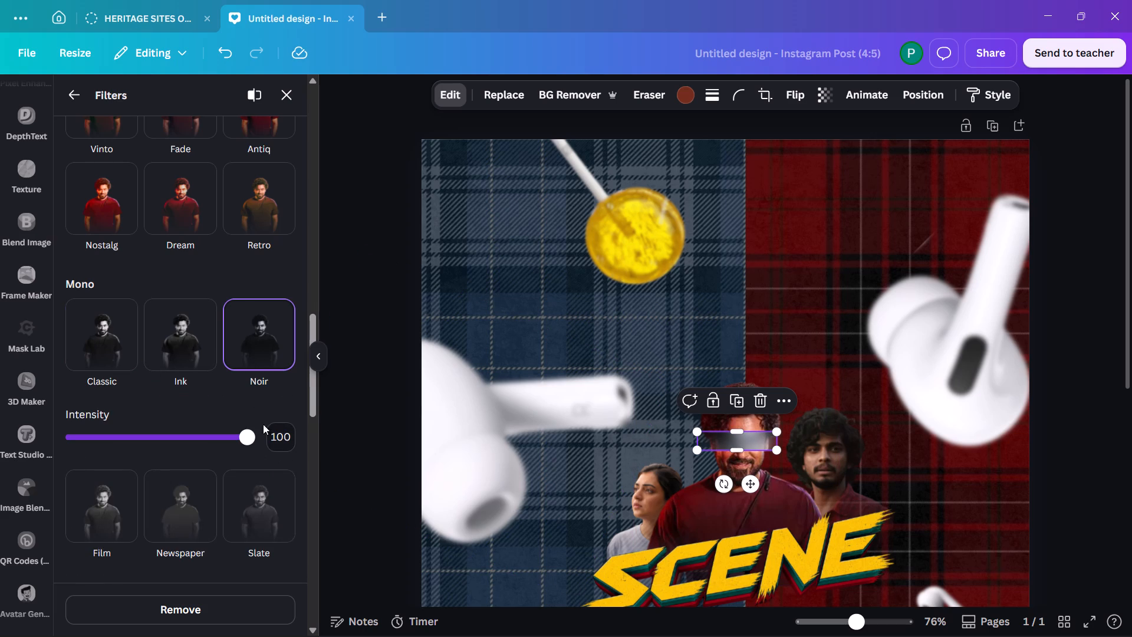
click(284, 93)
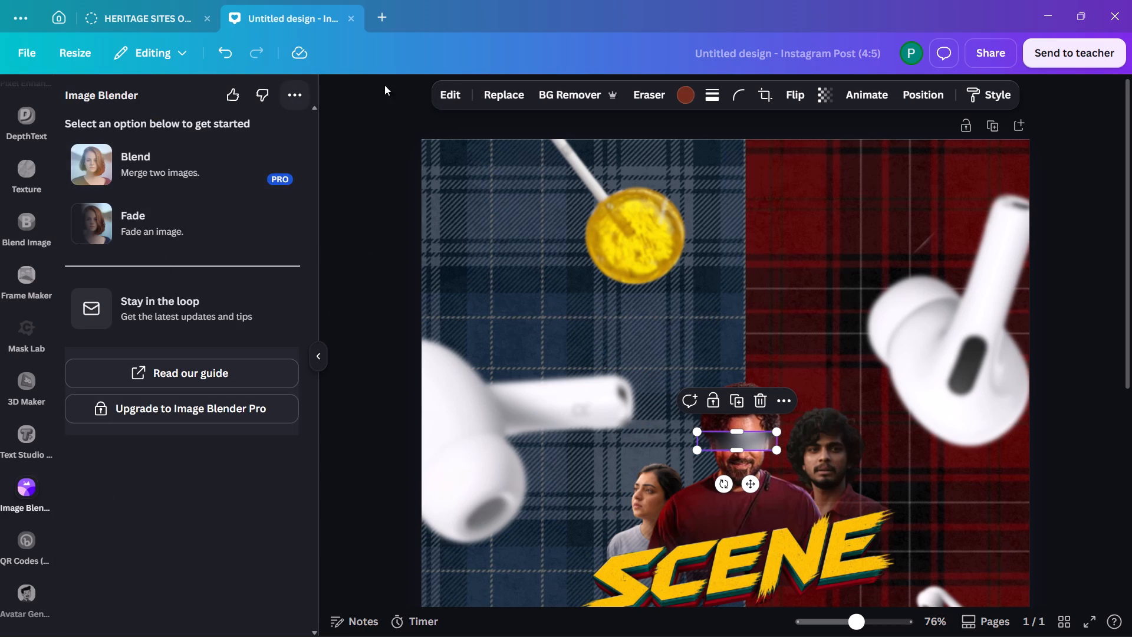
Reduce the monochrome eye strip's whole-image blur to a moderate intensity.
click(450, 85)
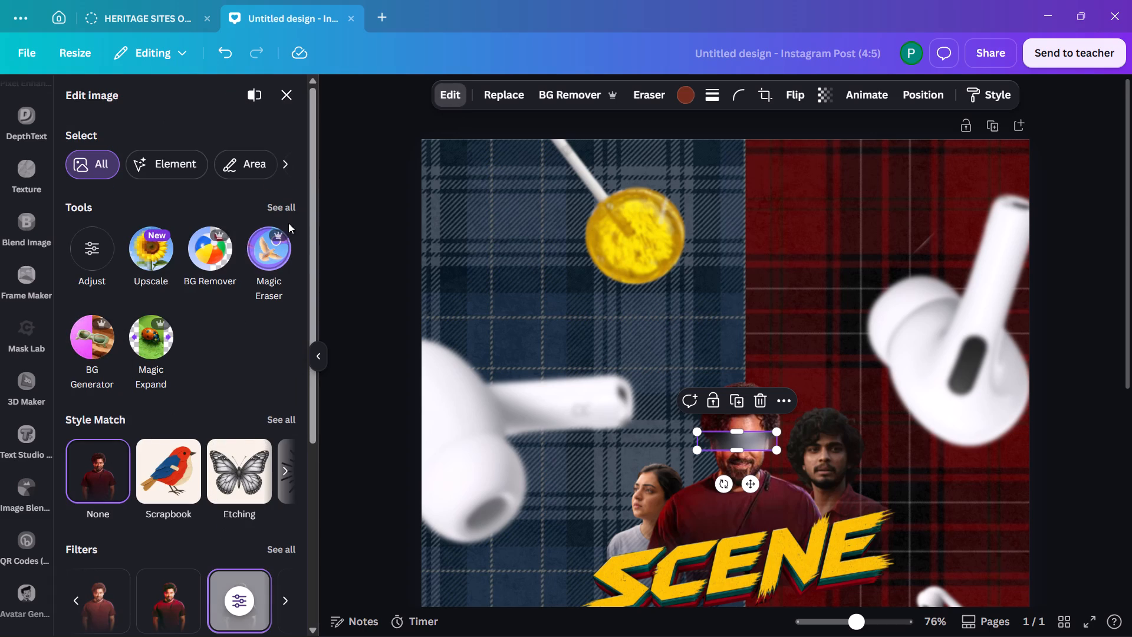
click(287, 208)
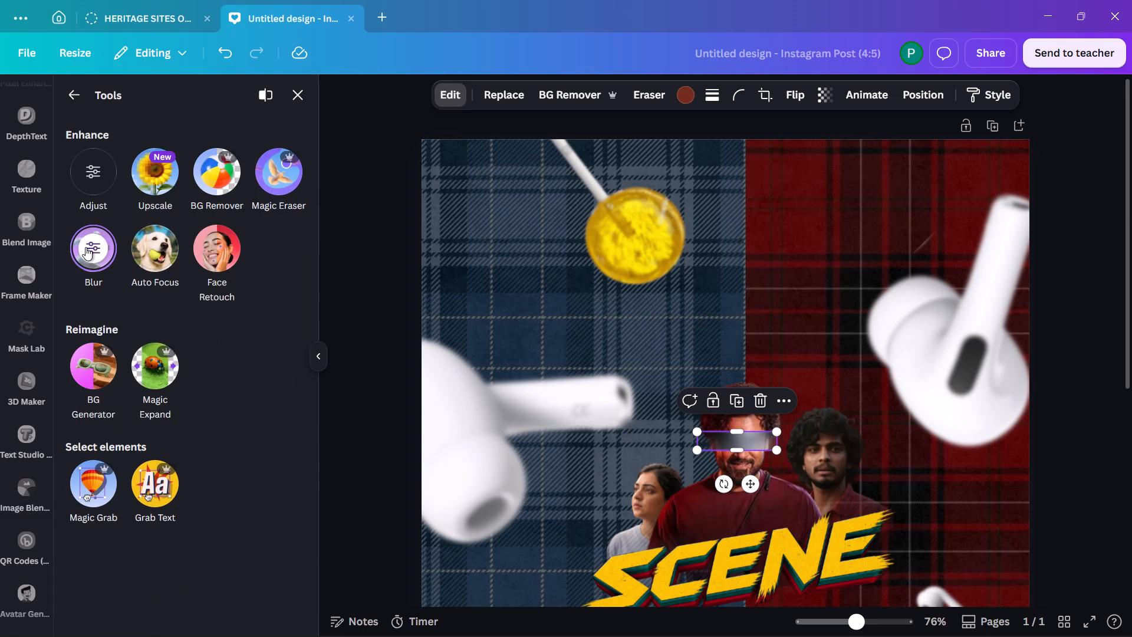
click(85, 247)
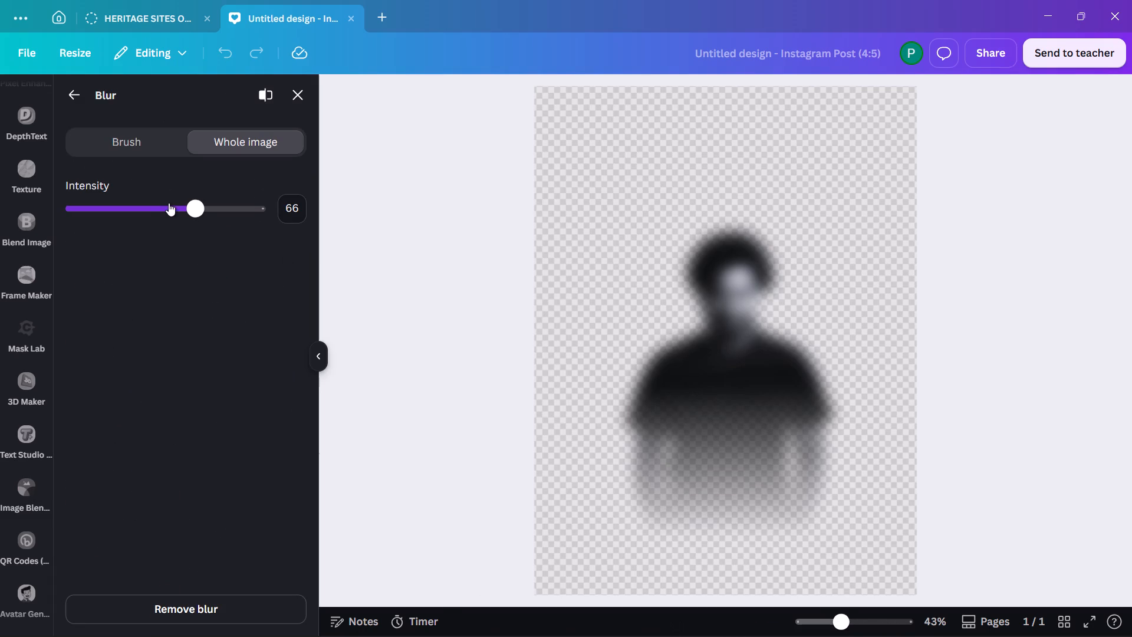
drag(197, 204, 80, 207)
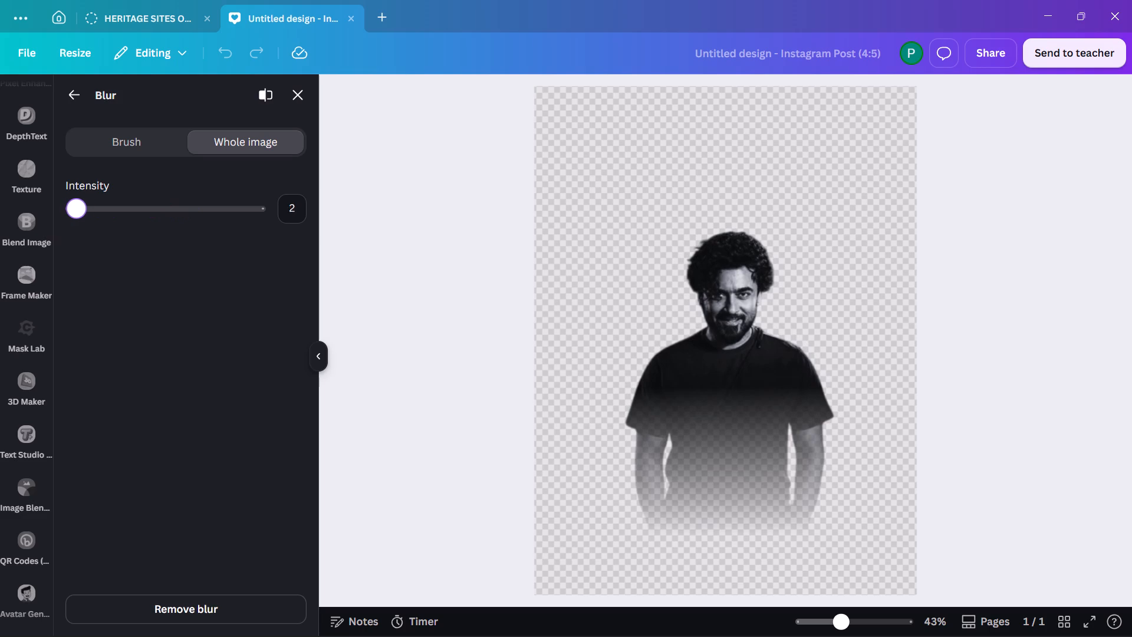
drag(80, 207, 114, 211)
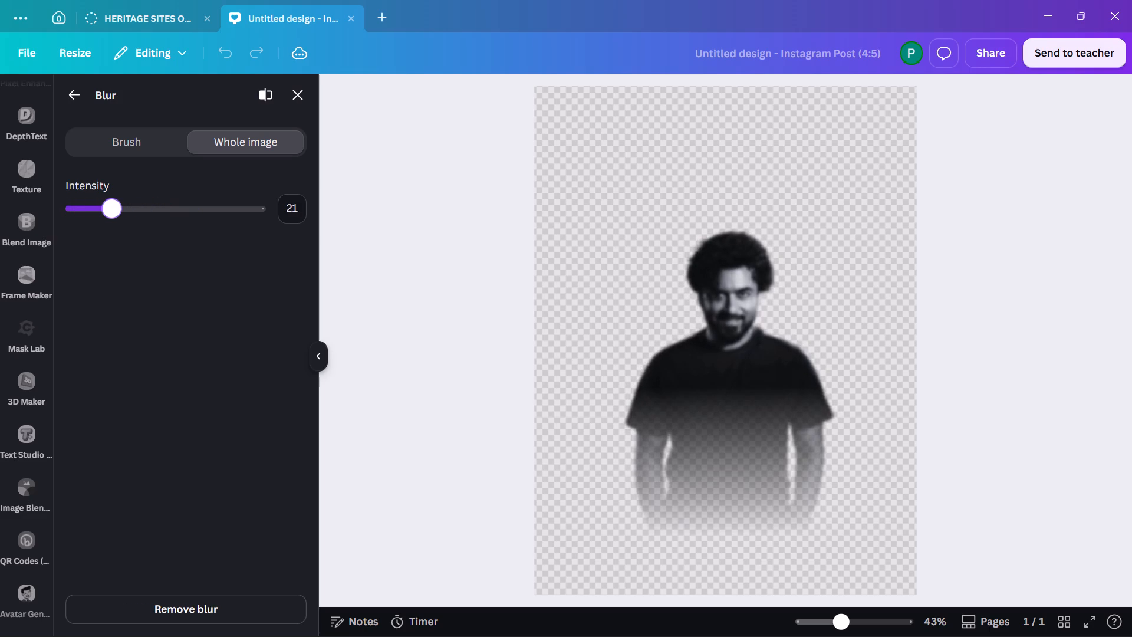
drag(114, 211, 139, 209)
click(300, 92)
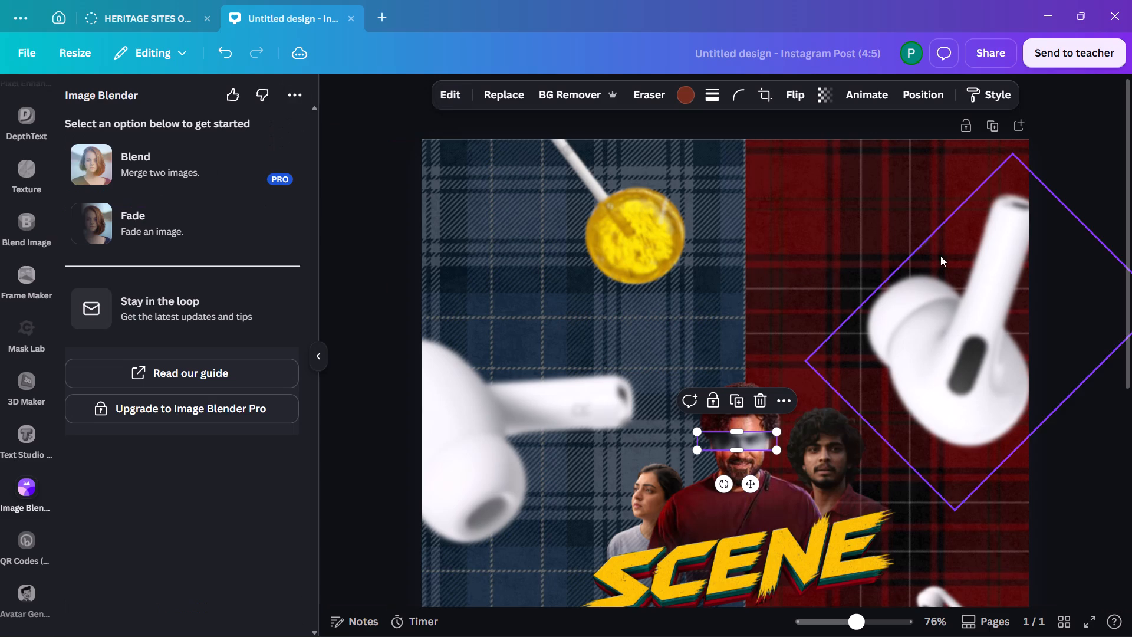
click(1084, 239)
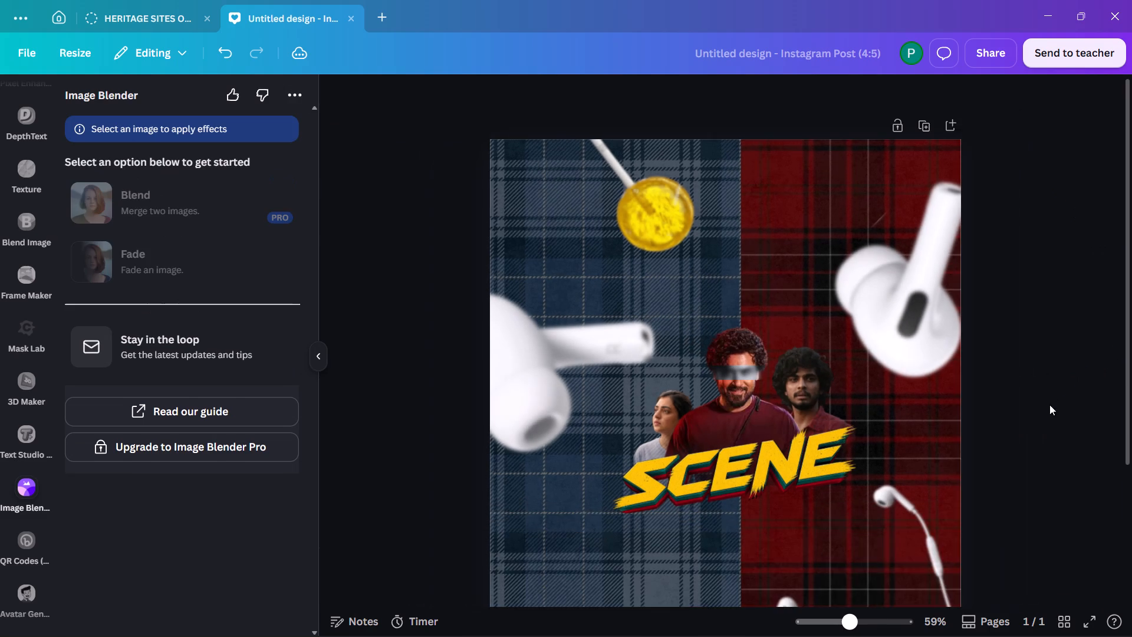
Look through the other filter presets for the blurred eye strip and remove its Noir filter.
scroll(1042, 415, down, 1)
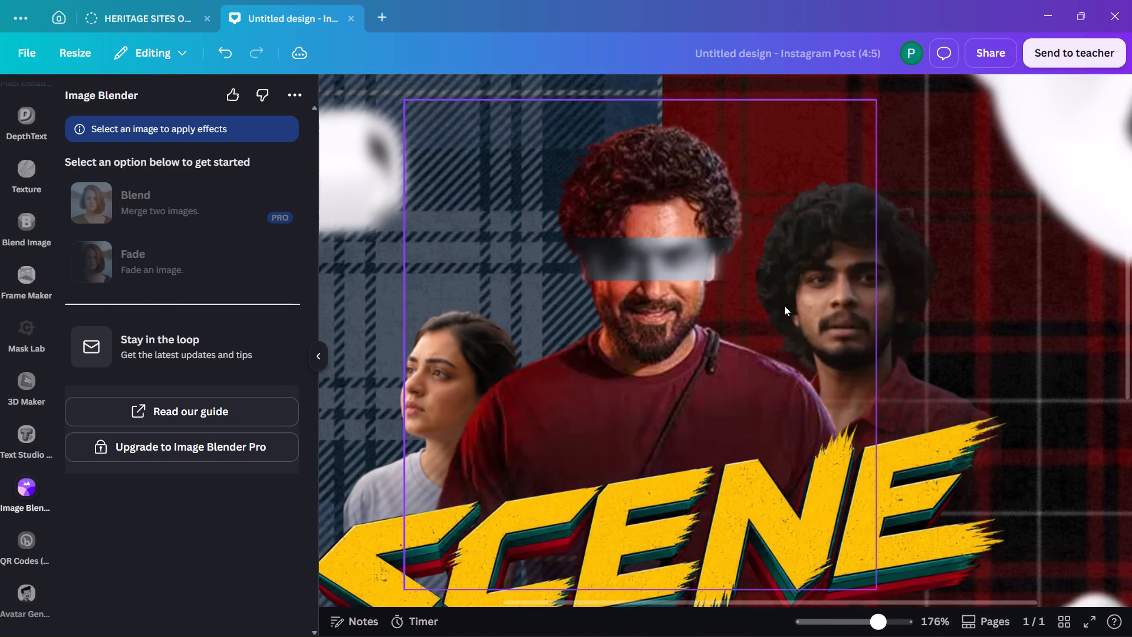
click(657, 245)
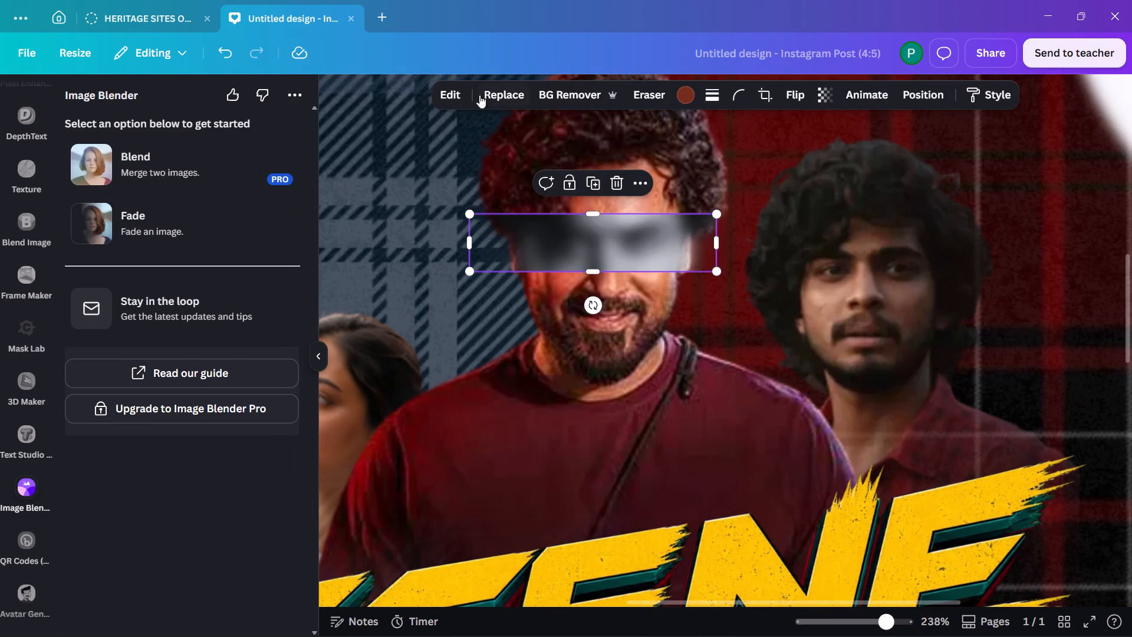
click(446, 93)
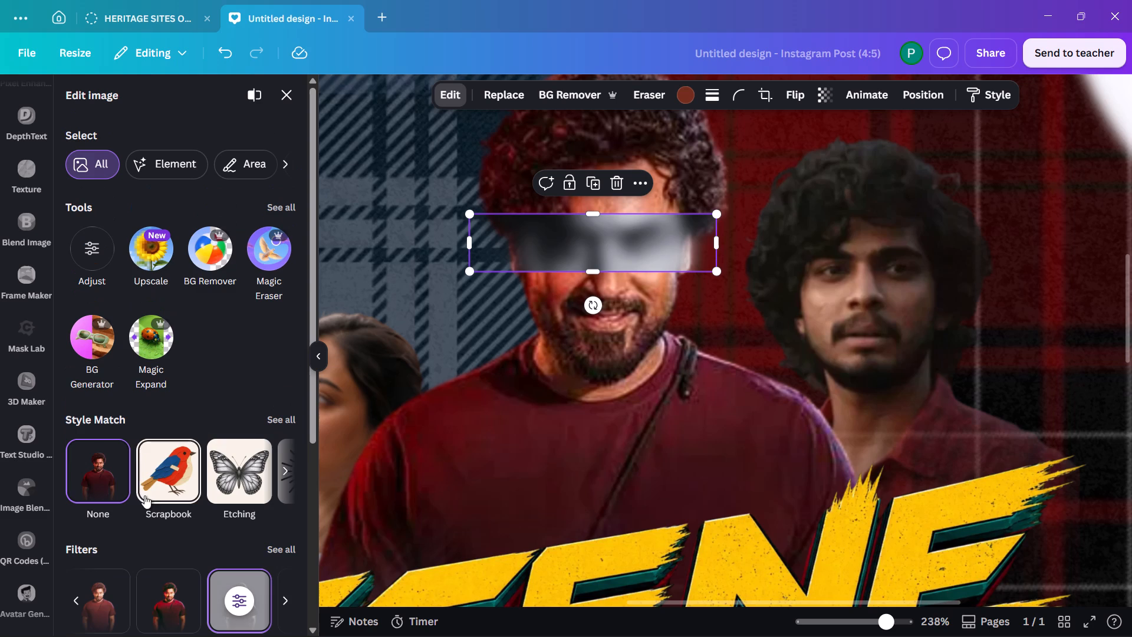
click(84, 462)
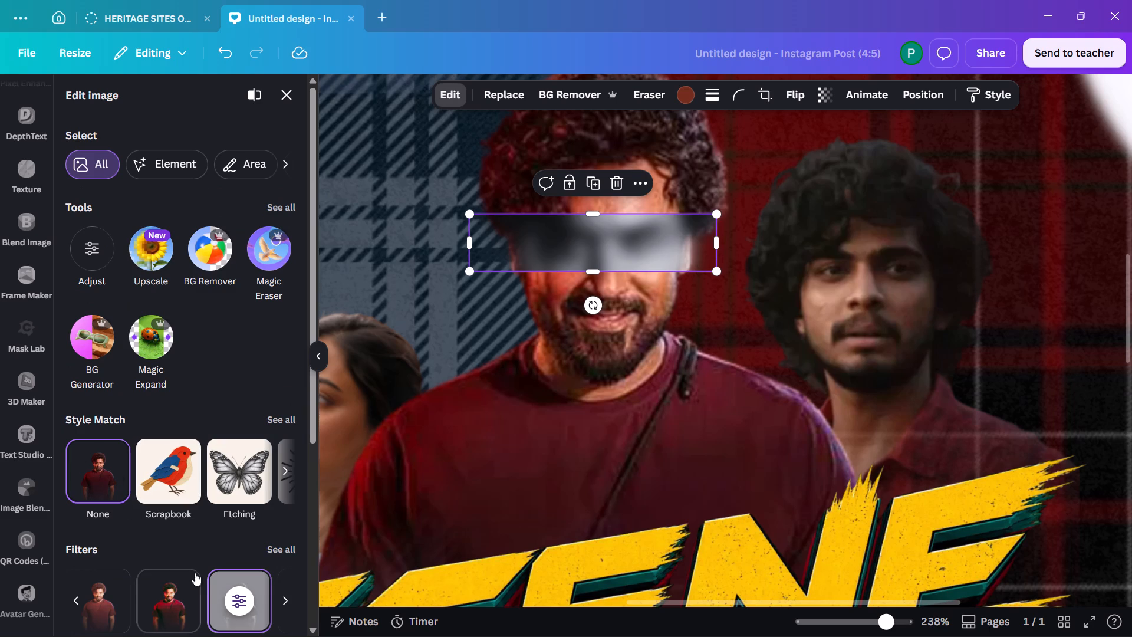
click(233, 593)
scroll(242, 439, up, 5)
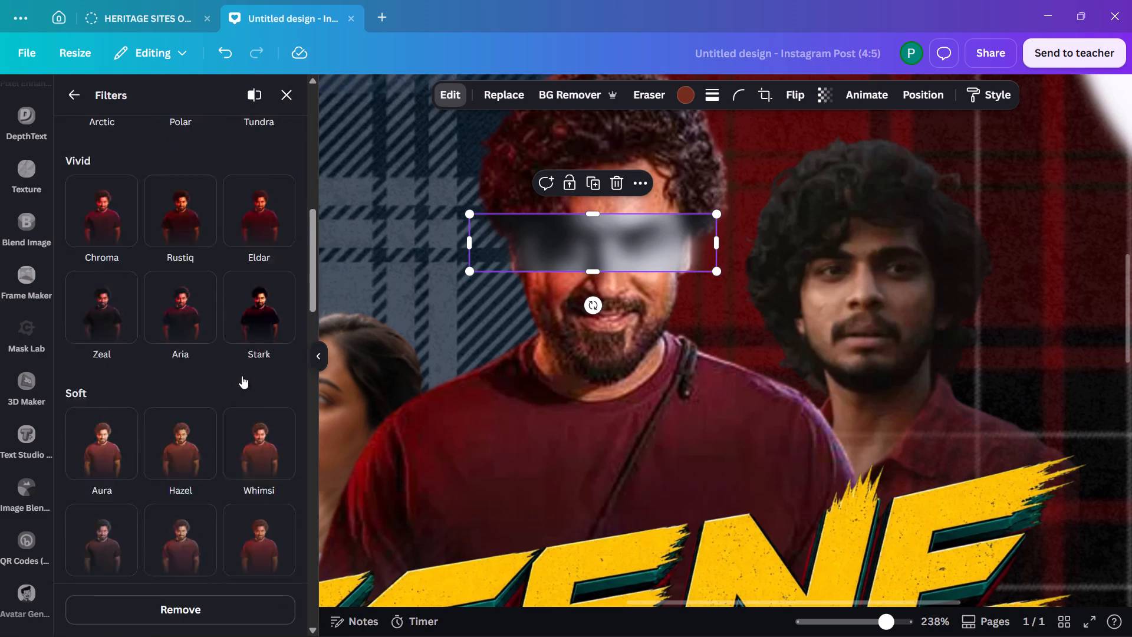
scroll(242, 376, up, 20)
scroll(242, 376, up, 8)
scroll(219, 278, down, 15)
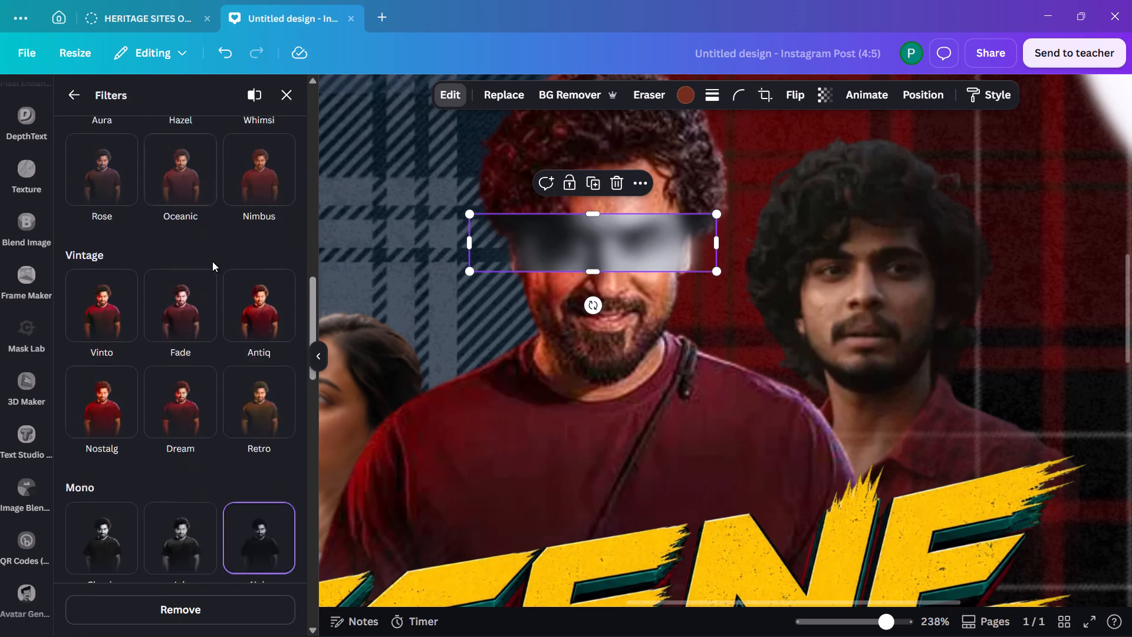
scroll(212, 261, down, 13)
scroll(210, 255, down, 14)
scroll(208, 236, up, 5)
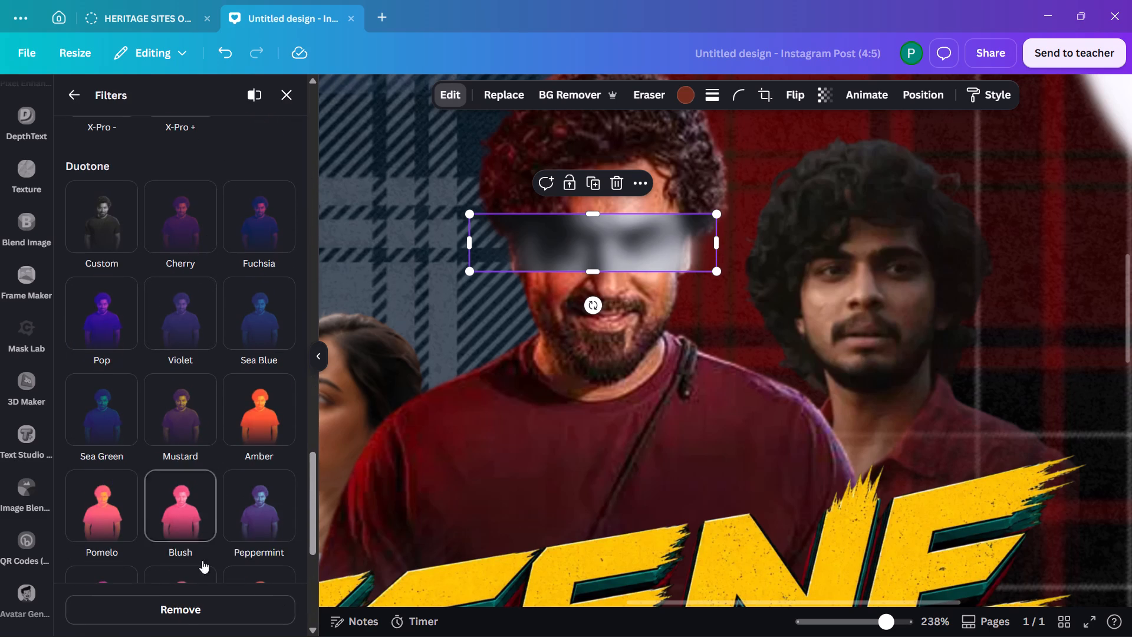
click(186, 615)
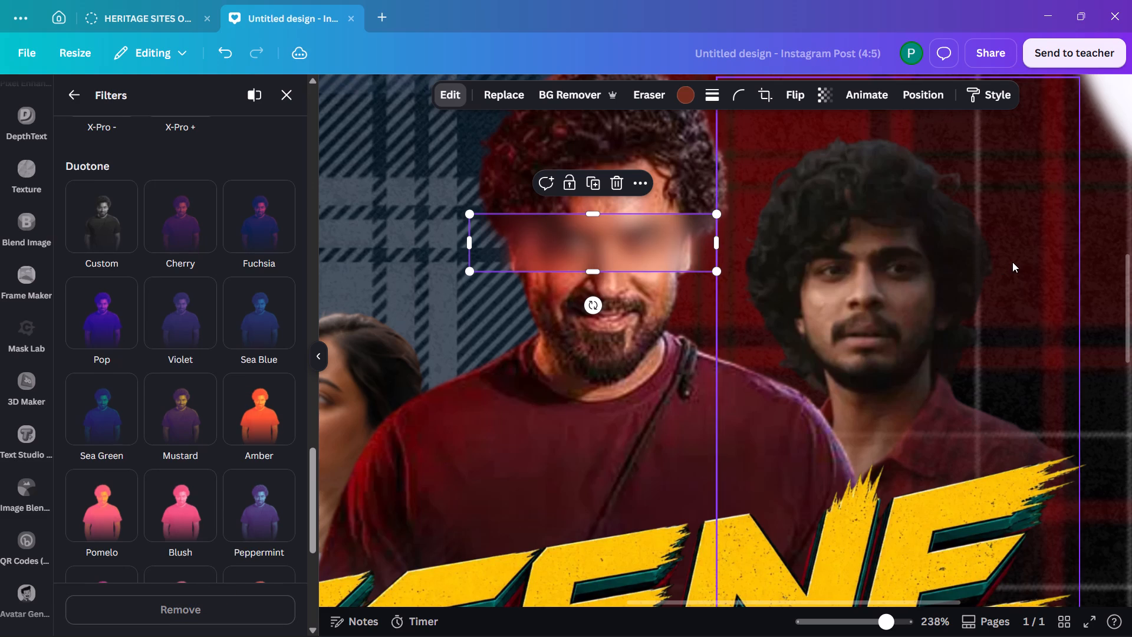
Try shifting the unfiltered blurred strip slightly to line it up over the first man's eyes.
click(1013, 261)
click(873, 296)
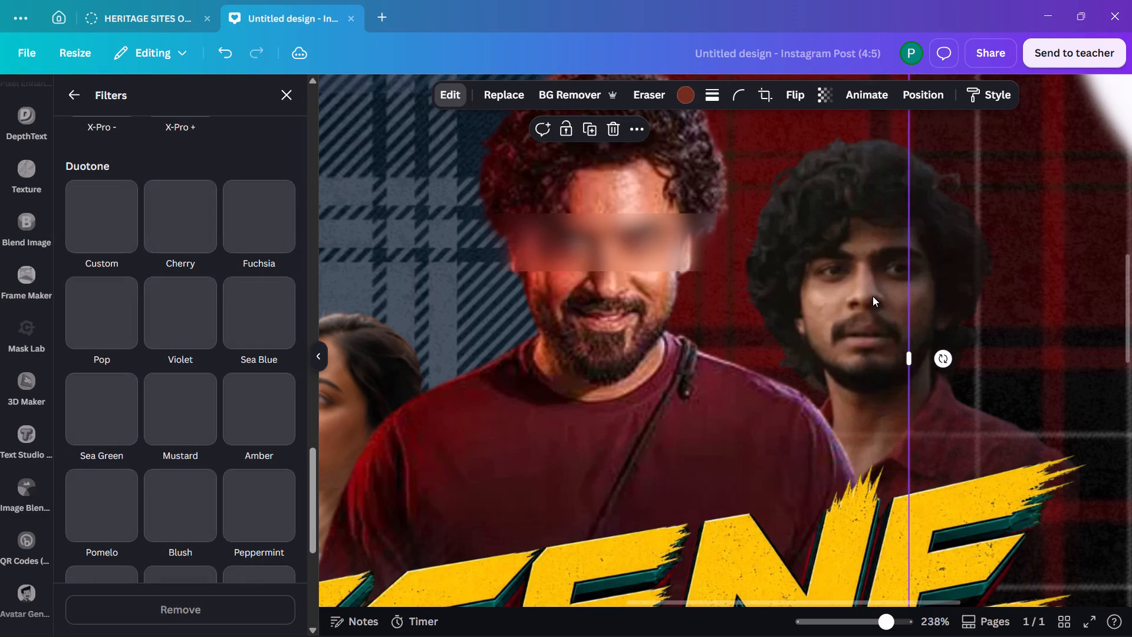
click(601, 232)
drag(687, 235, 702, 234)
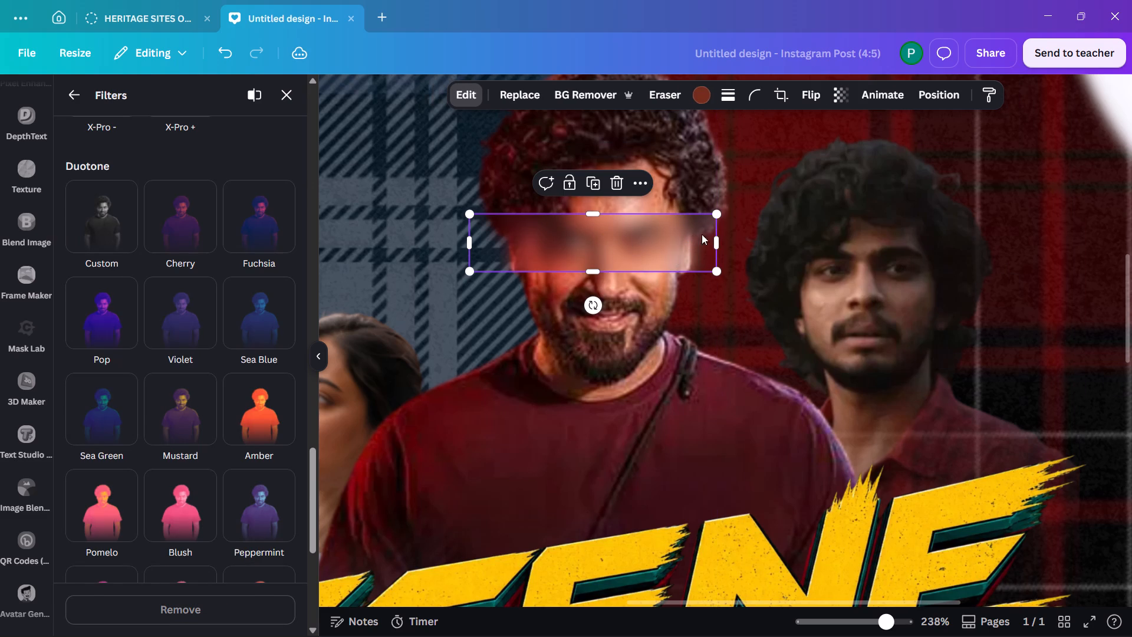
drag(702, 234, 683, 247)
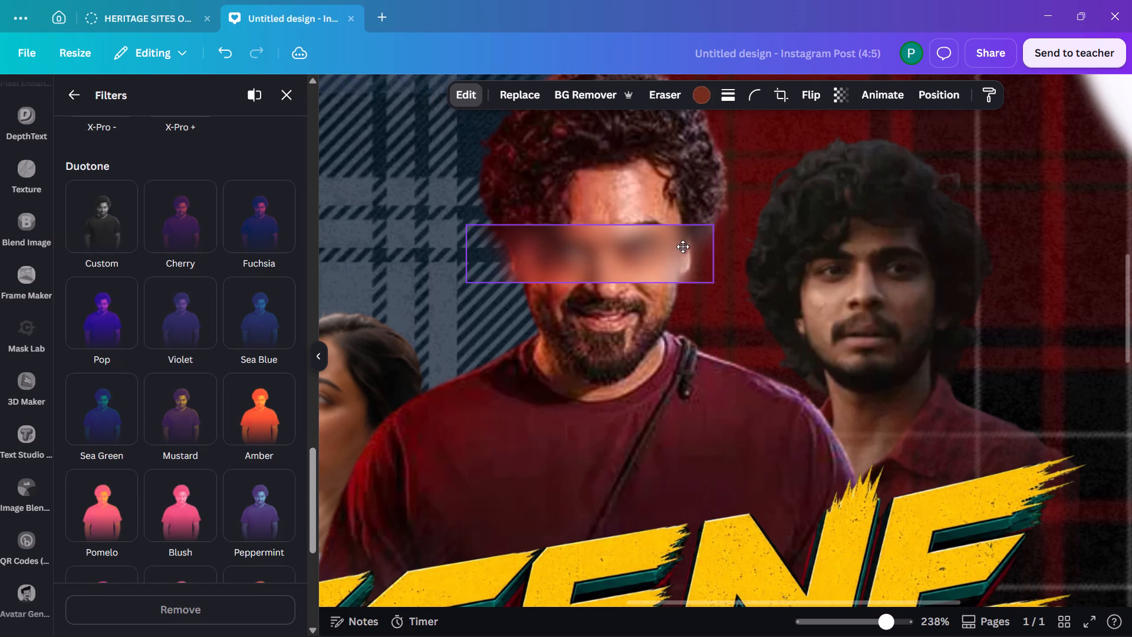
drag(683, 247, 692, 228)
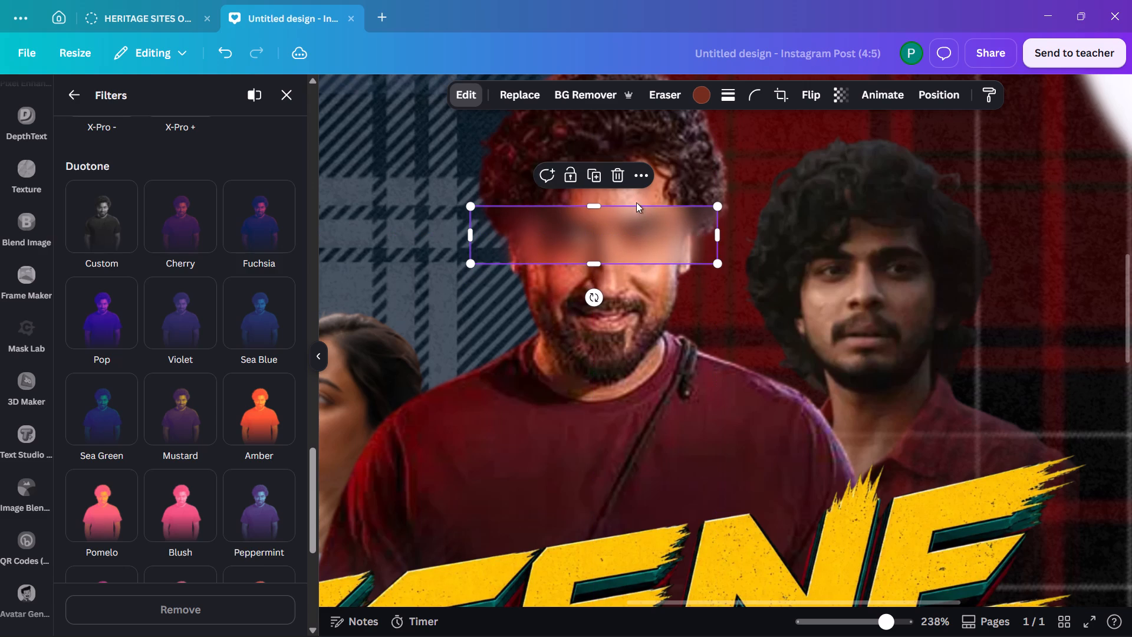
Delete the blurred eye strip from the first man's face.
click(621, 172)
Duplicate the first man's cut-out and align the copy exactly over the original.
click(648, 389)
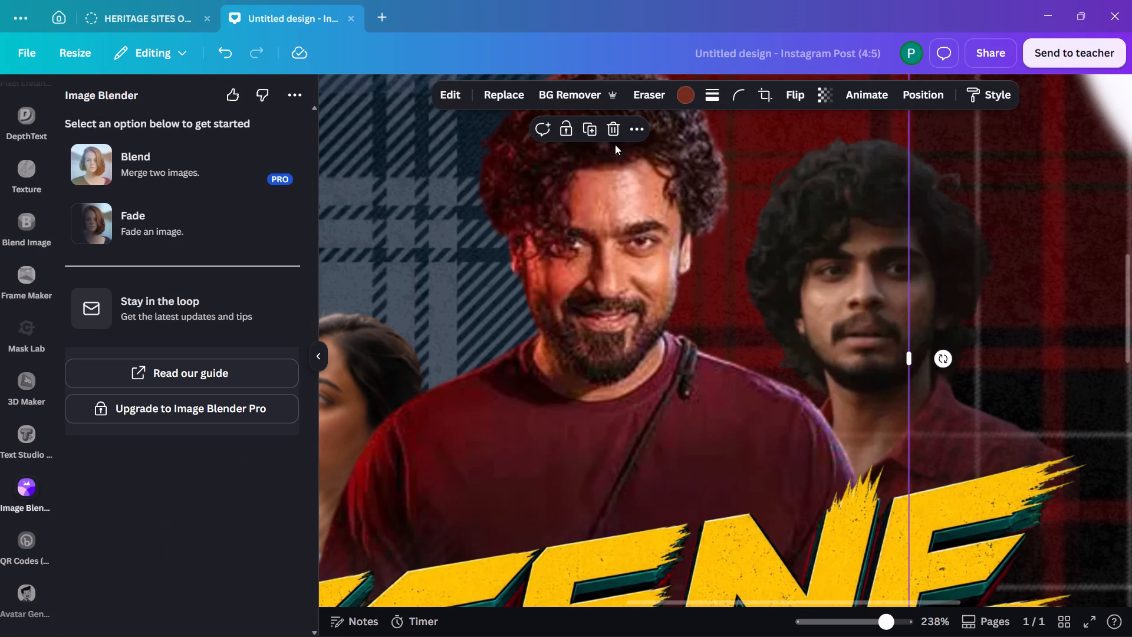
click(591, 132)
drag(748, 425, 718, 403)
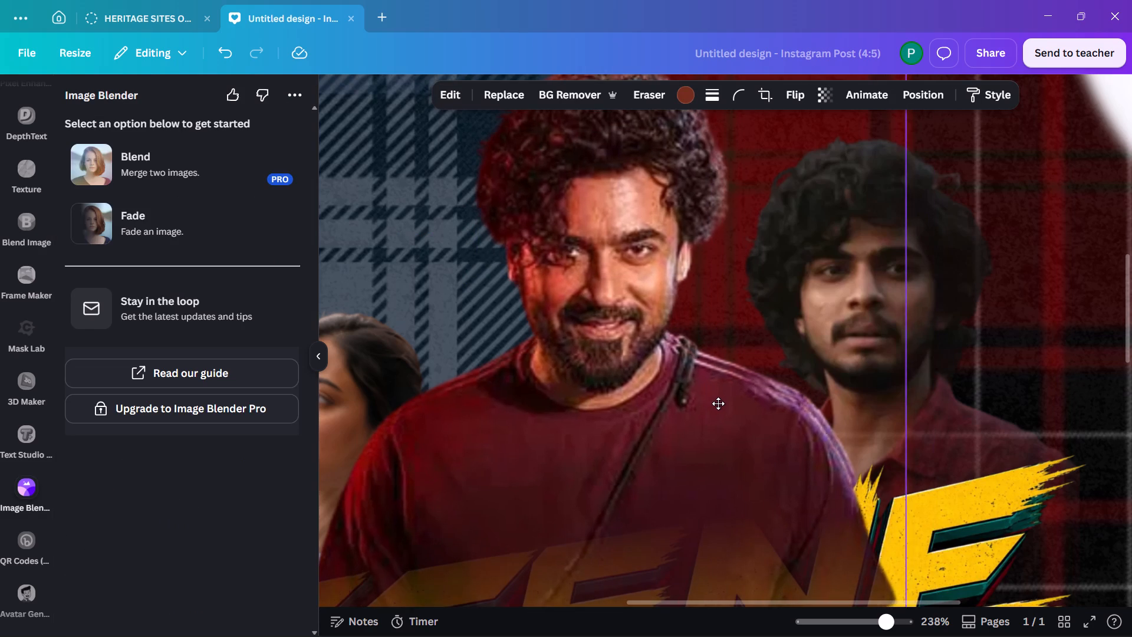
drag(718, 403, 723, 396)
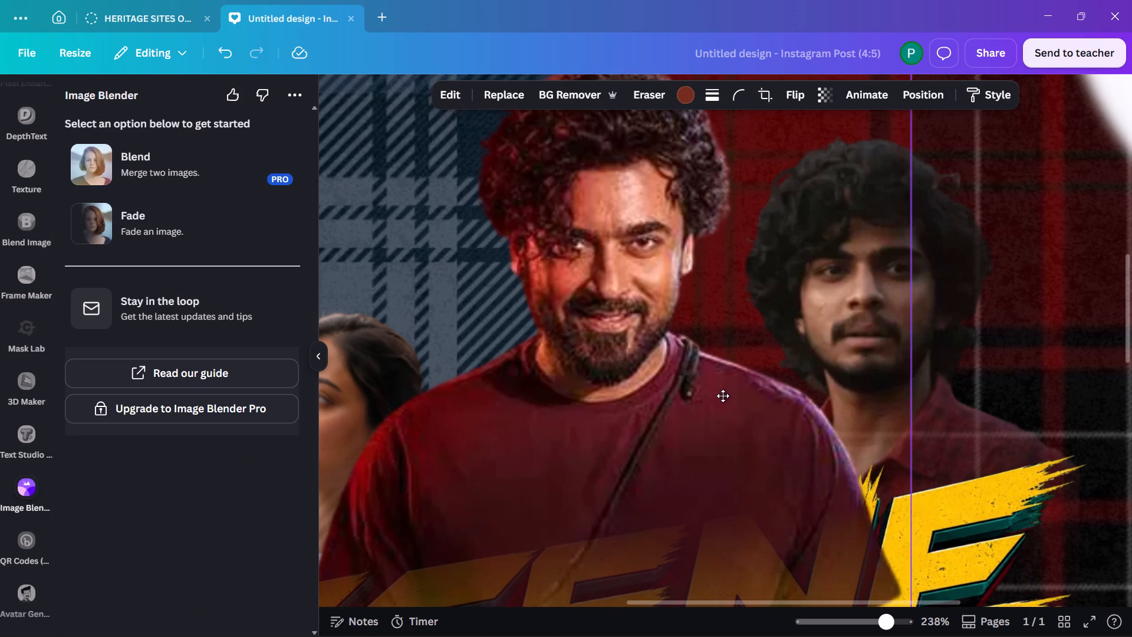
drag(723, 396, 719, 398)
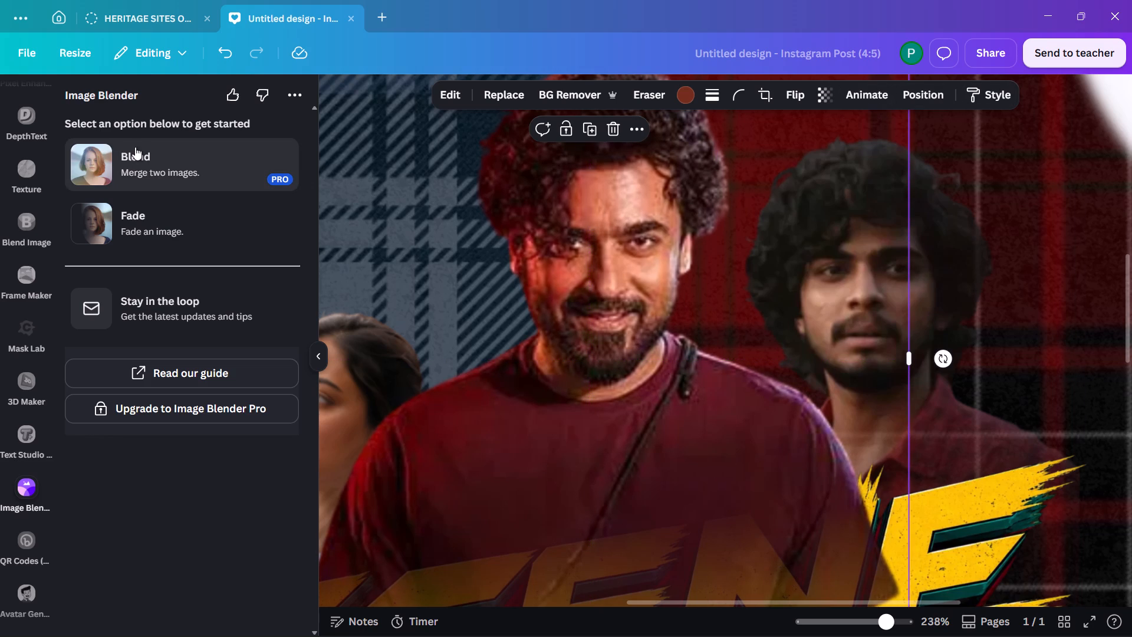
Crop the copied cut-out from below and above to a thin horizontal strip across the first man's eyes.
click(453, 93)
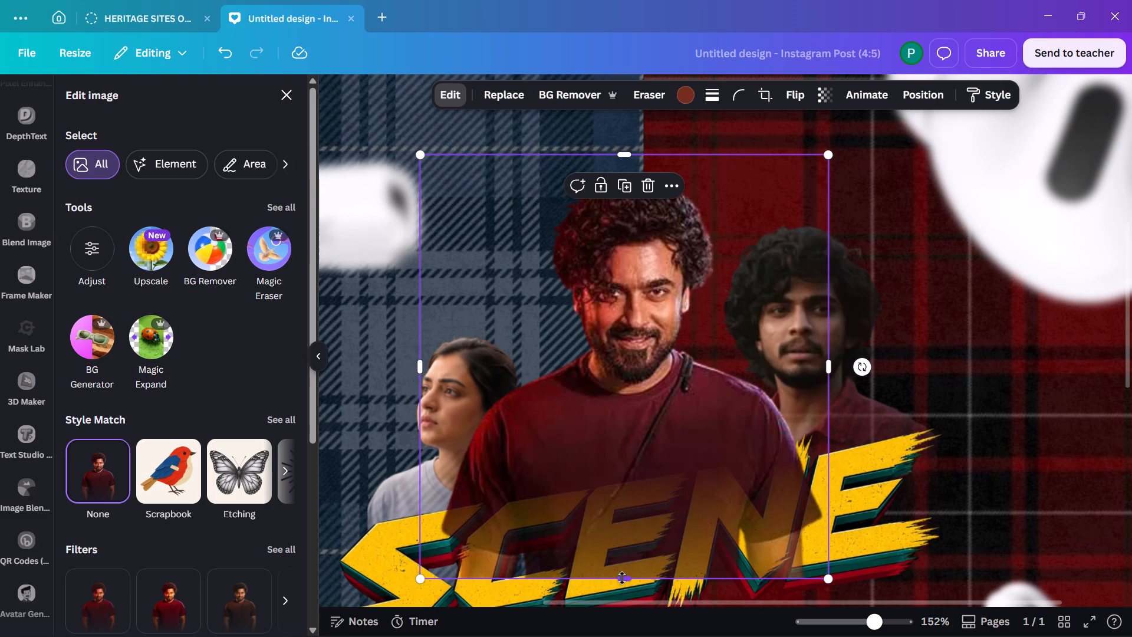
drag(622, 578, 626, 304)
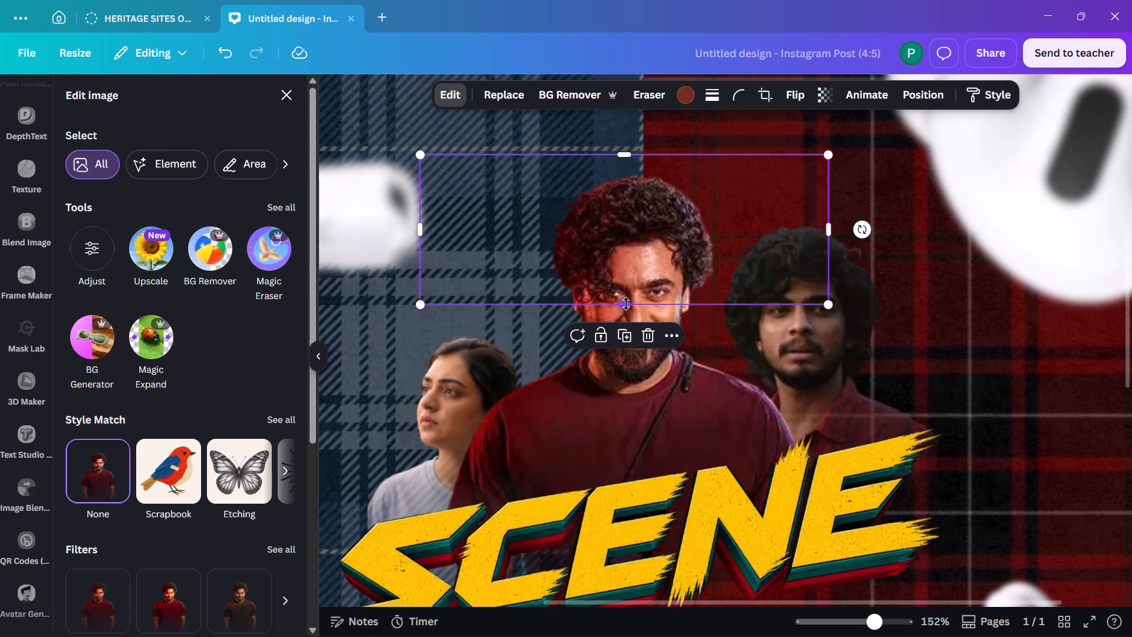
drag(644, 149, 640, 271)
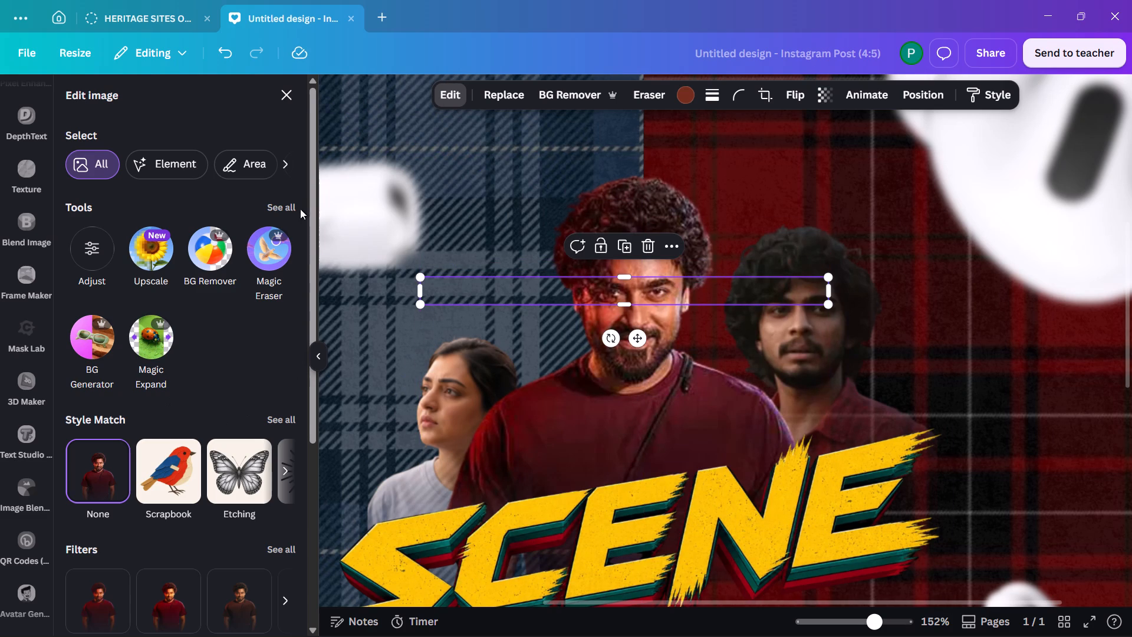
Apply a whole-image blur with intensity 23 to the new eye strip.
click(275, 206)
click(93, 262)
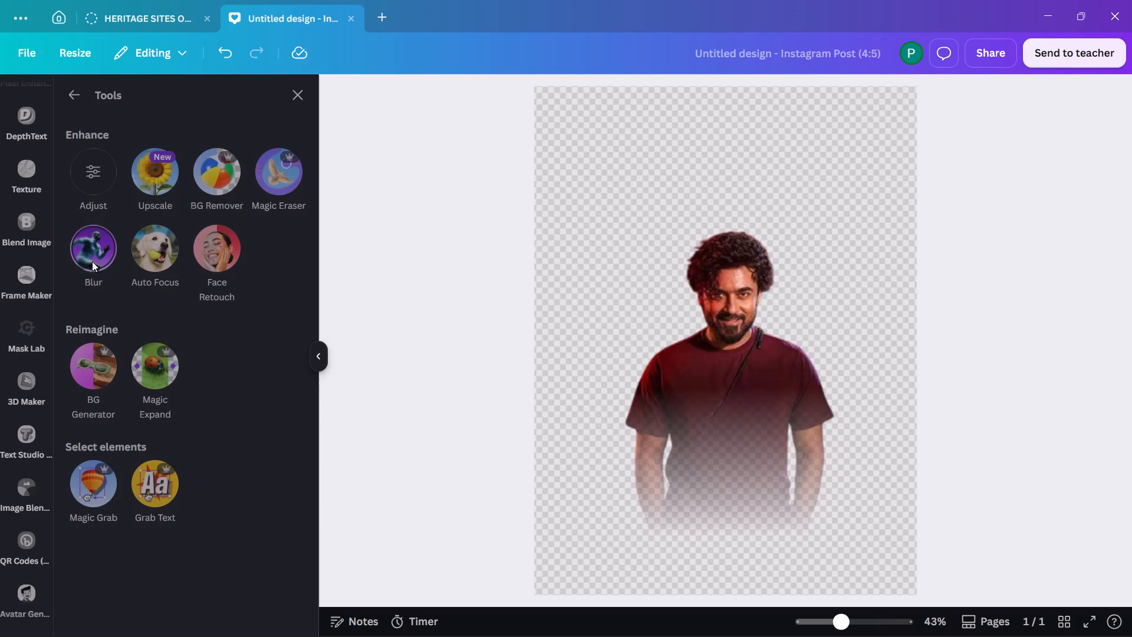
click(95, 207)
click(114, 210)
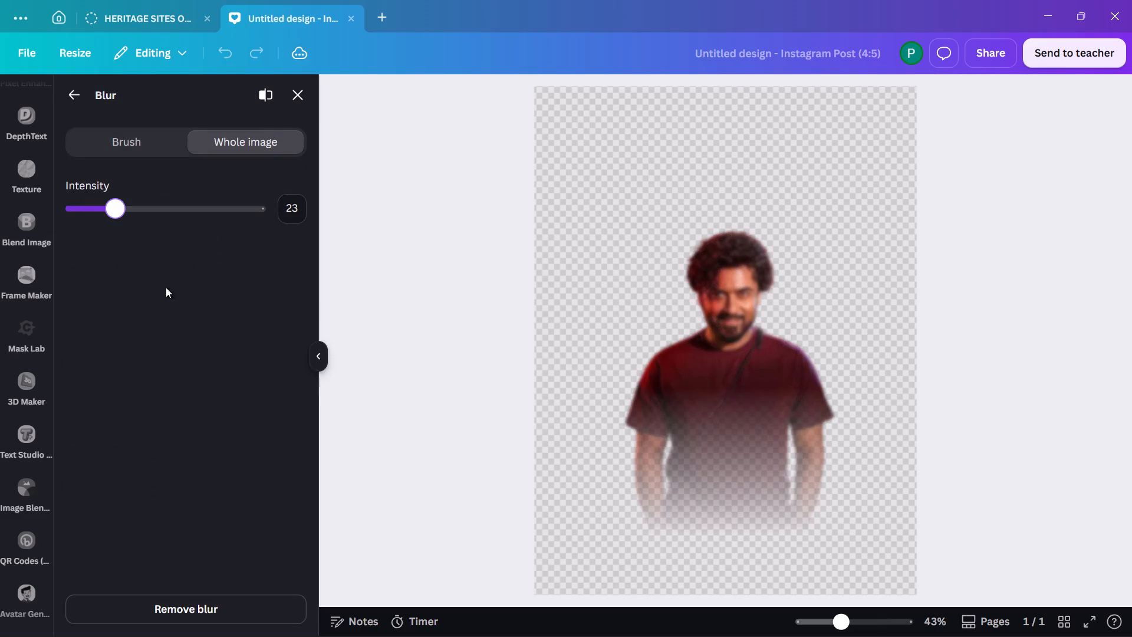
click(300, 98)
click(878, 333)
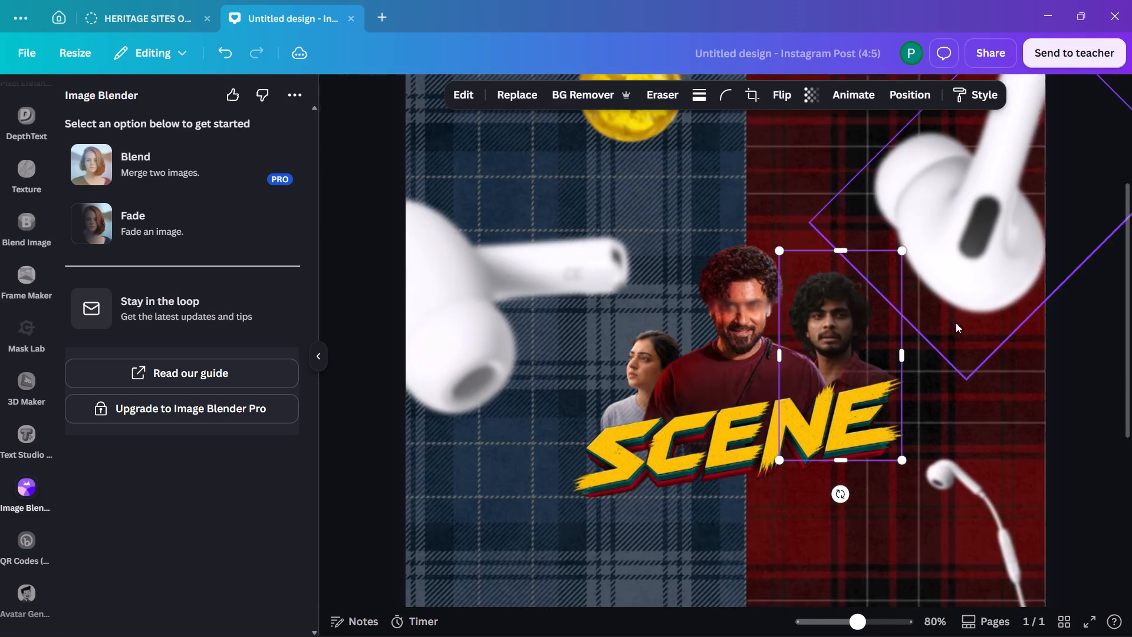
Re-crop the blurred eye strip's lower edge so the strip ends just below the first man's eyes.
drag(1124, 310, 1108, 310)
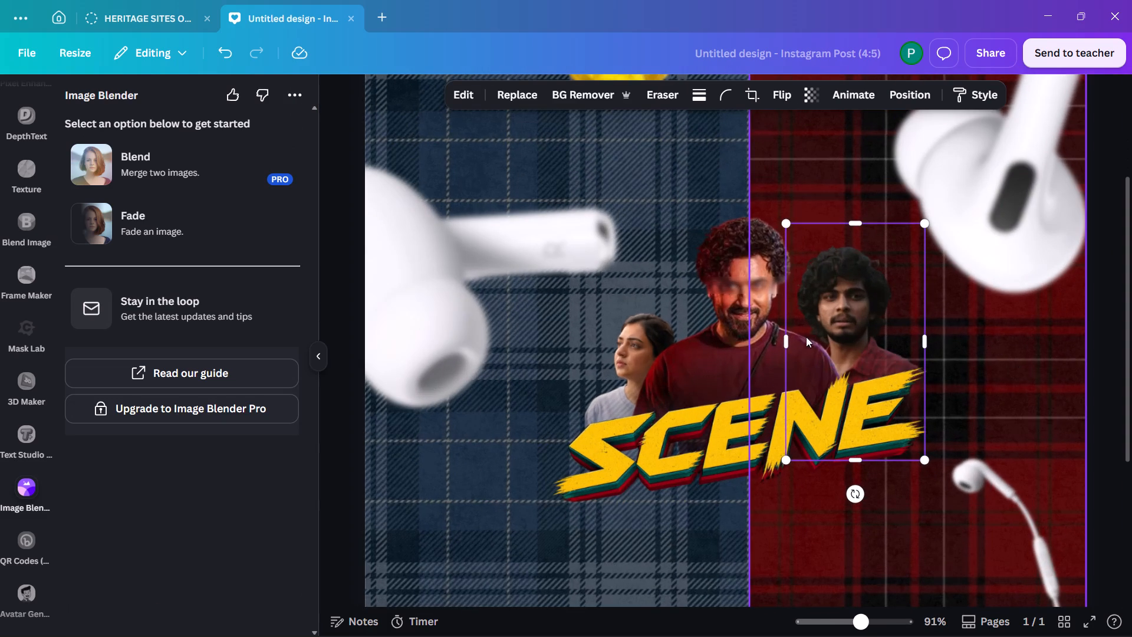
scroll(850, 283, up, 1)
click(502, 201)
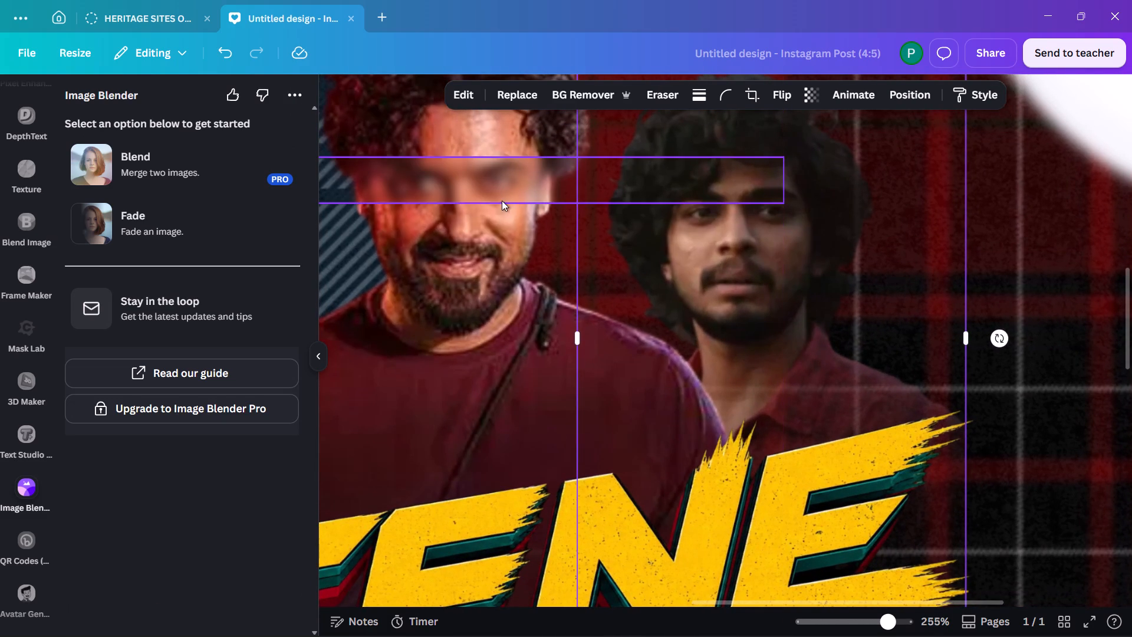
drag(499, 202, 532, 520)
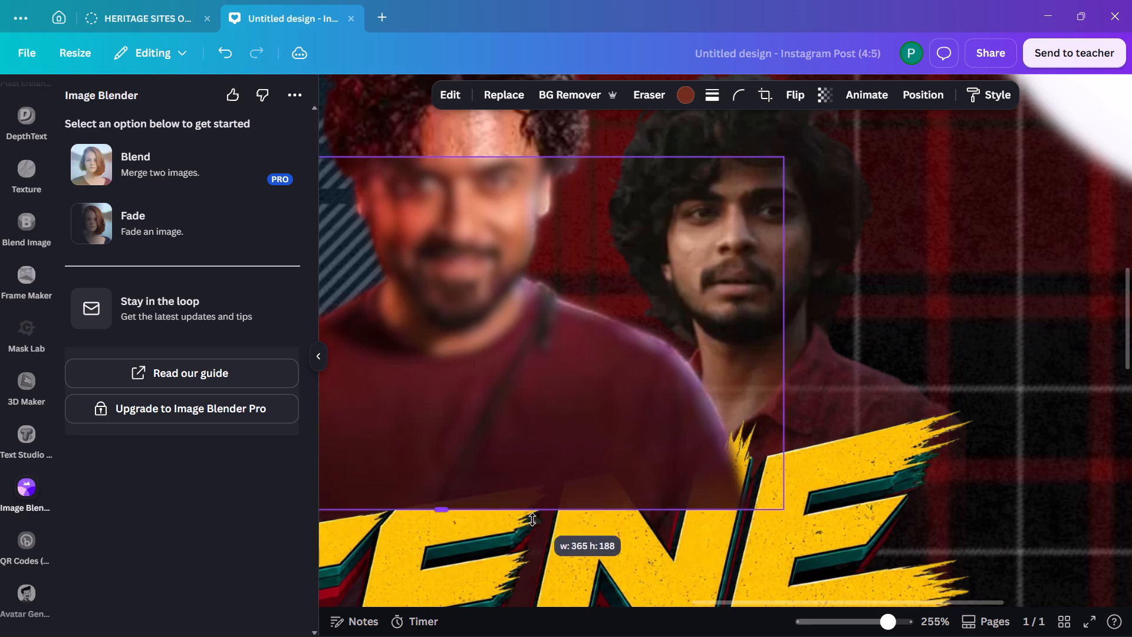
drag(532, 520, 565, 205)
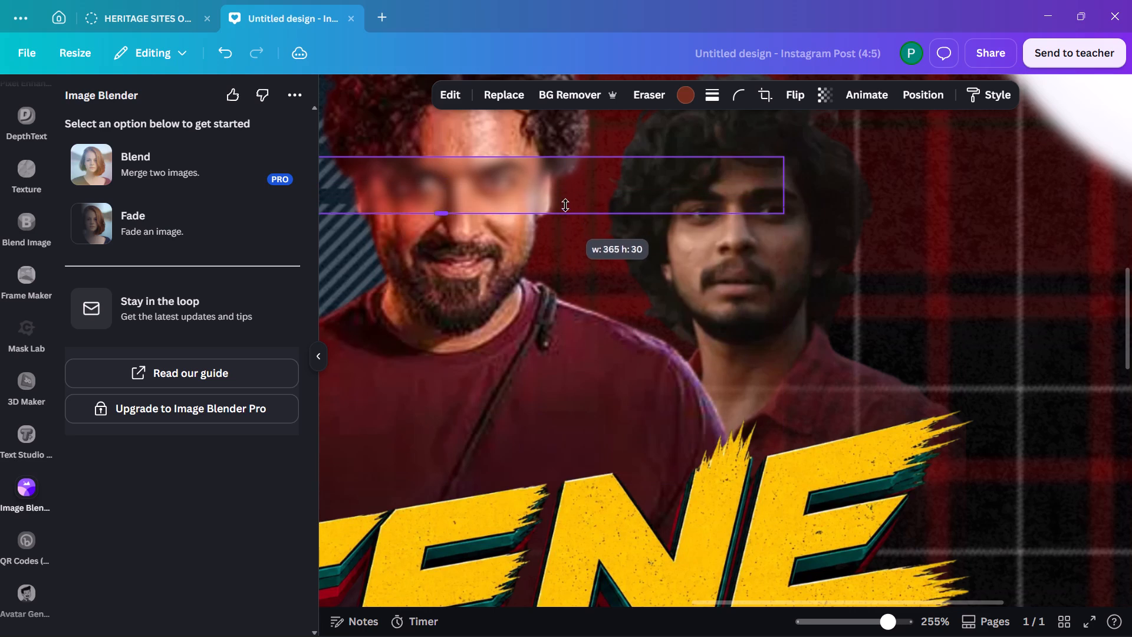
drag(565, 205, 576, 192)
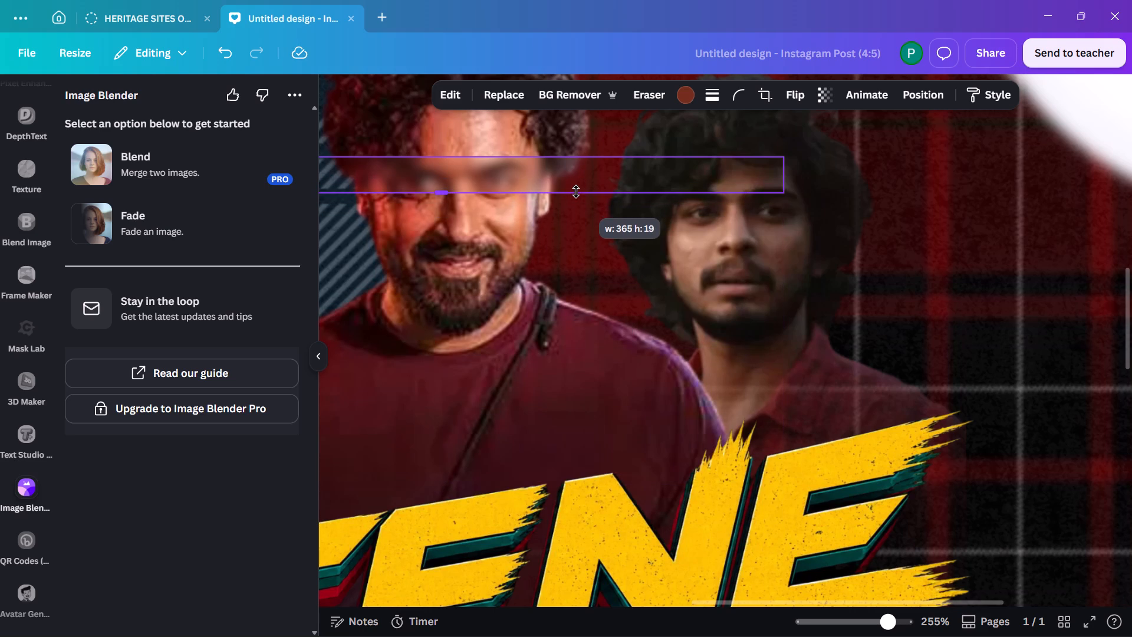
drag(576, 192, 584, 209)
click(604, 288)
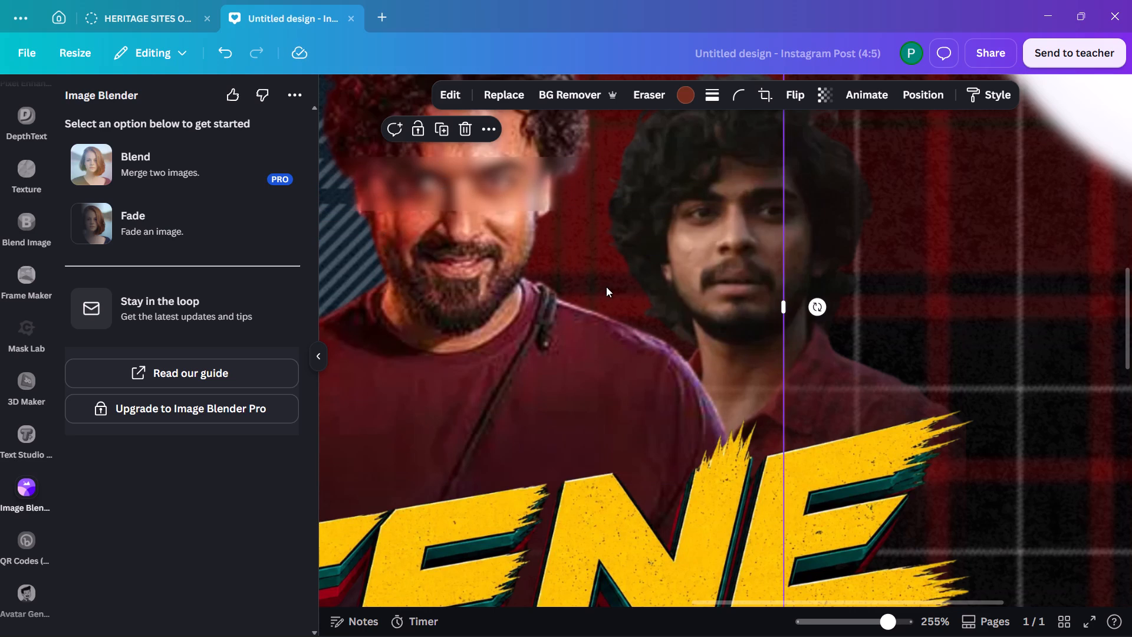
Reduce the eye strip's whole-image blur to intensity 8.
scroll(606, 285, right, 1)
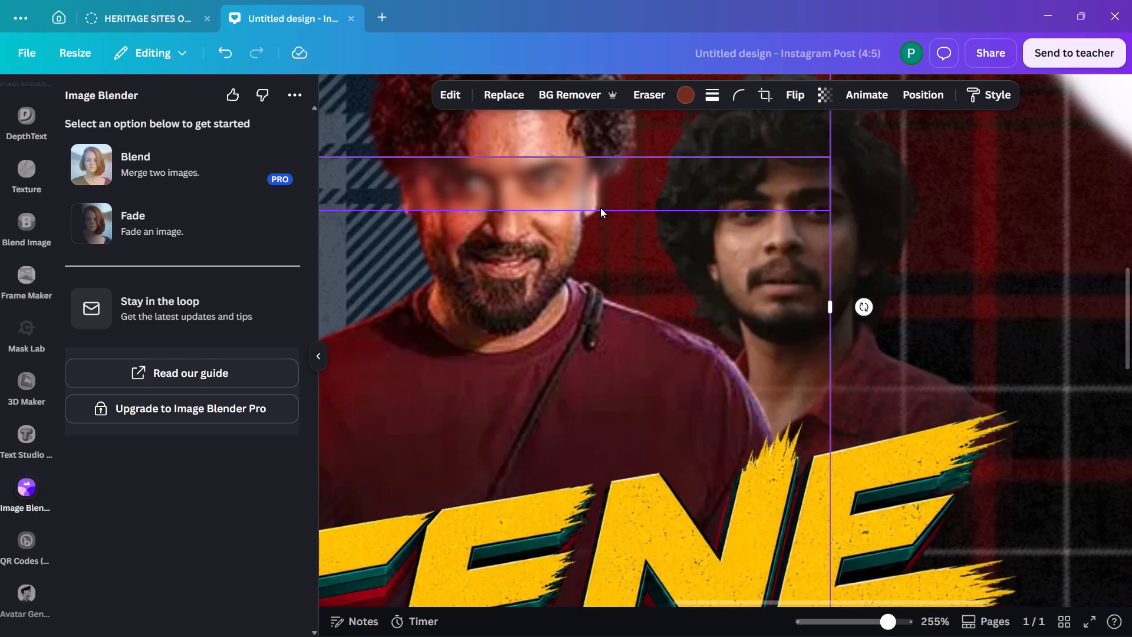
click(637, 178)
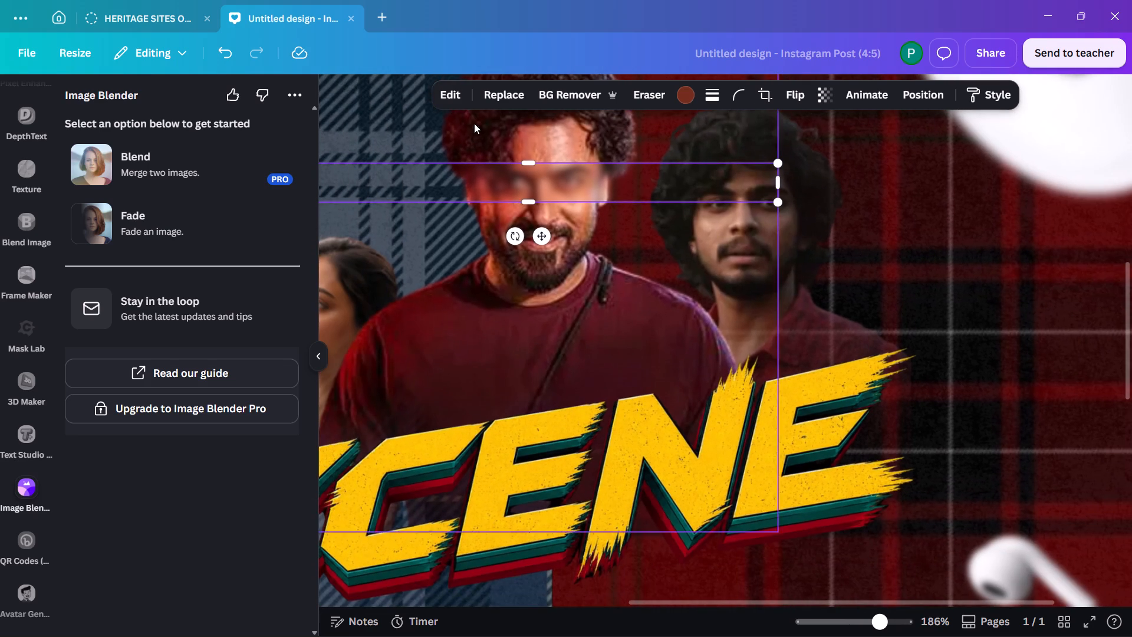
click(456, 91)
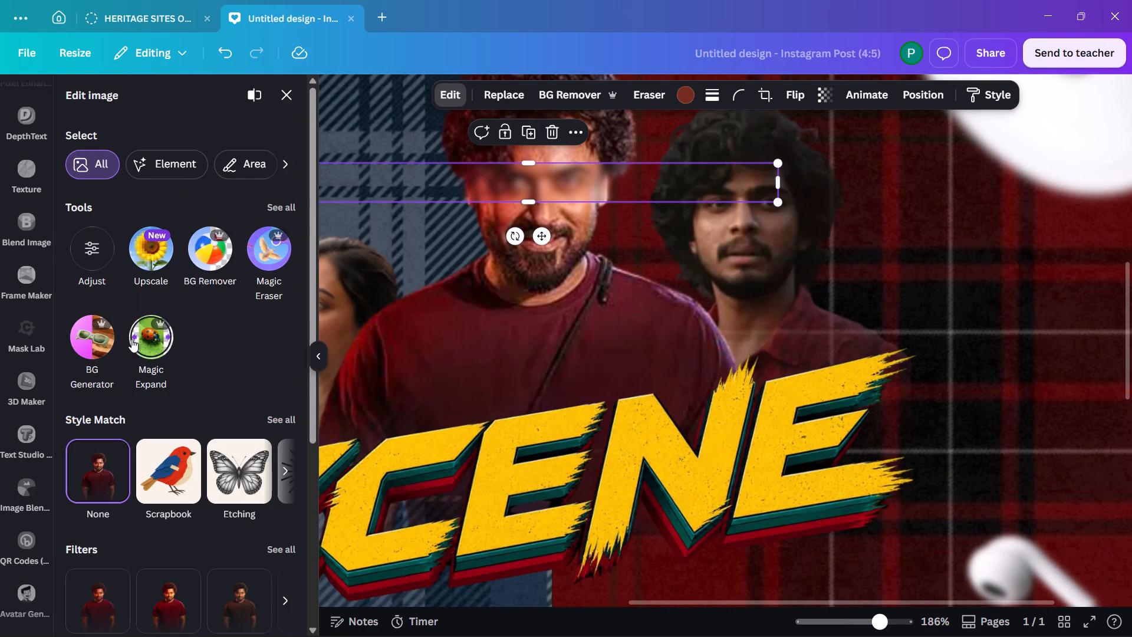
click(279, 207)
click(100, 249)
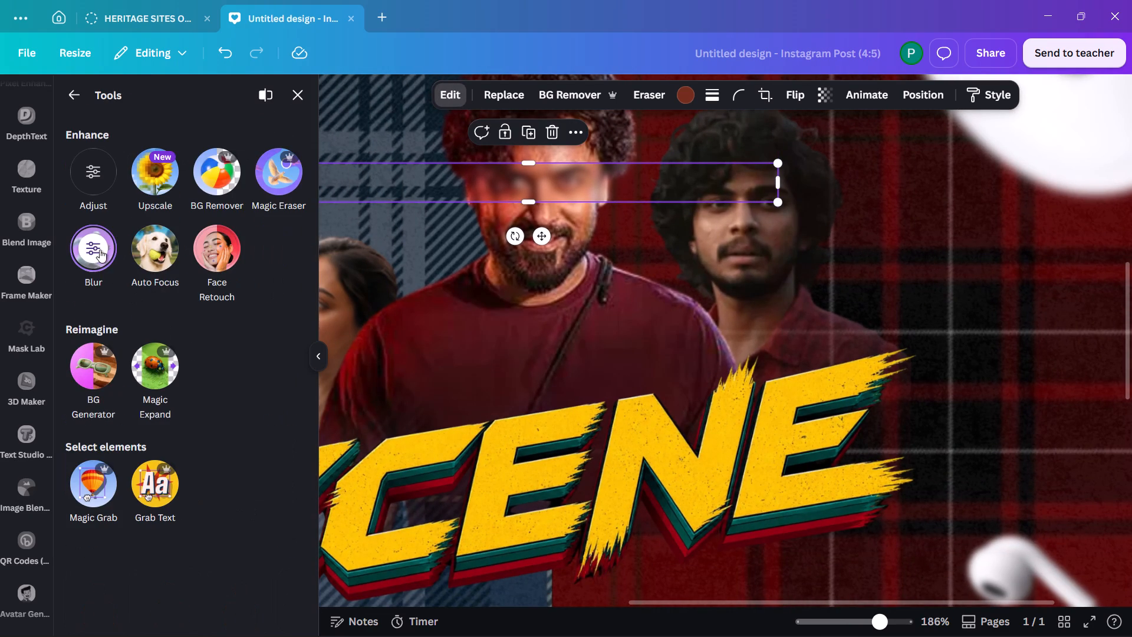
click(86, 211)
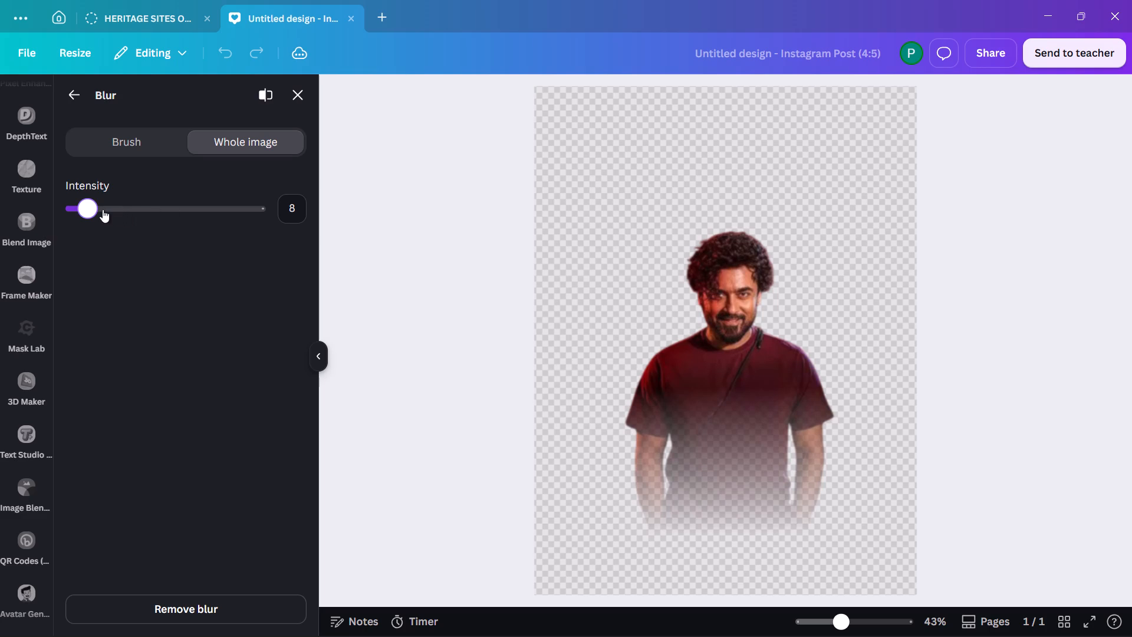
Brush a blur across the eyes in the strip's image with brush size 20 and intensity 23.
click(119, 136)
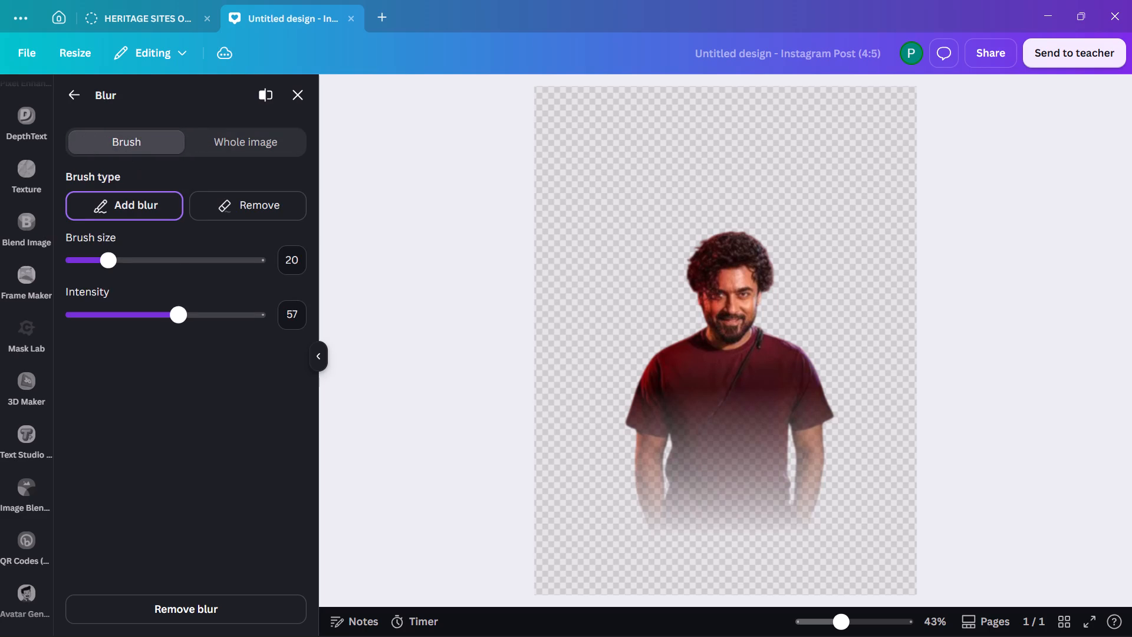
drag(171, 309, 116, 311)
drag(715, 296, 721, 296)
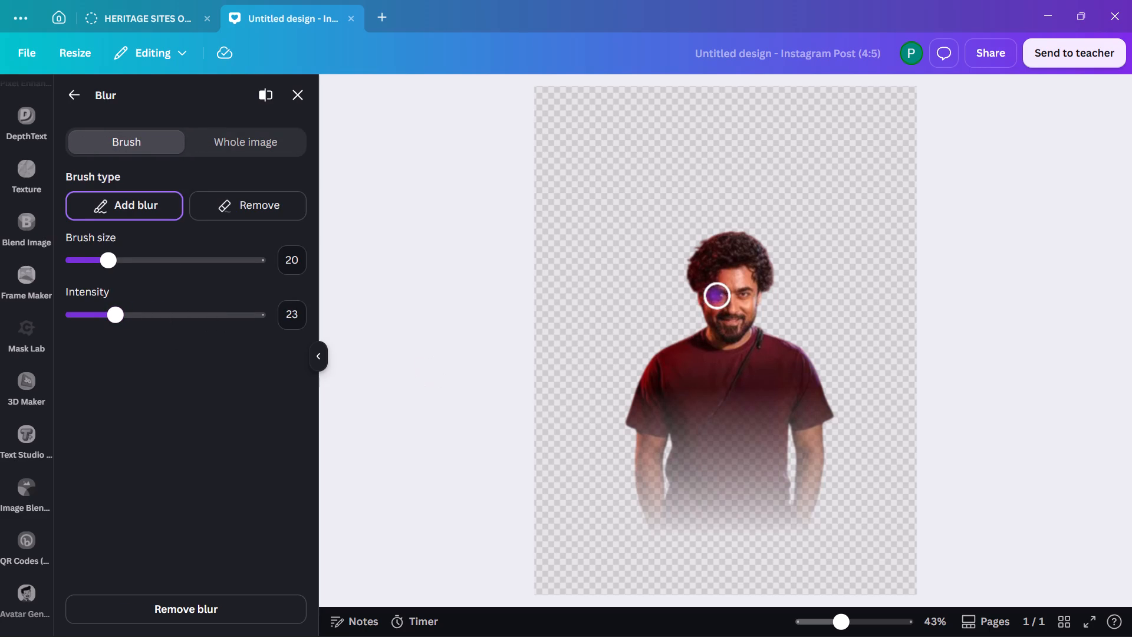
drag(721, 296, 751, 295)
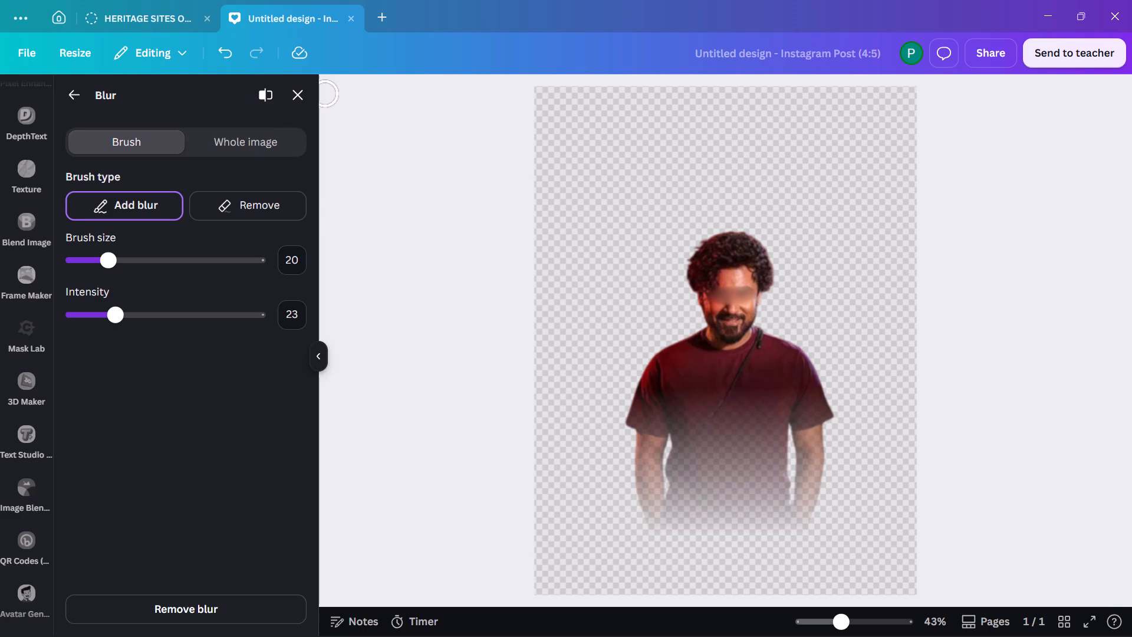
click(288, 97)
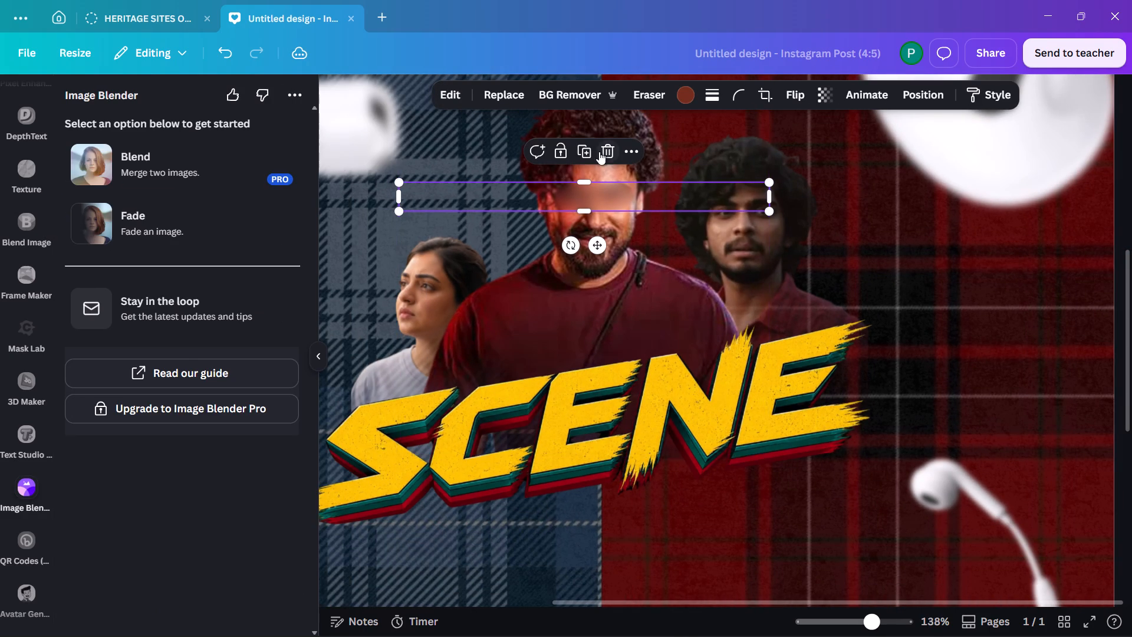
Delete the blurred eye strip lying over the first man's face.
click(599, 150)
Brush a light blur directly onto the first man's cut-out across his eyes, with brush size 15 and intensity 4.
click(630, 309)
click(608, 192)
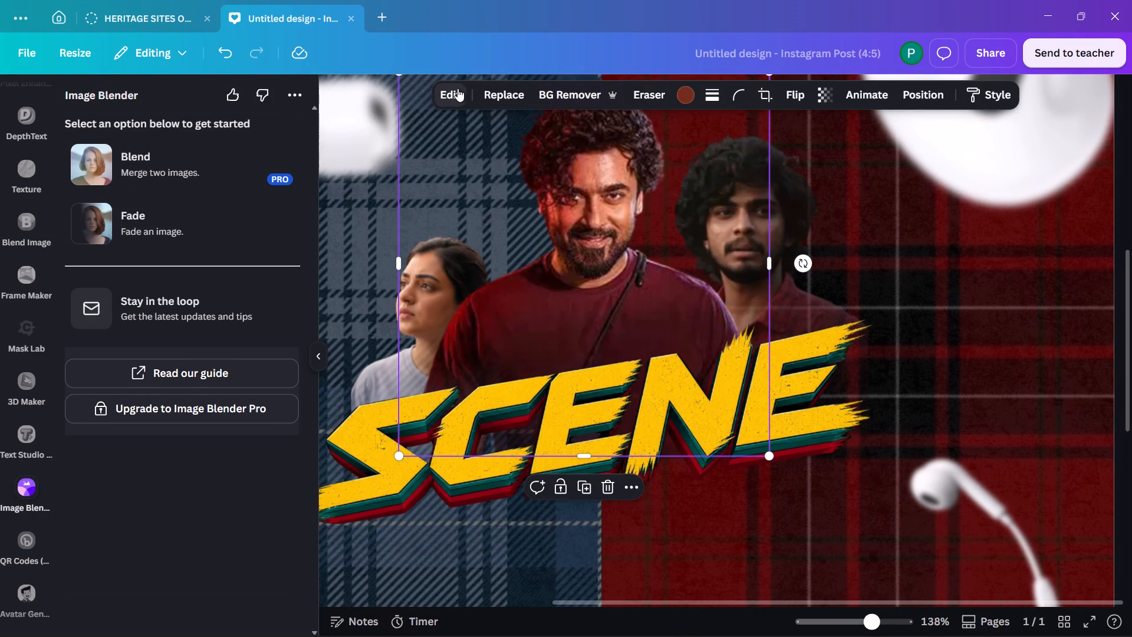
click(458, 88)
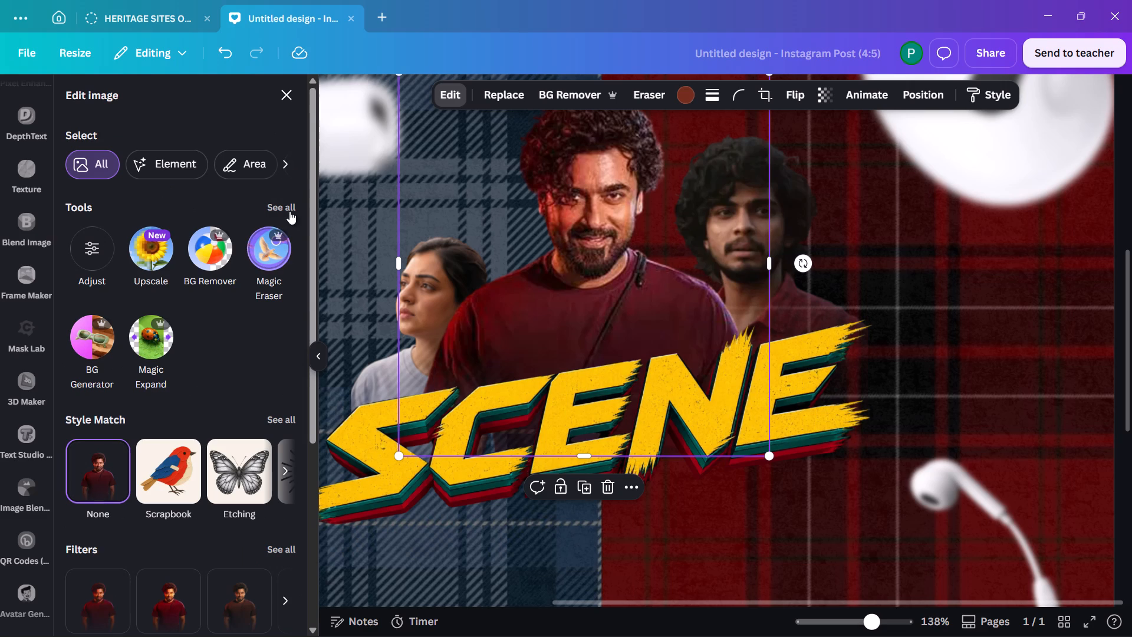
click(289, 211)
click(98, 249)
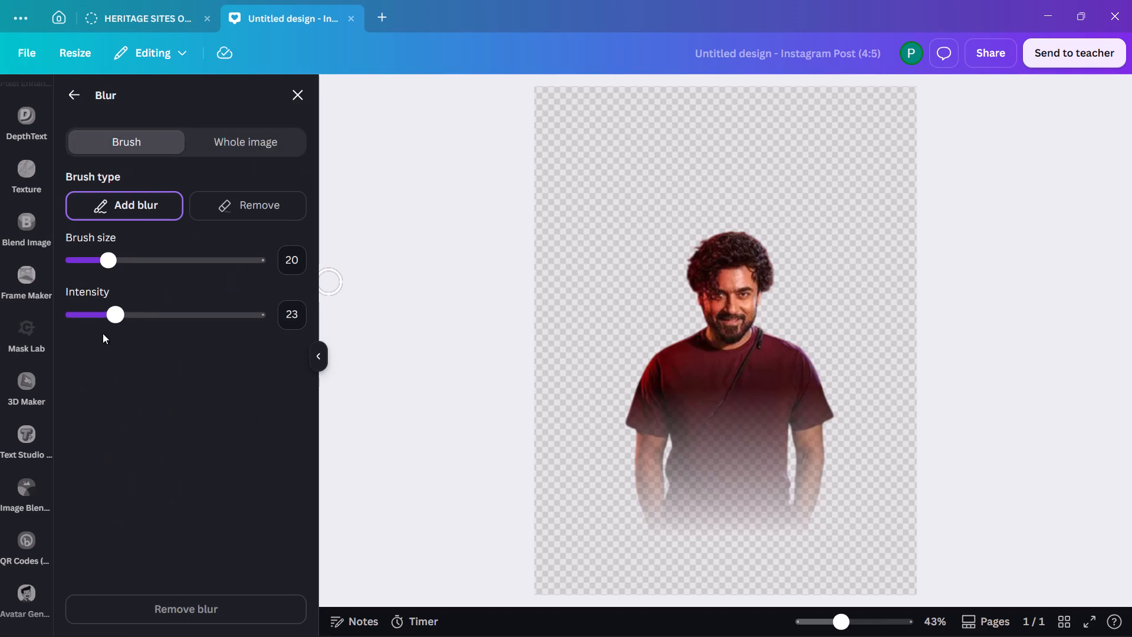
drag(106, 326, 80, 323)
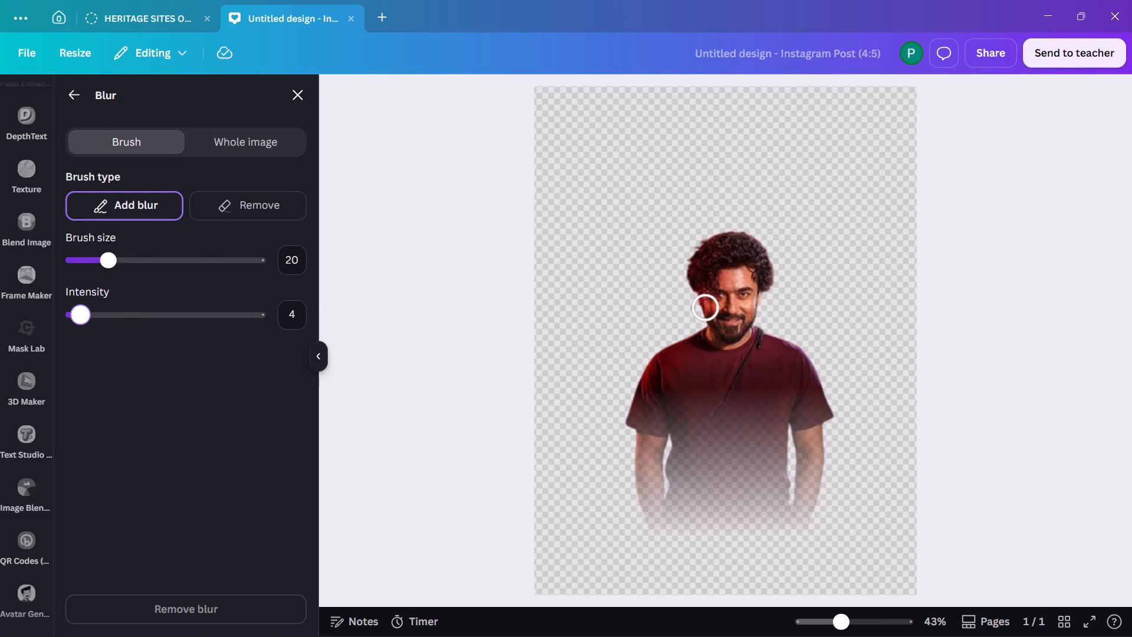
drag(116, 264, 98, 263)
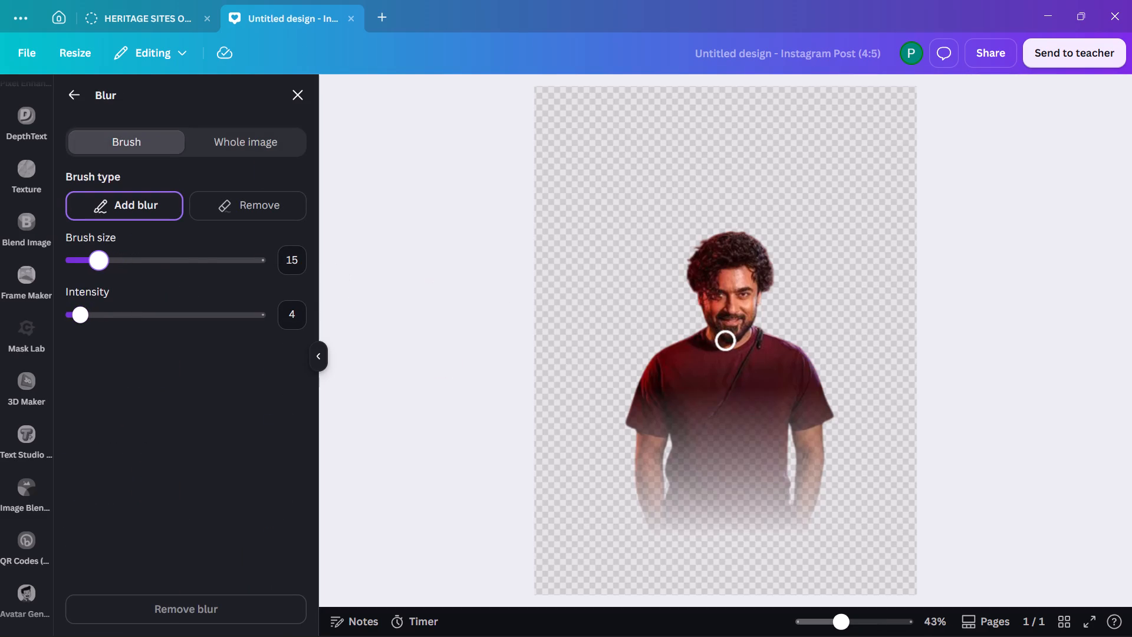
drag(98, 263, 97, 263)
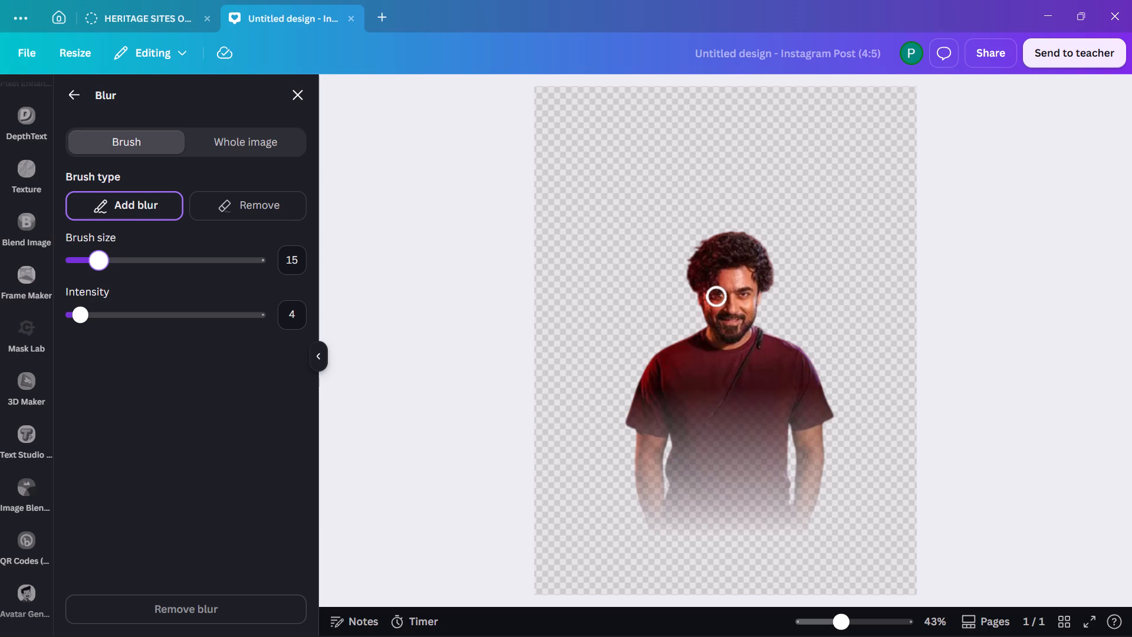
drag(717, 297, 749, 297)
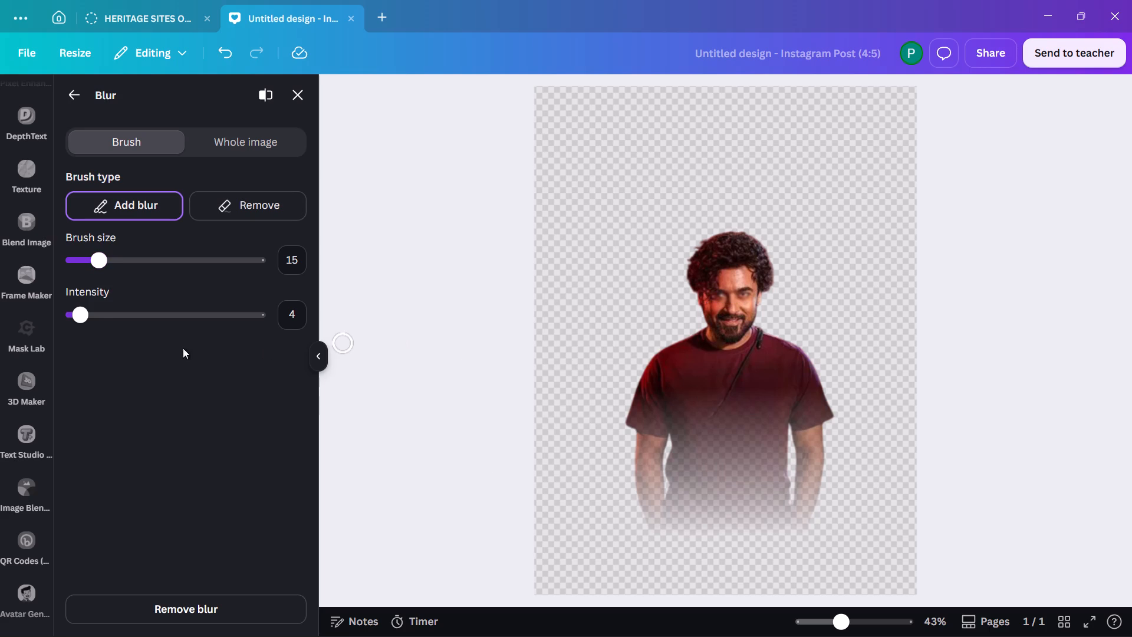
Brush a stronger blur at intensity 12 across both of the first man's eyes, undoing and repainting the stroke until it is even.
click(94, 314)
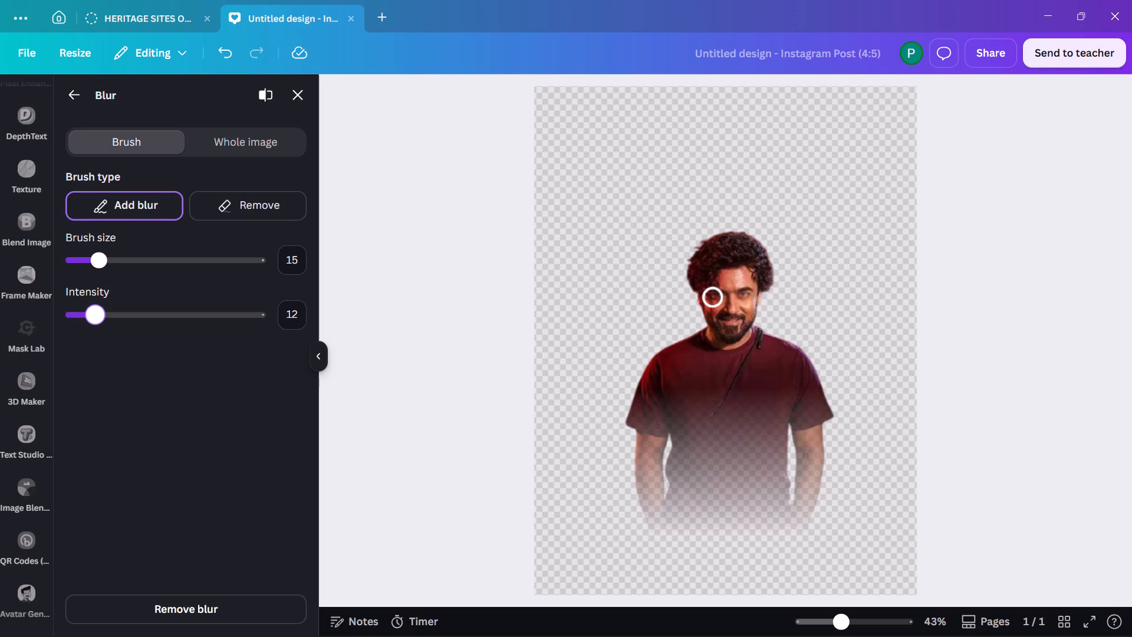
drag(713, 297, 755, 296)
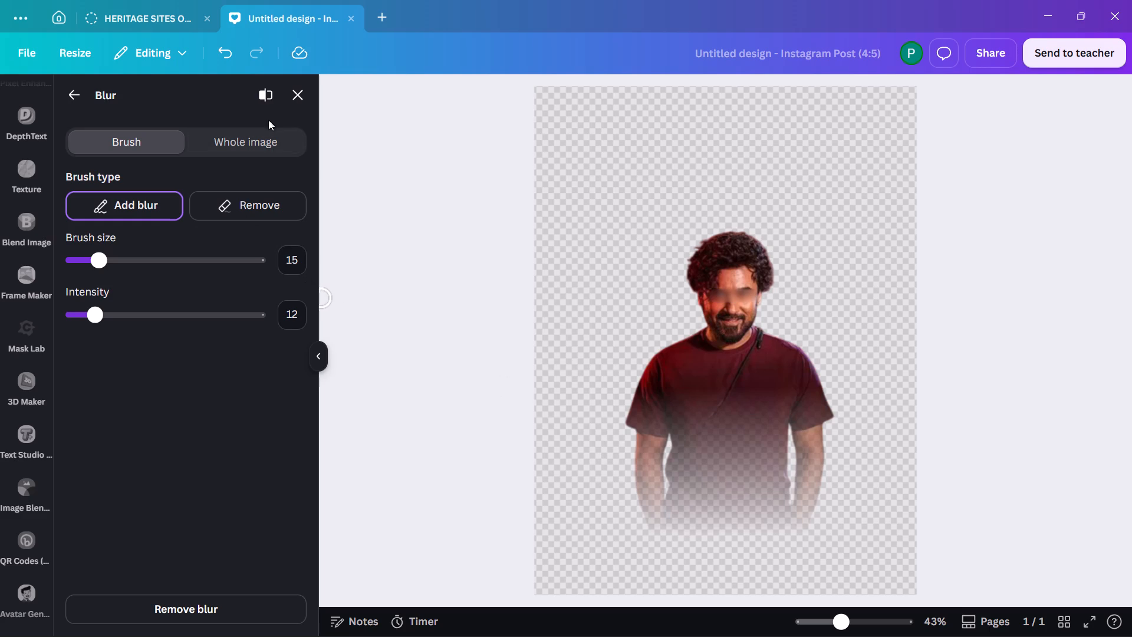
key(ctrl+z)
drag(715, 297, 736, 294)
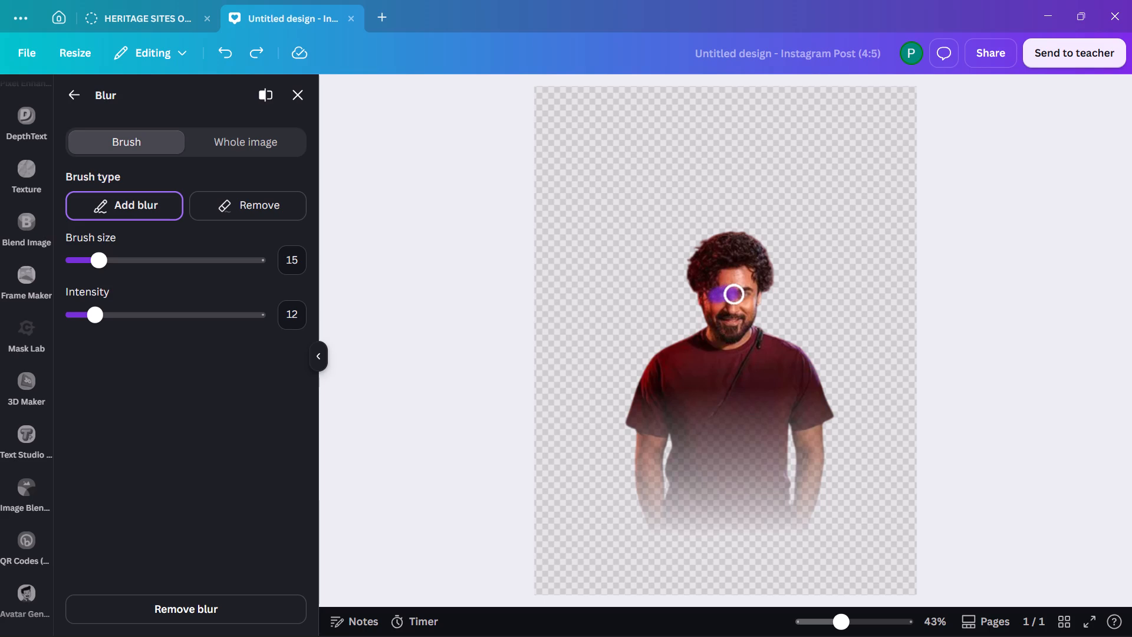
drag(736, 294, 747, 293)
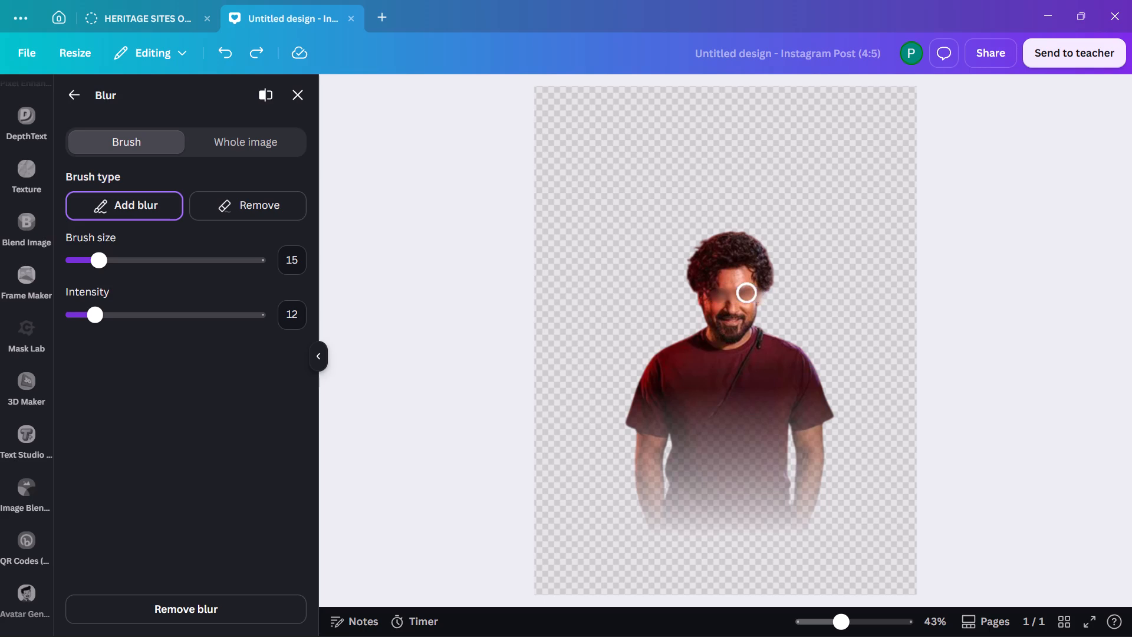
key(ctrl+z)
drag(699, 295, 775, 297)
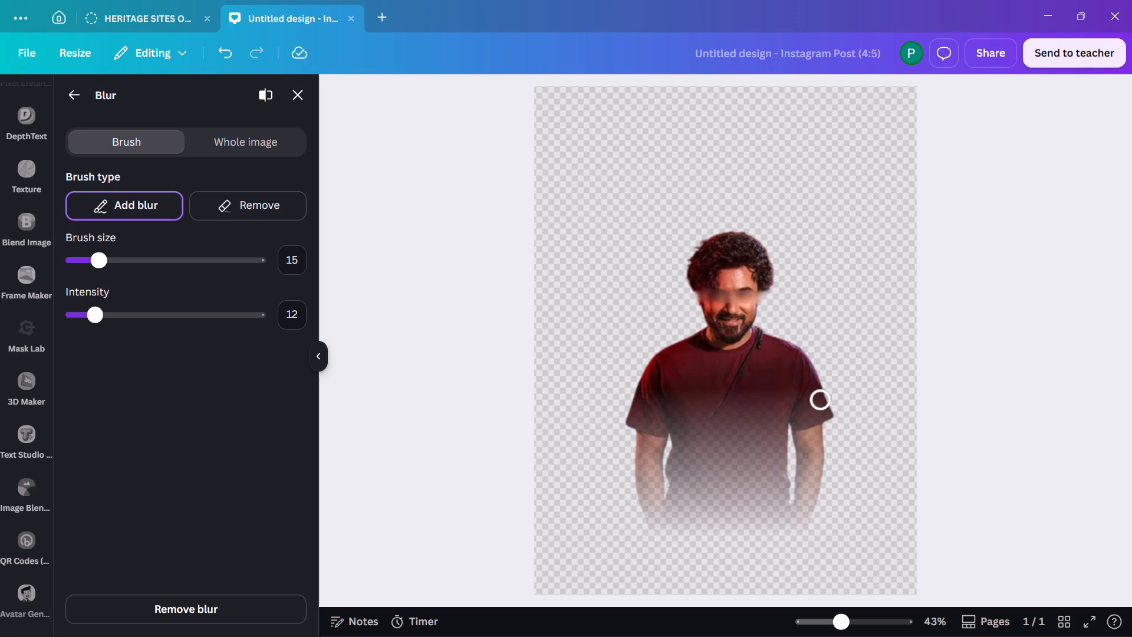
key(ctrl+z)
drag(699, 294, 758, 297)
key(ctrl+z)
drag(698, 294, 762, 293)
click(296, 103)
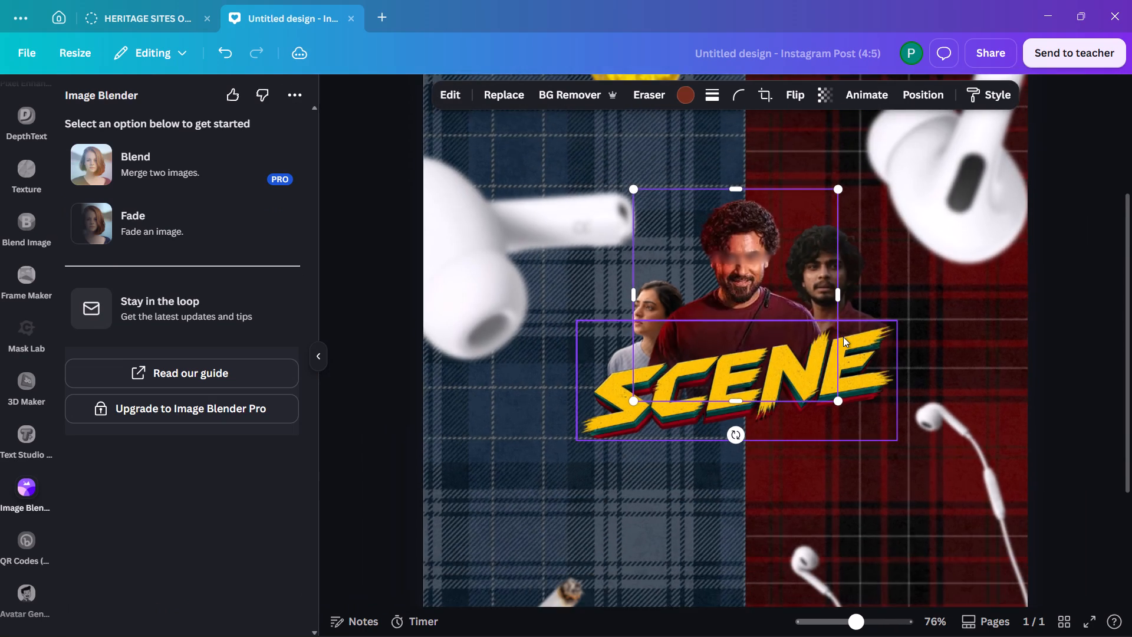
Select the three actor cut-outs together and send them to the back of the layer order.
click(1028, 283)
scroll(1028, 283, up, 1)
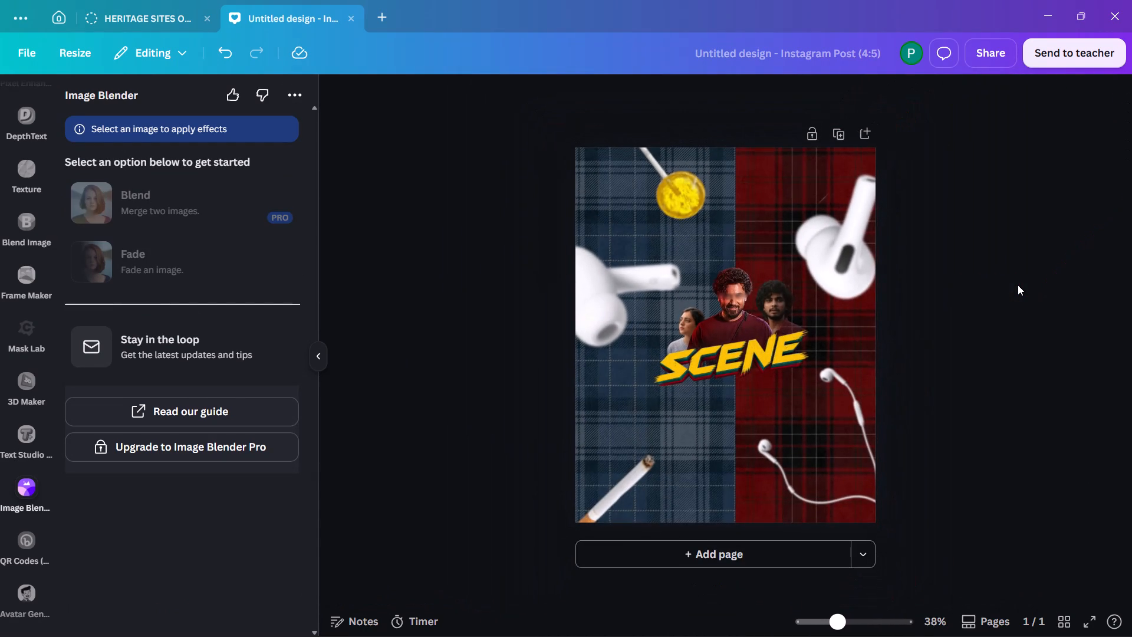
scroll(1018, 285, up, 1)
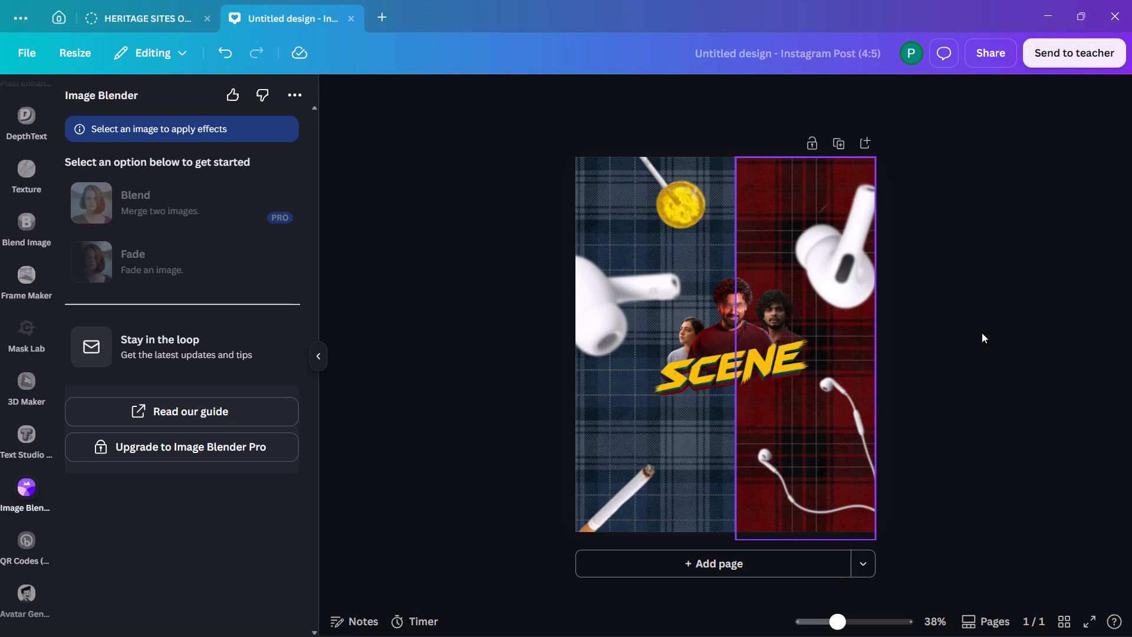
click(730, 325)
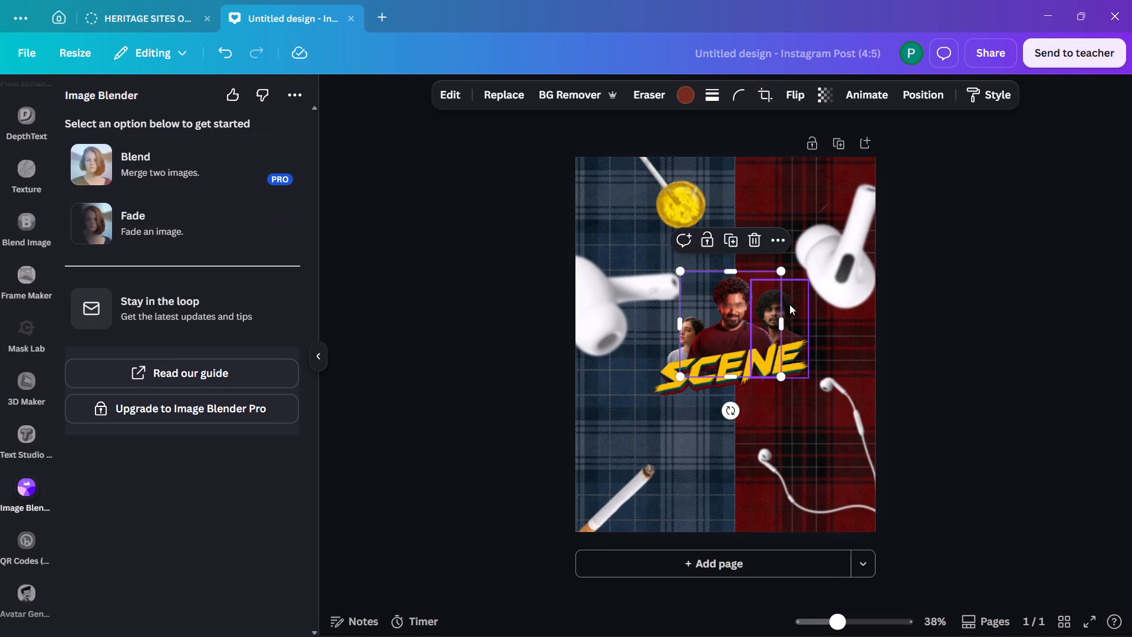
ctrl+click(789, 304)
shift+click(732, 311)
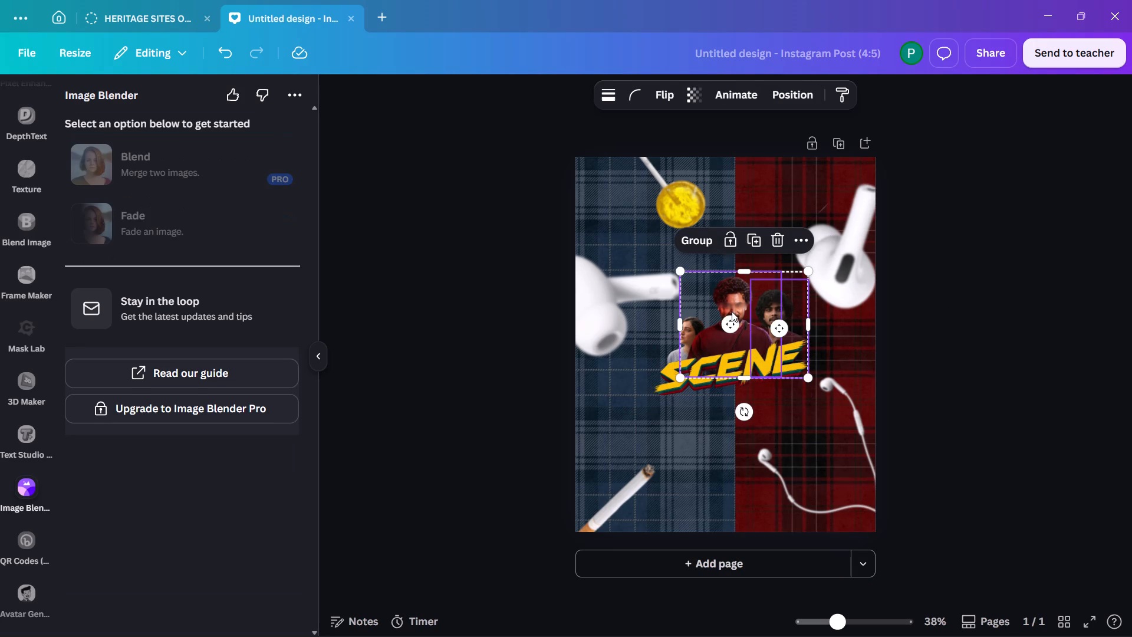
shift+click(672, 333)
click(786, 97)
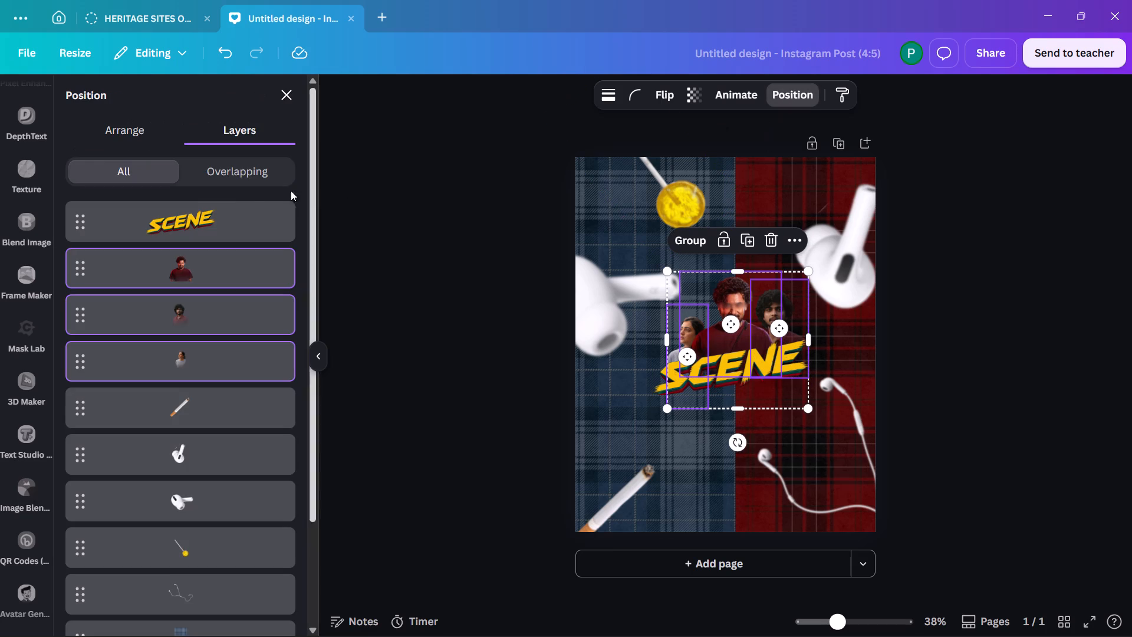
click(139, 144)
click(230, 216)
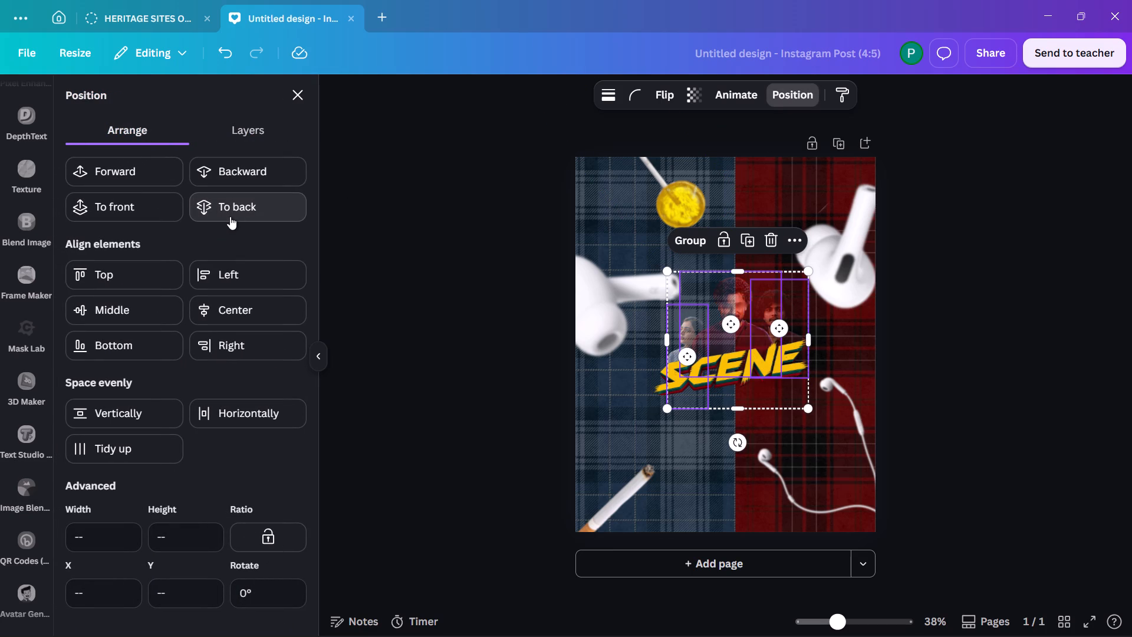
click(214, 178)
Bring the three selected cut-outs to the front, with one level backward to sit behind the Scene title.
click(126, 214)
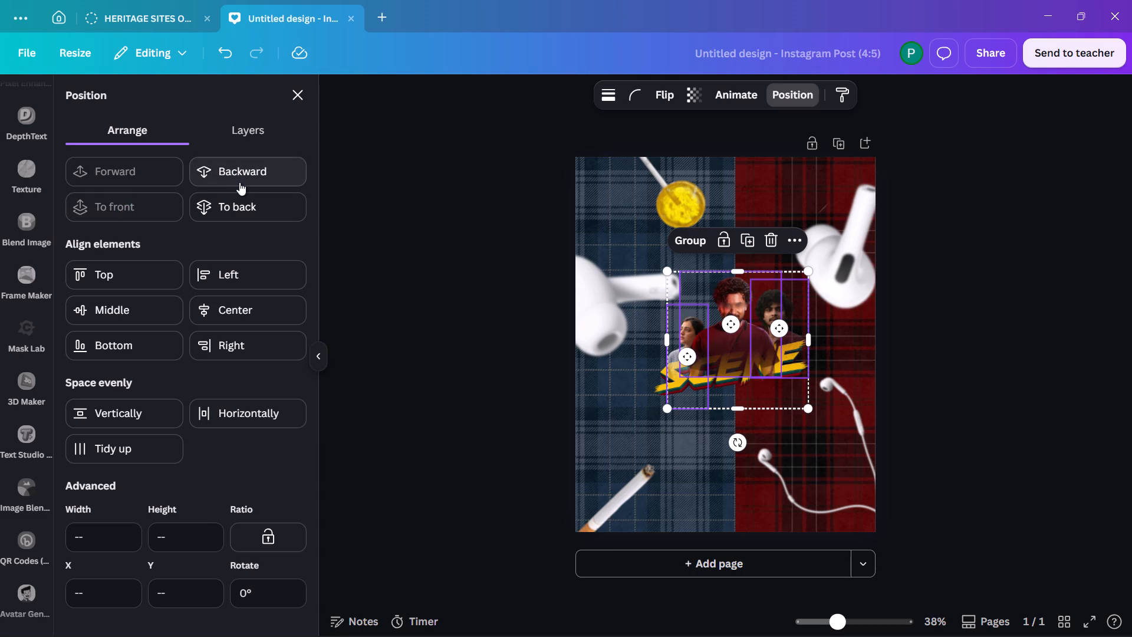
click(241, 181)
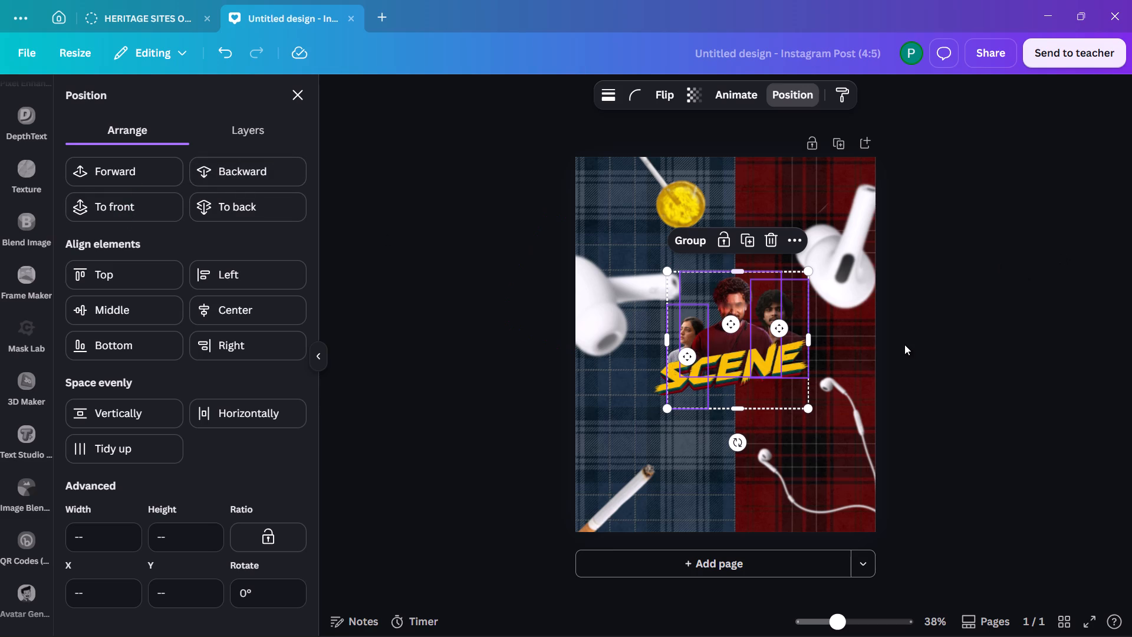
Select the dark textured background at the bottom of the layer order and set its transparency to 77.
double_click(904, 344)
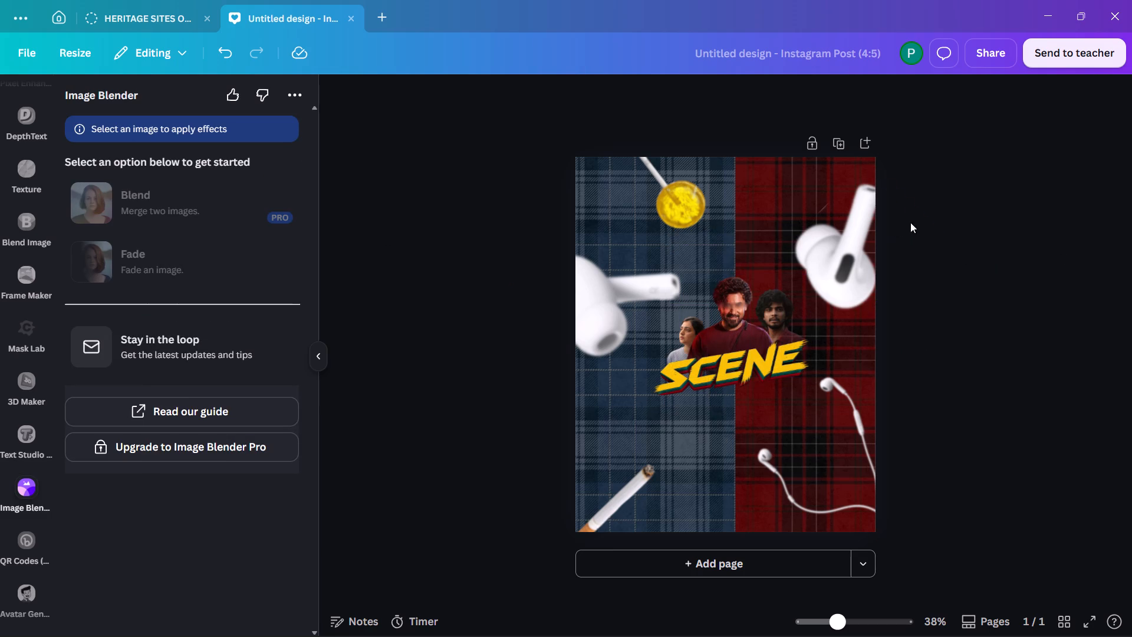
click(752, 182)
click(914, 108)
click(922, 95)
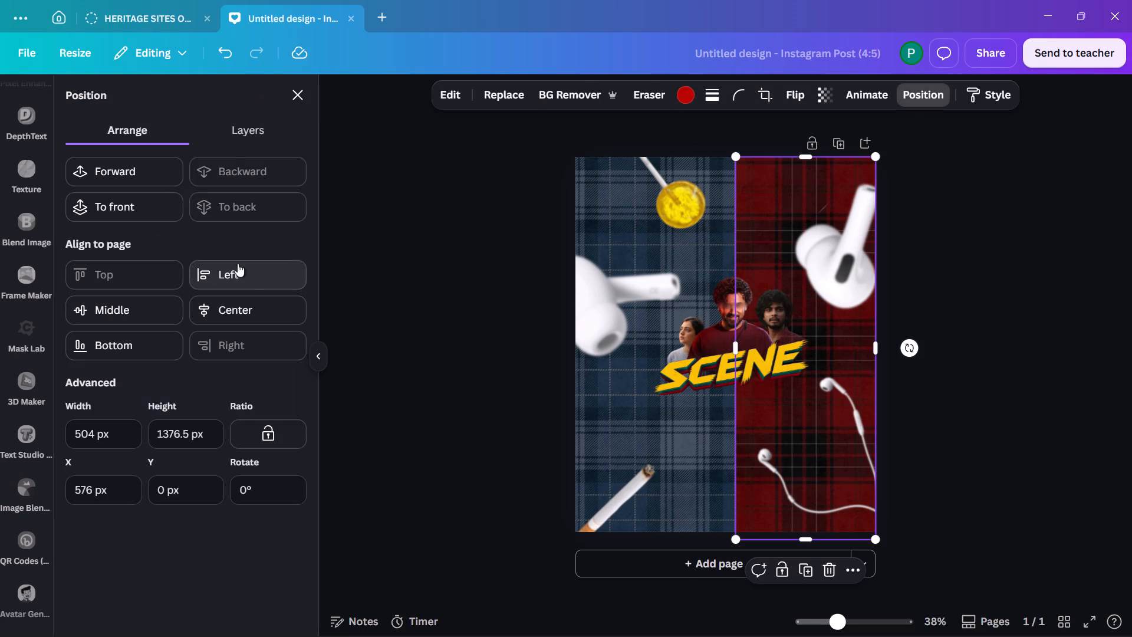
click(235, 134)
scroll(203, 393, down, 12)
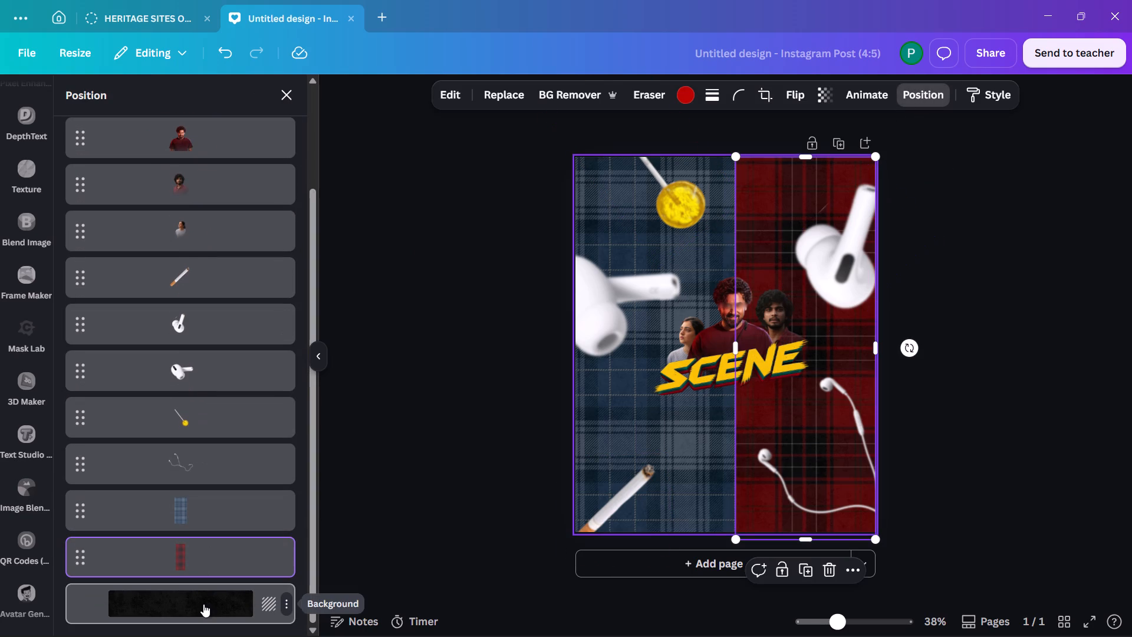
click(203, 604)
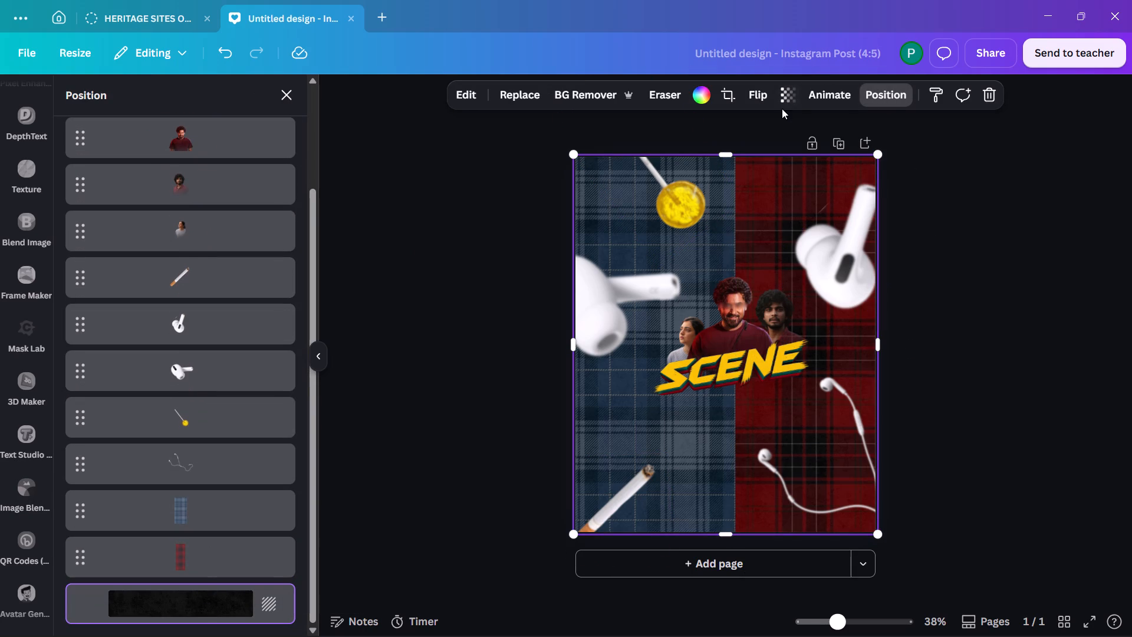
double_click(782, 109)
click(784, 103)
drag(781, 156, 817, 156)
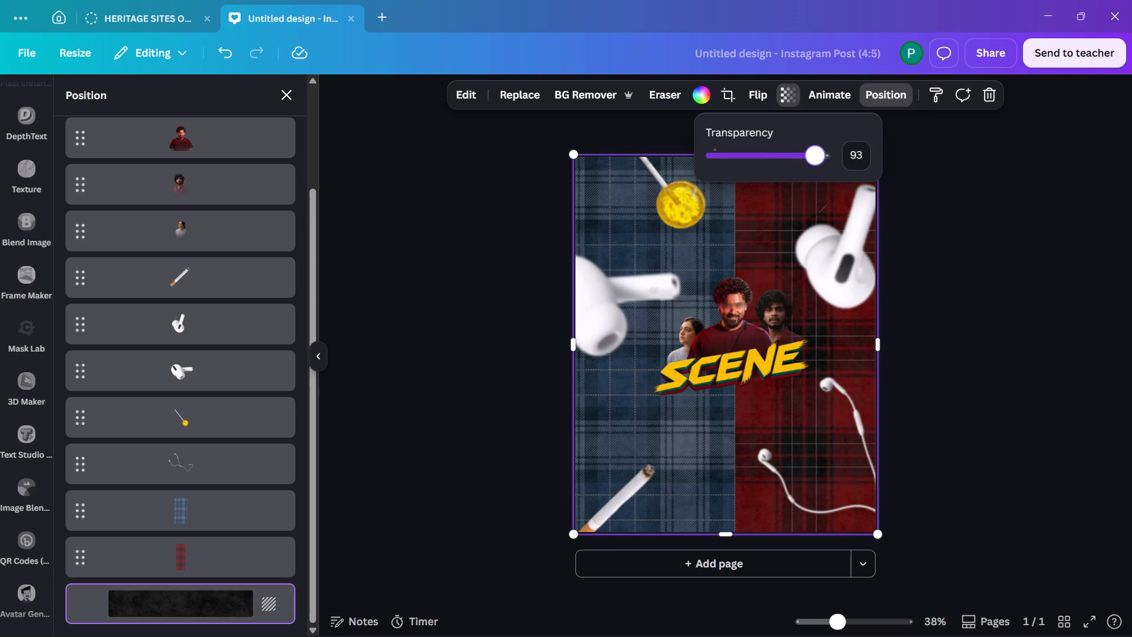
drag(817, 156, 1026, 183)
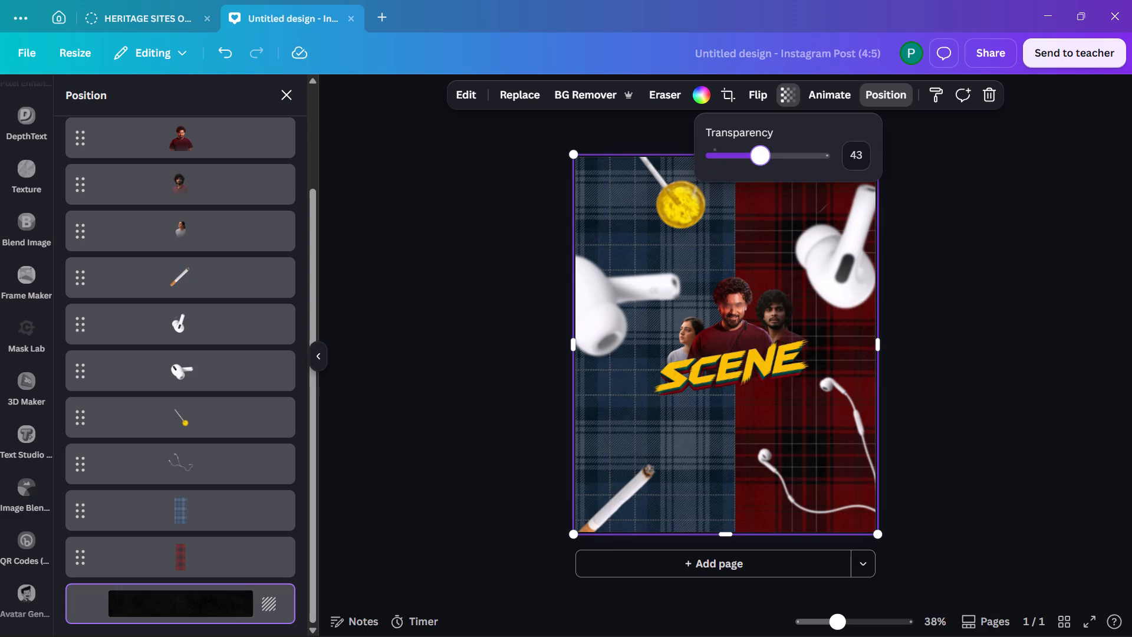
drag(1026, 183, 798, 201)
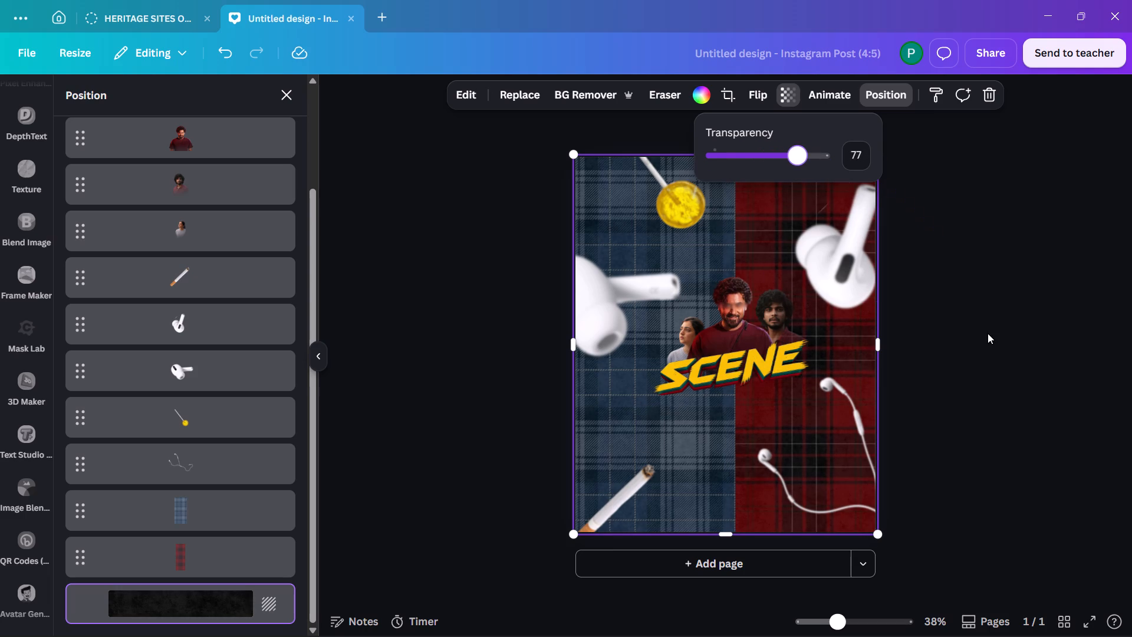
click(988, 333)
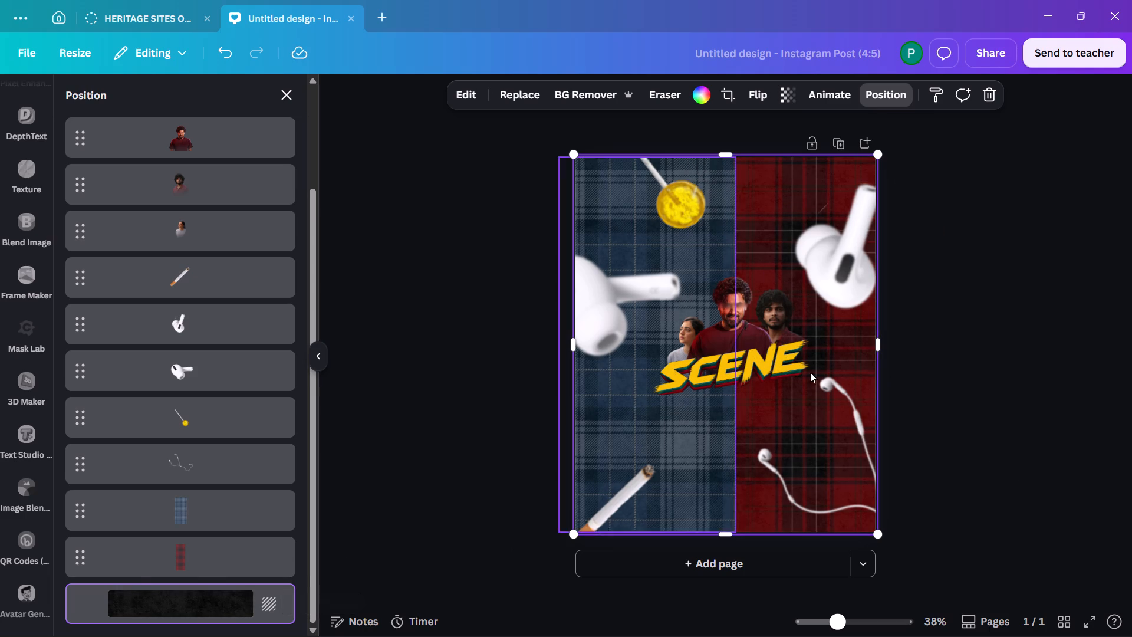
double_click(1021, 233)
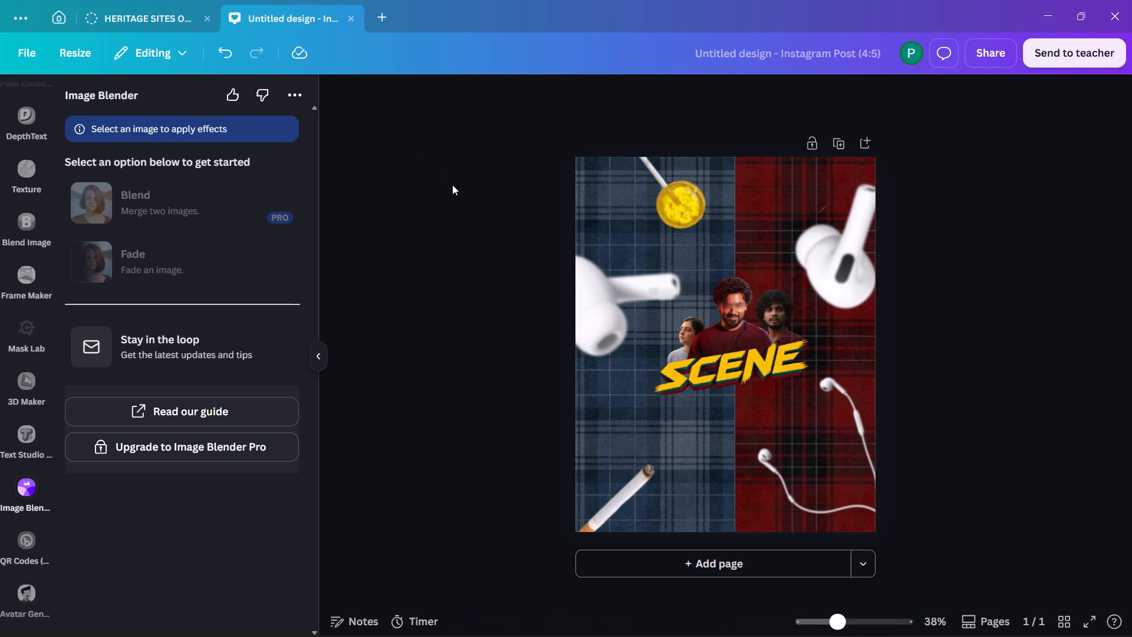